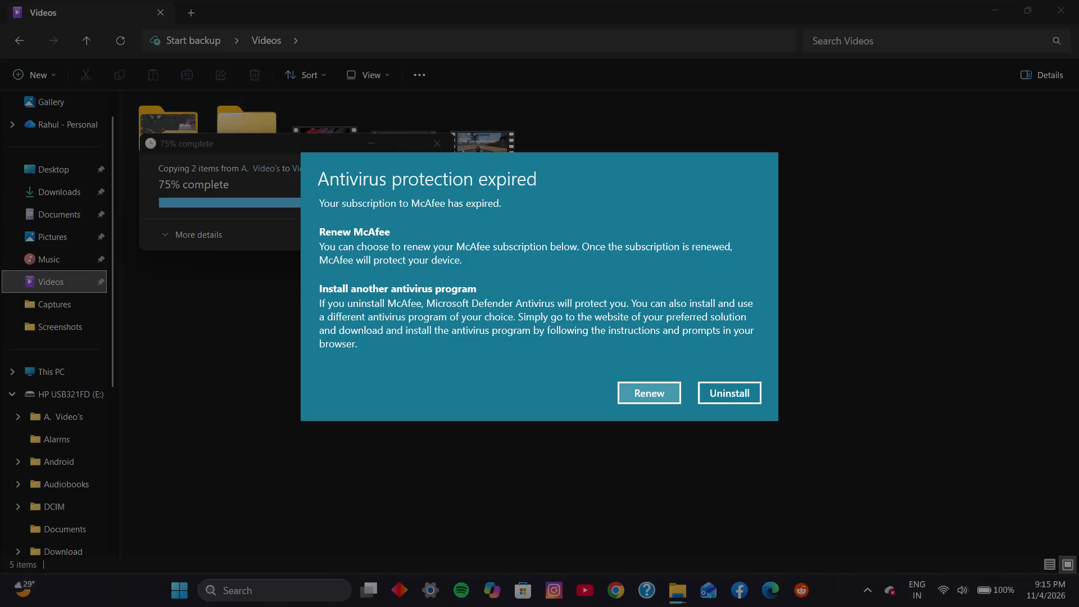
Choose to renew the McAfee subscription in the antivirus expiry notice.
click(633, 396)
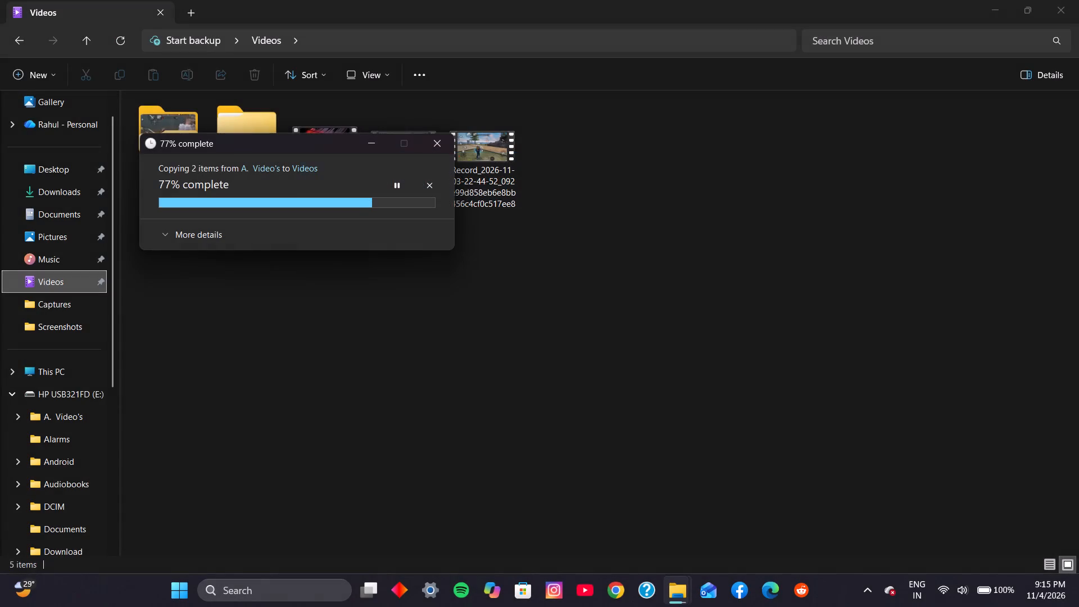
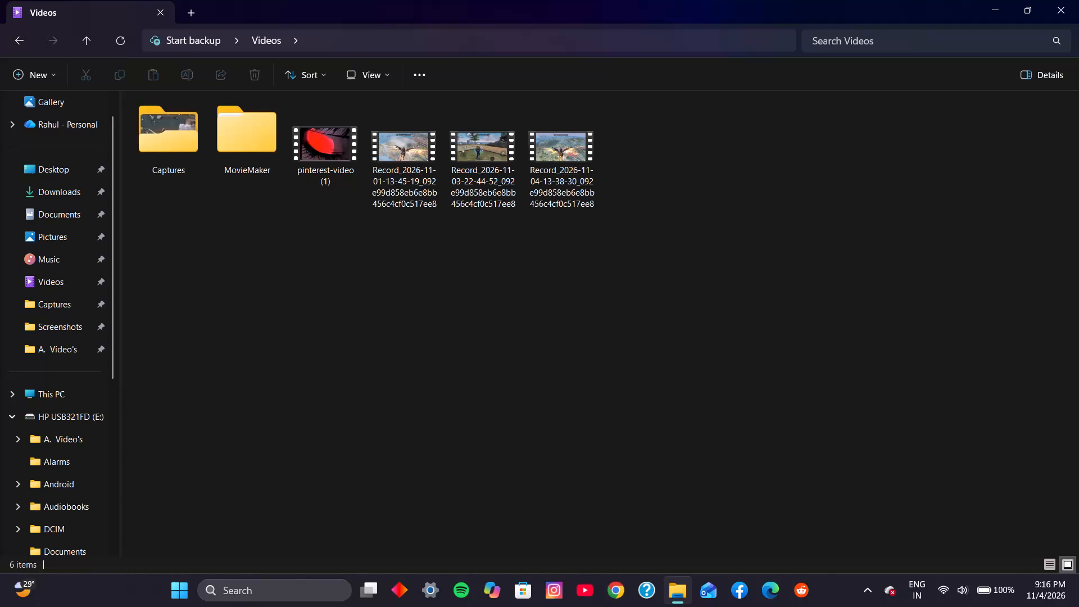
double_click(565, 148)
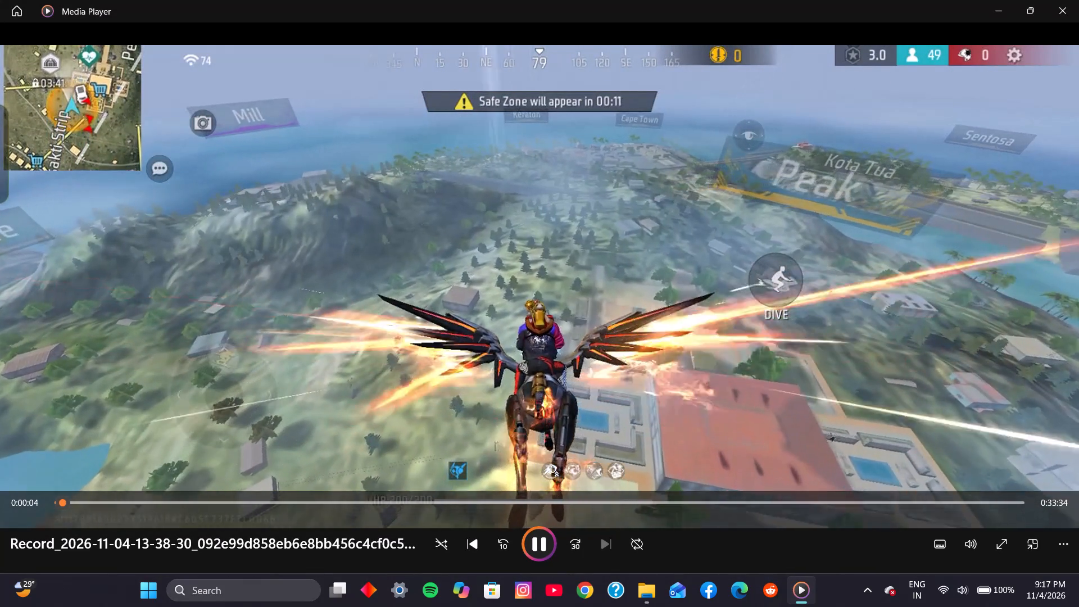
click(84, 501)
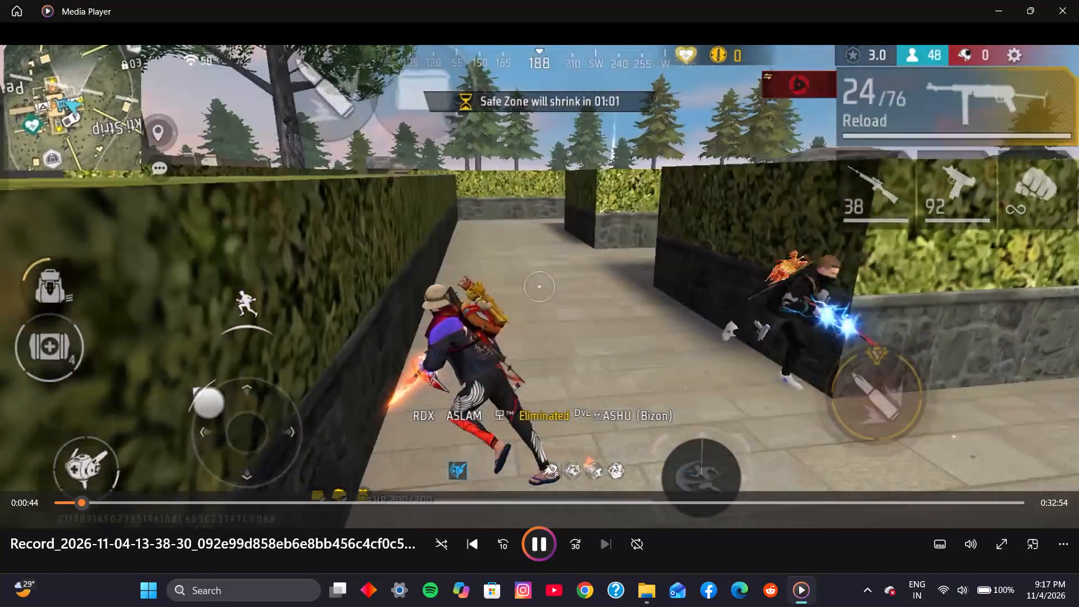
click(108, 498)
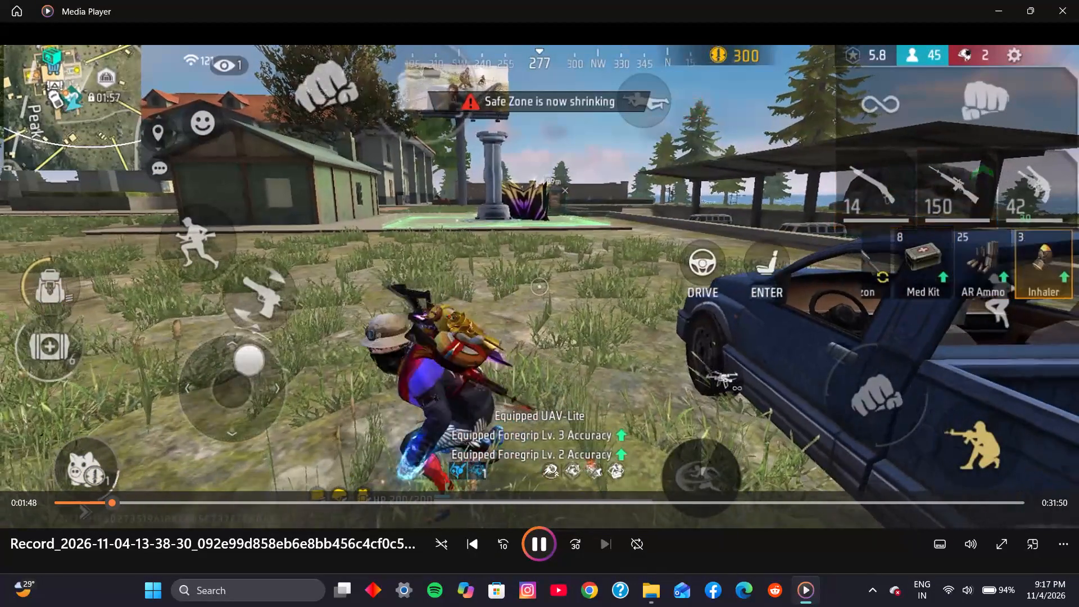
click(152, 502)
click(171, 502)
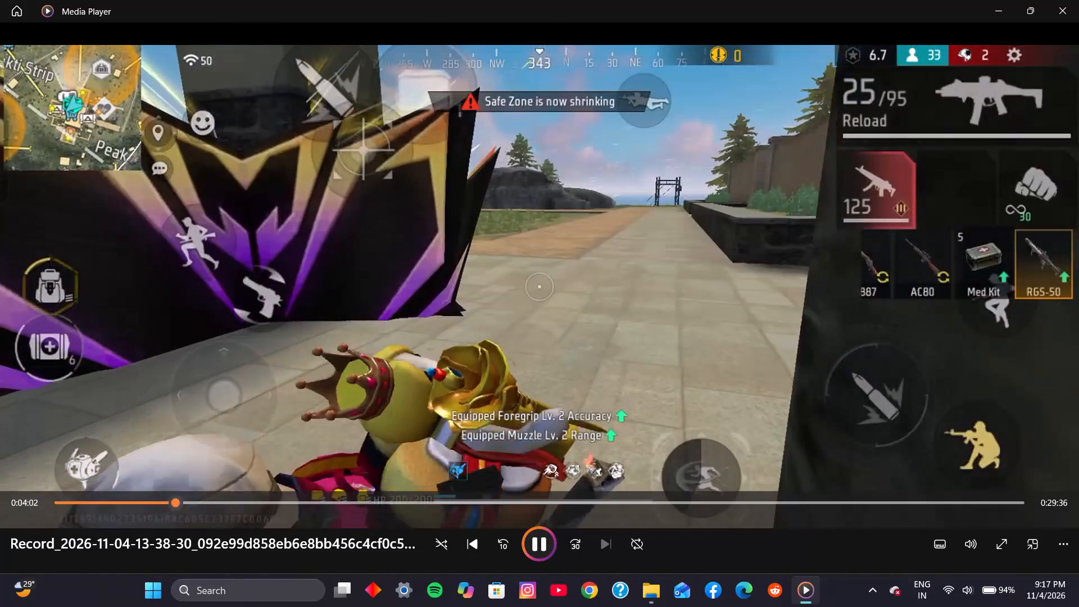
click(198, 499)
click(220, 500)
click(248, 500)
drag(276, 499, 283, 499)
drag(300, 499, 305, 499)
click(324, 500)
drag(360, 502, 365, 504)
drag(400, 506, 410, 506)
click(442, 508)
click(449, 503)
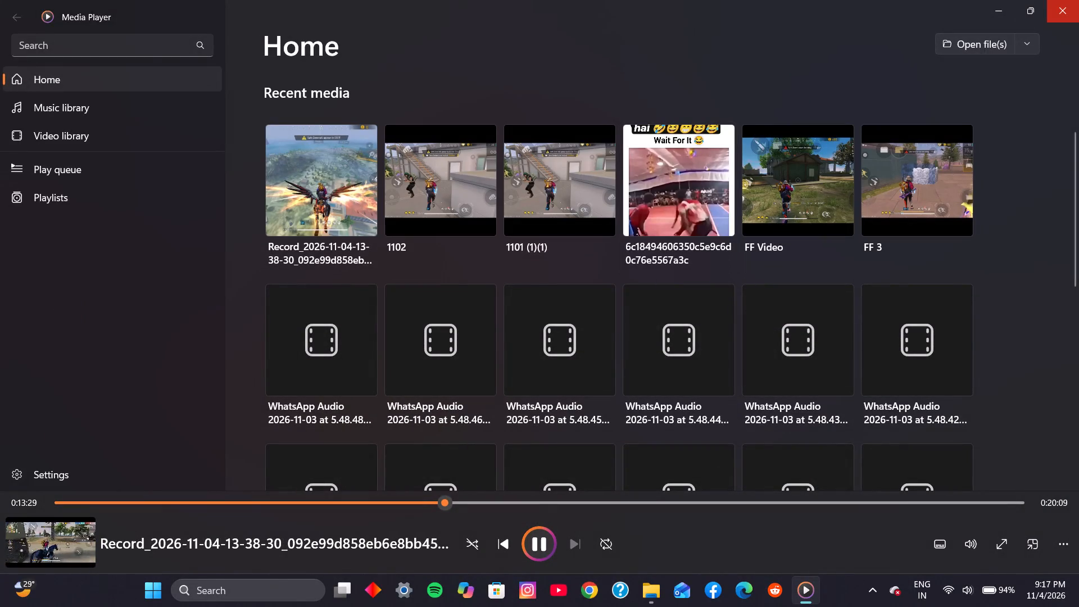
click(1060, 0)
double_click(420, 126)
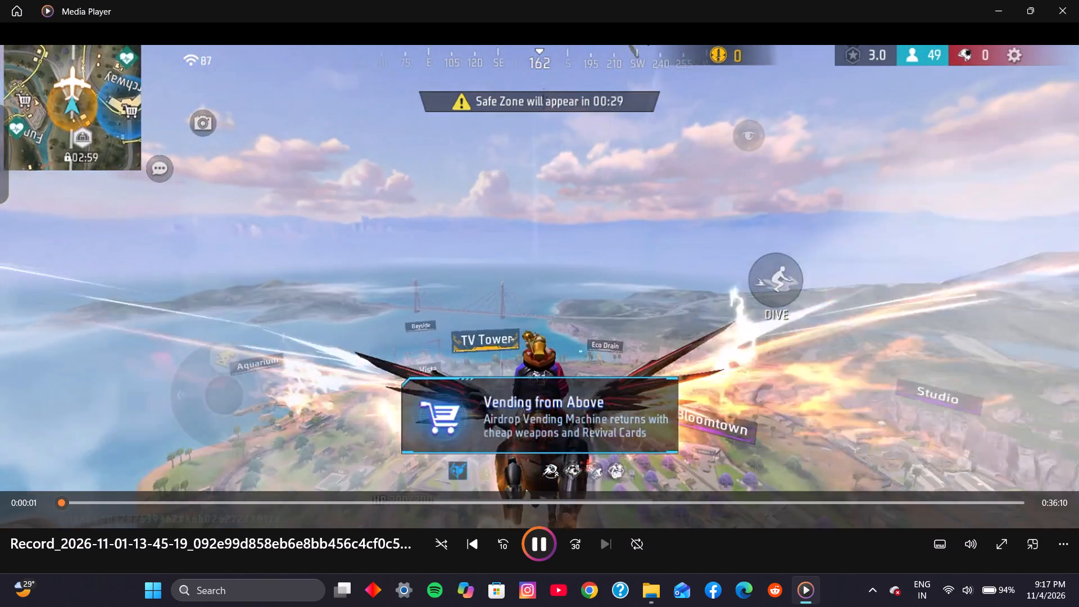
click(93, 501)
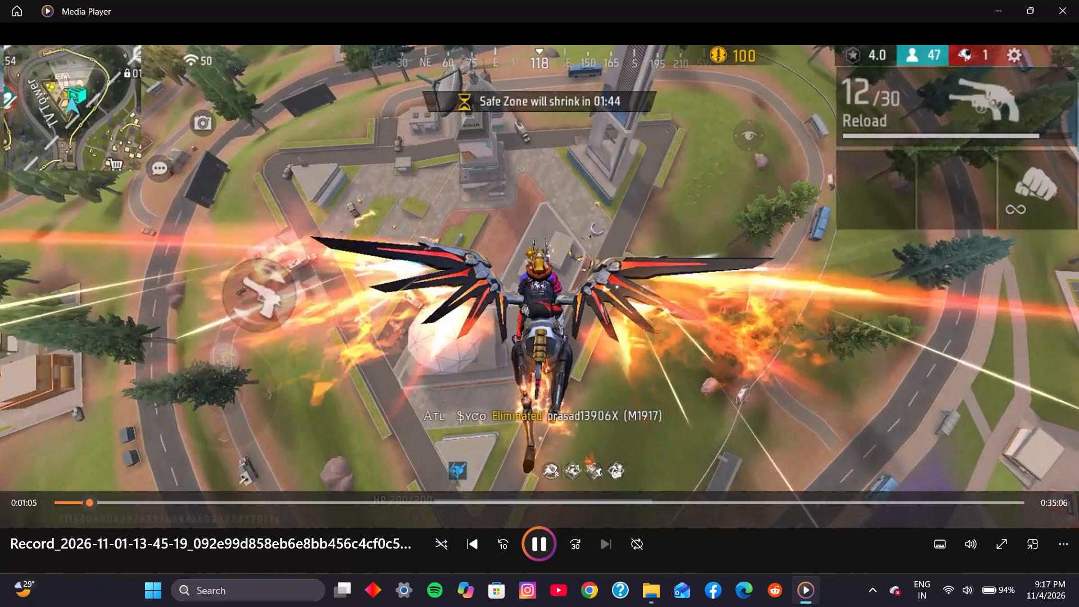
click(127, 510)
click(189, 505)
click(211, 492)
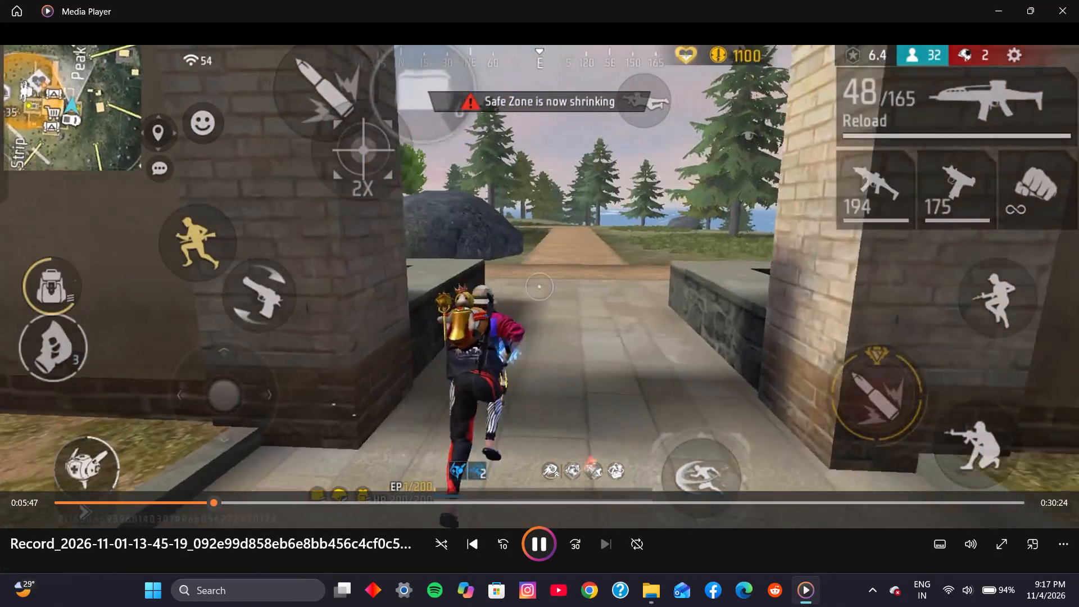
click(248, 493)
click(265, 491)
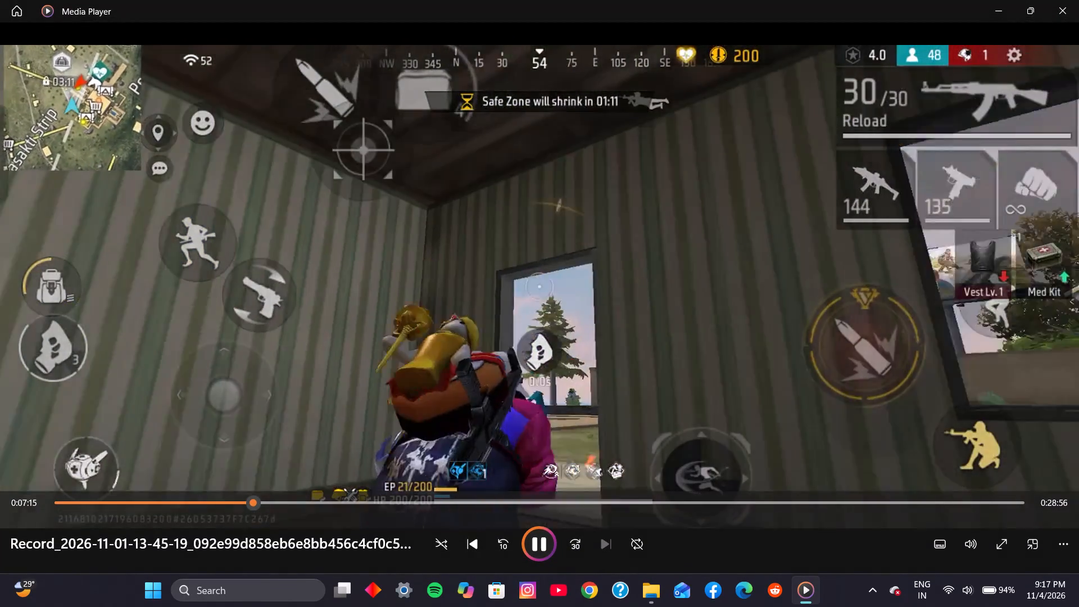
click(270, 499)
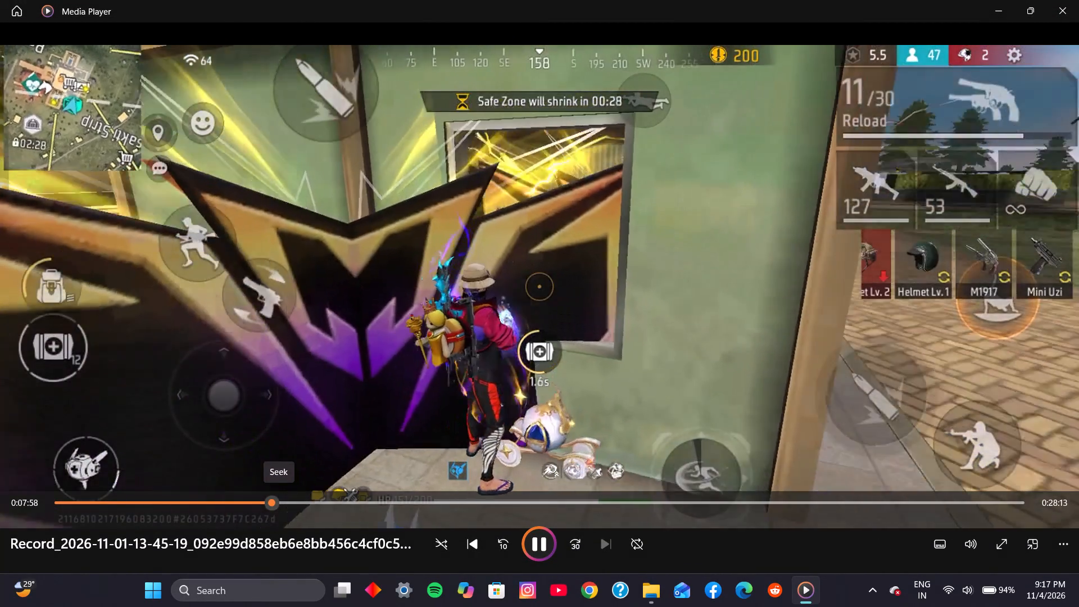
click(285, 502)
click(288, 502)
drag(293, 502, 312, 502)
click(315, 502)
drag(337, 502, 357, 504)
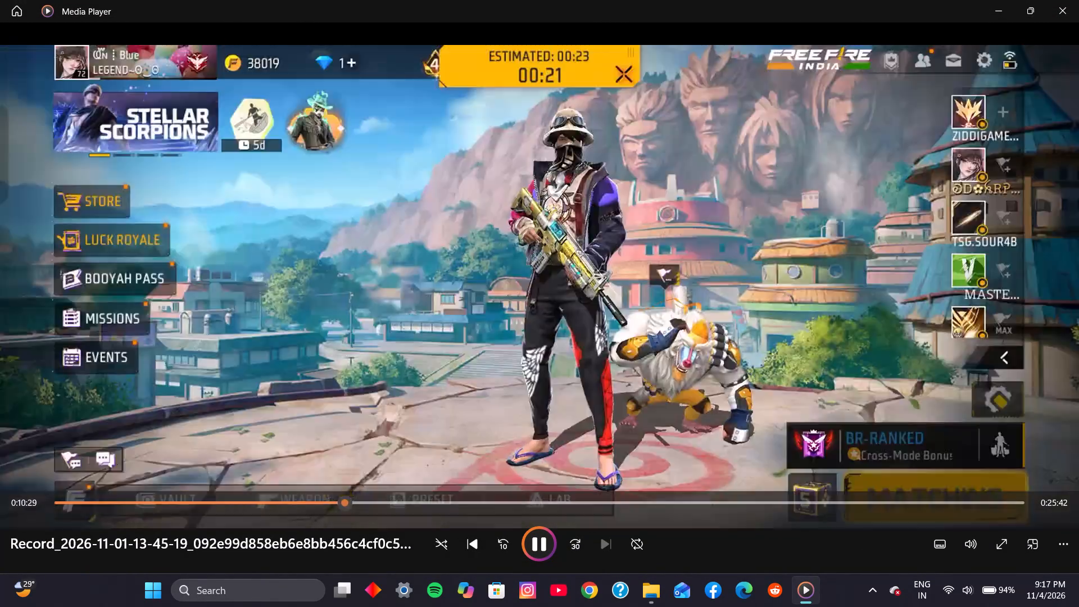
drag(357, 504, 366, 505)
click(402, 505)
click(446, 506)
click(482, 508)
click(547, 505)
drag(587, 507, 606, 505)
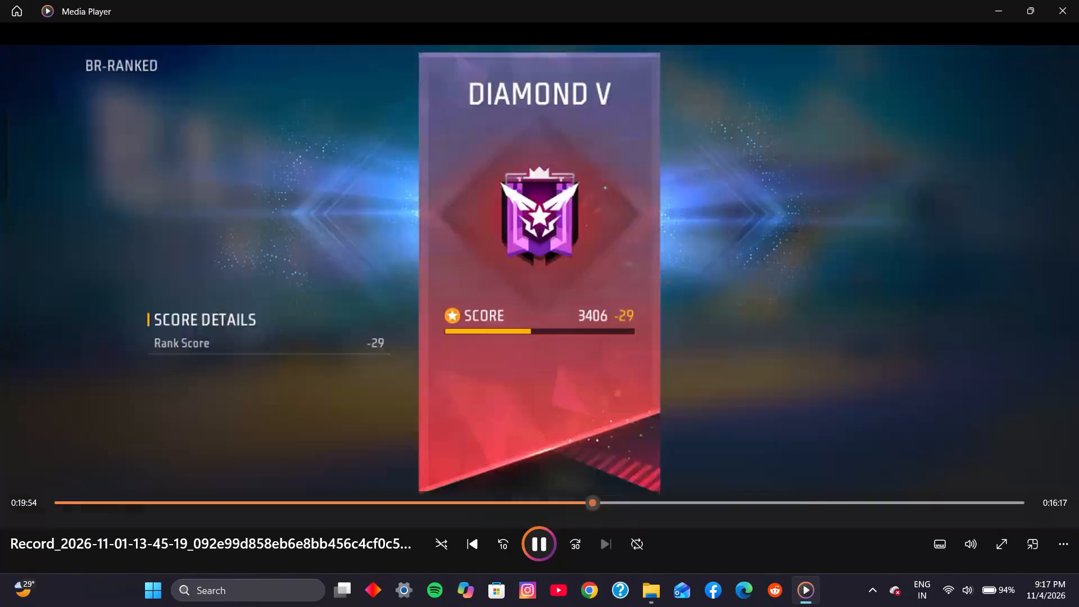
click(641, 499)
click(686, 499)
click(737, 499)
click(787, 499)
click(816, 499)
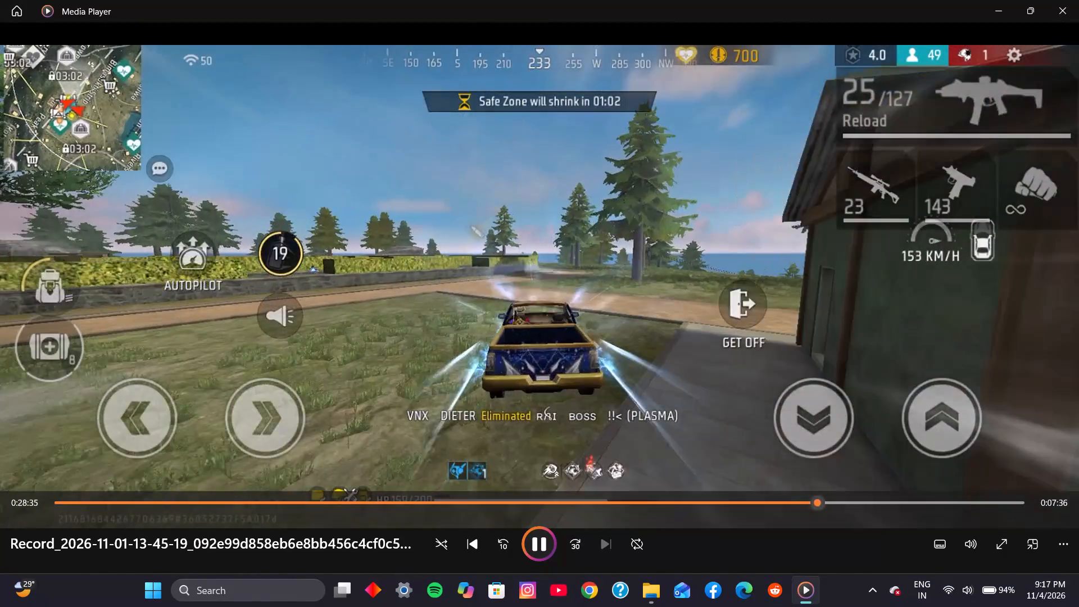
click(850, 497)
click(822, 499)
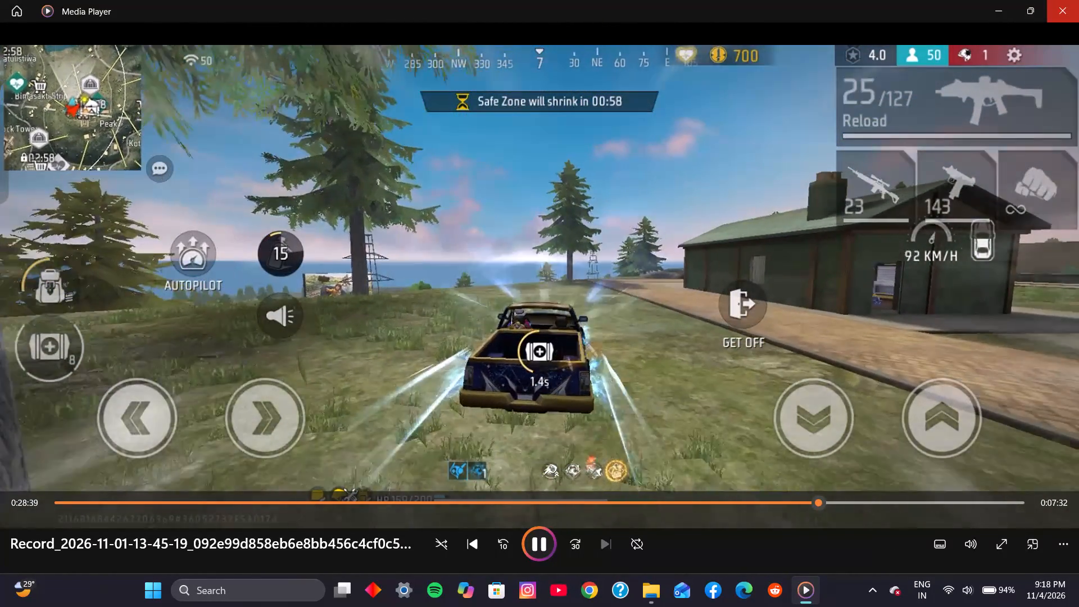
click(1078, 0)
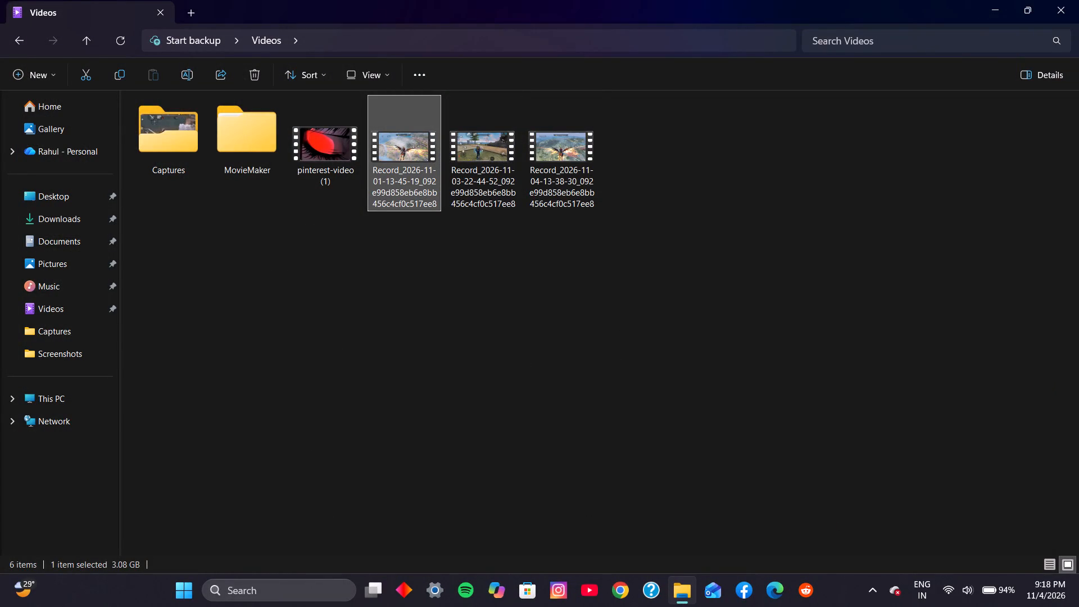
click(255, 77)
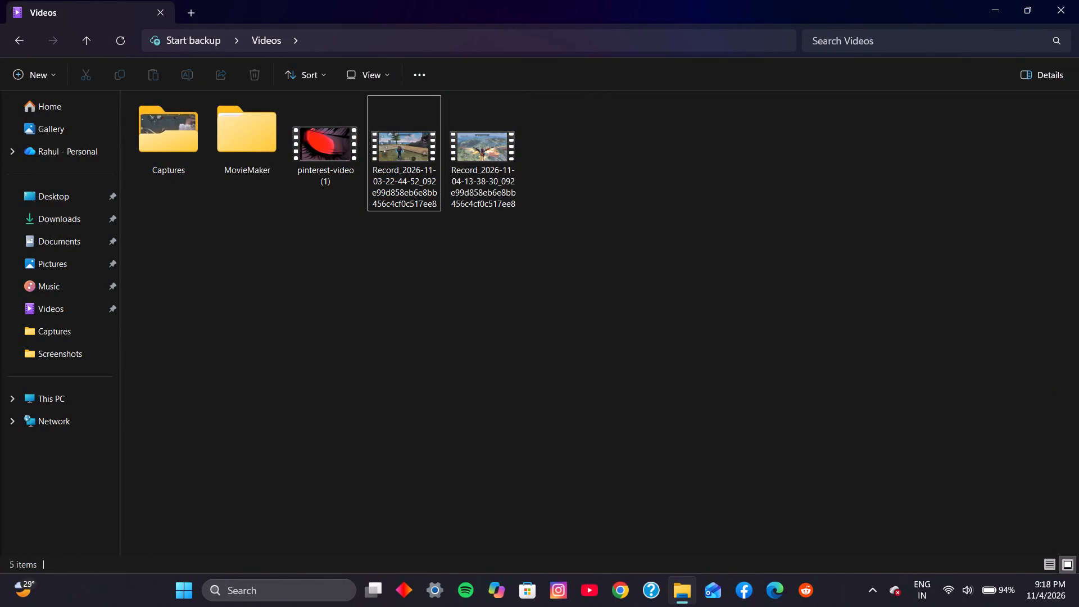
click(1075, 0)
Launch CapCut from the desktop.
double_click(679, 143)
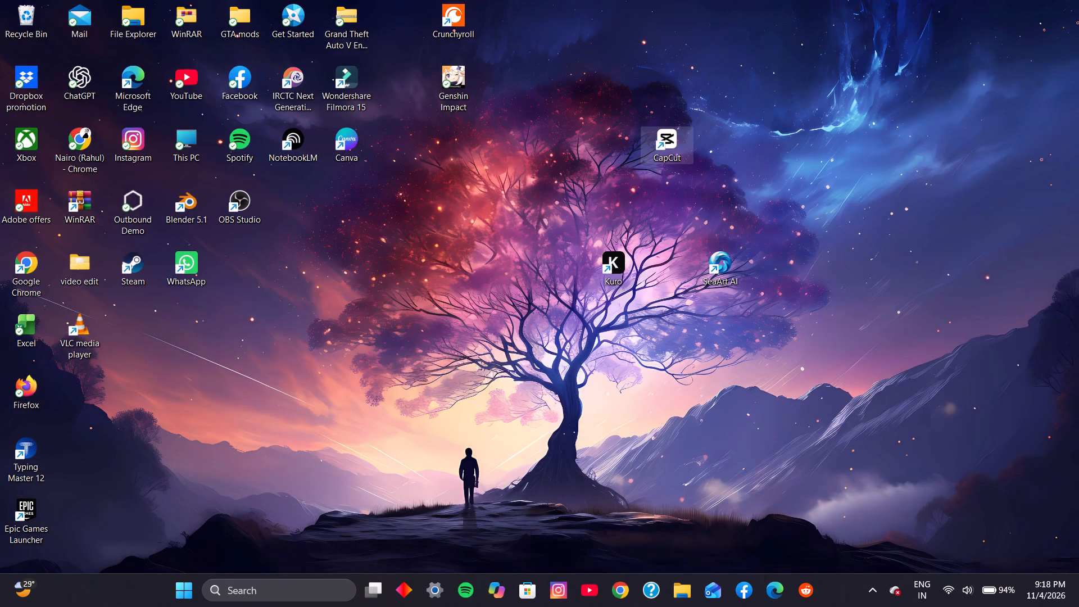
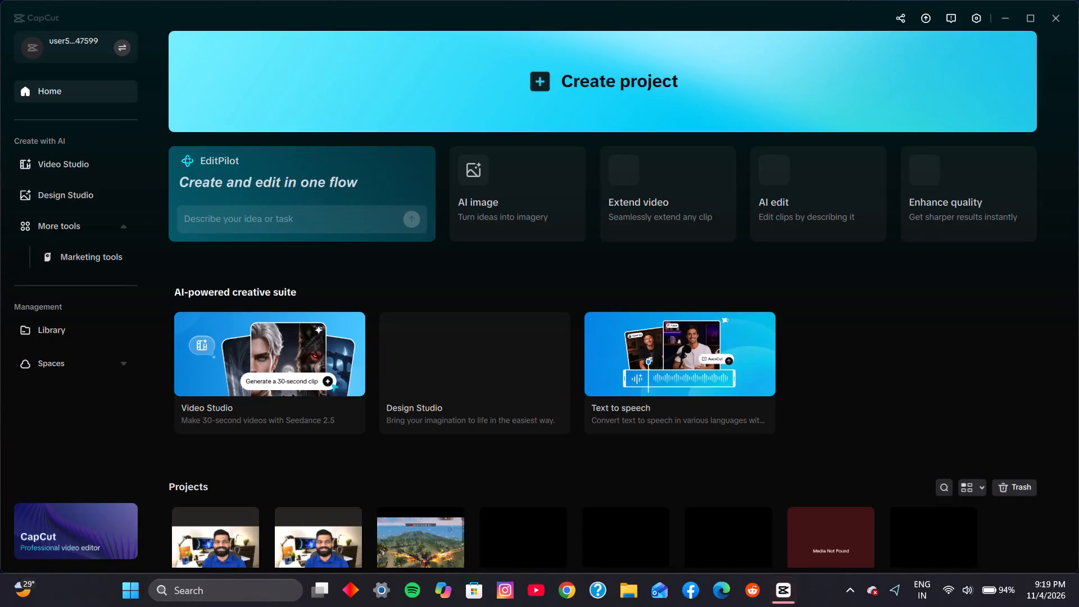
Create a new CapCut project.
click(474, 79)
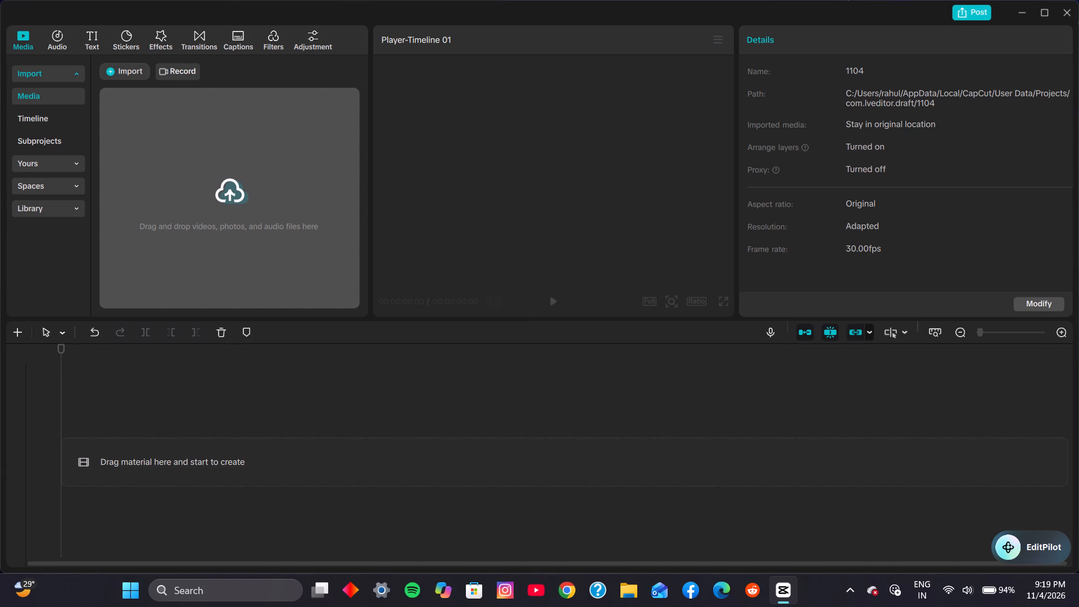
click(274, 241)
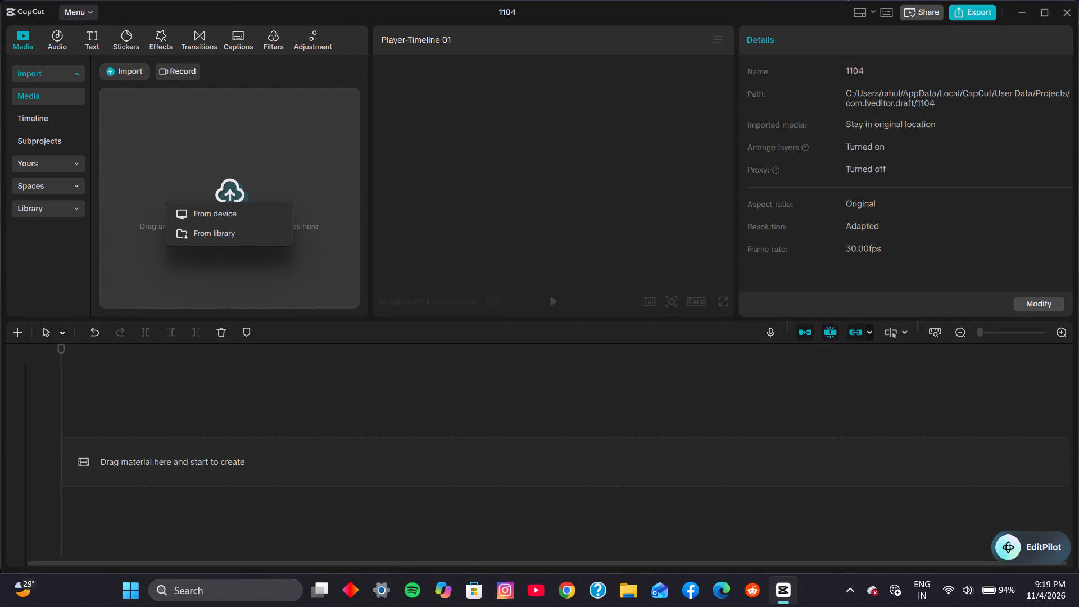
click(269, 215)
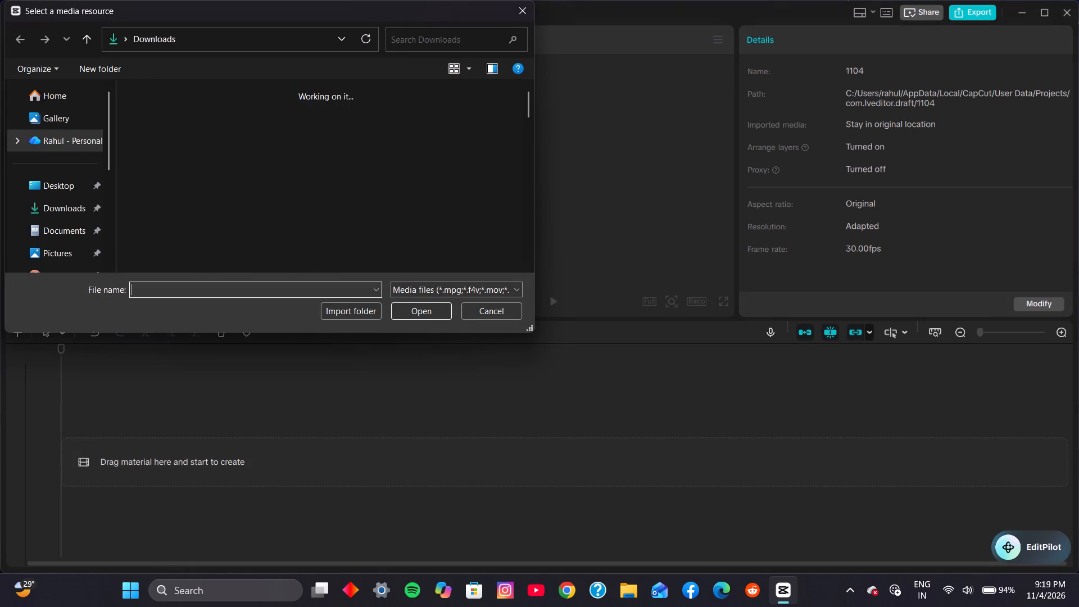
scroll(64, 246, down, 1)
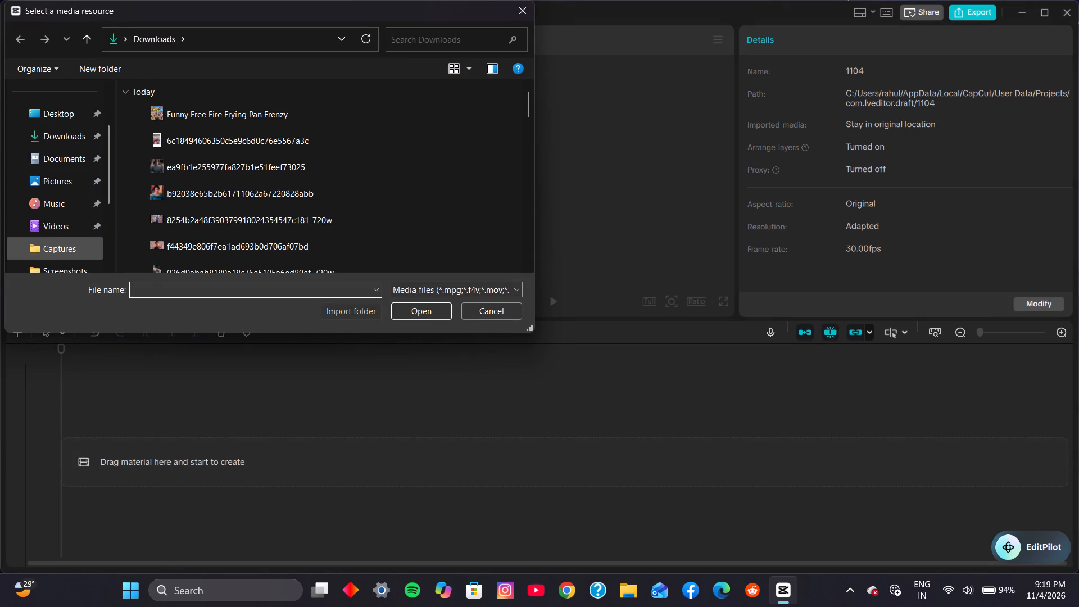
click(64, 222)
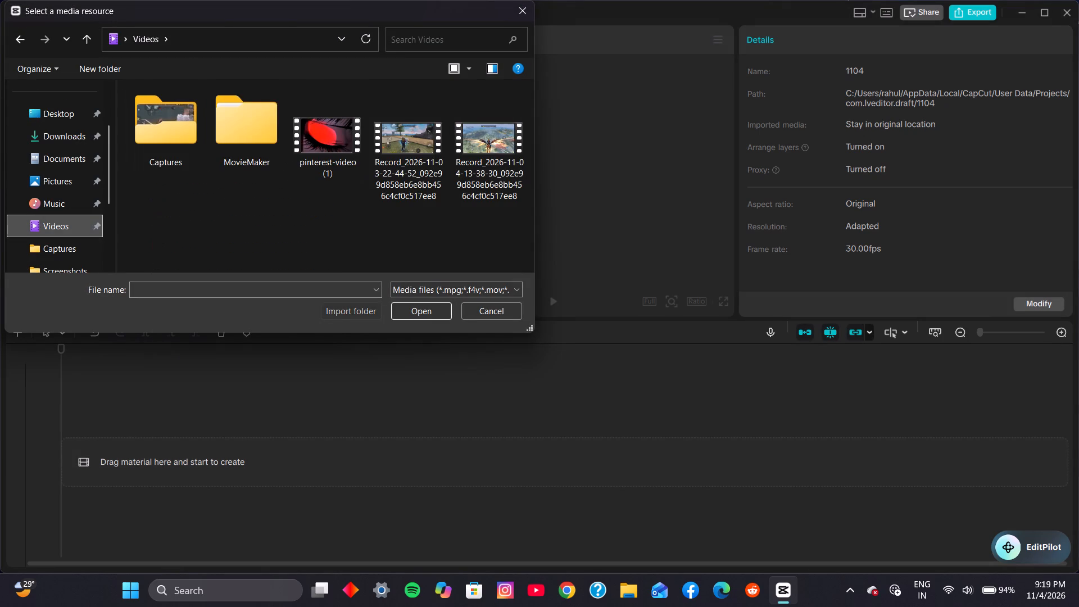
drag(395, 206, 505, 116)
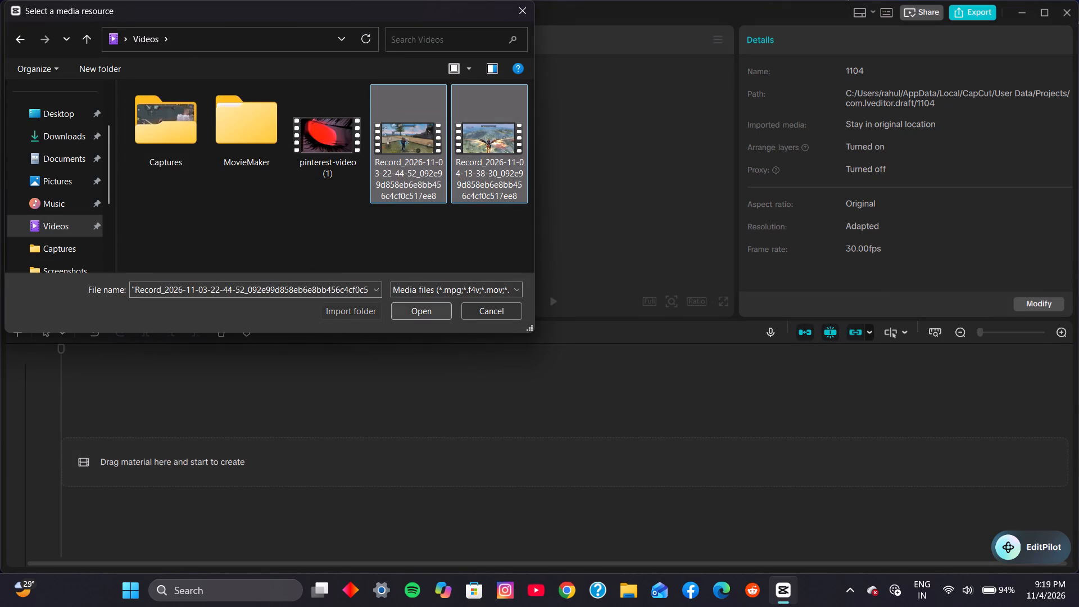
click(403, 309)
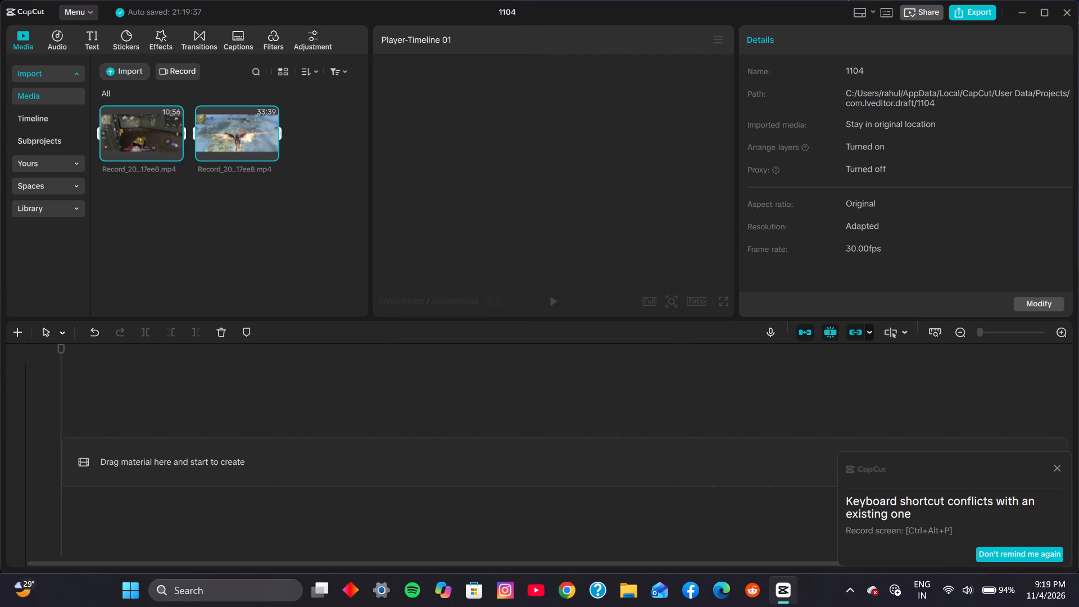
click(229, 219)
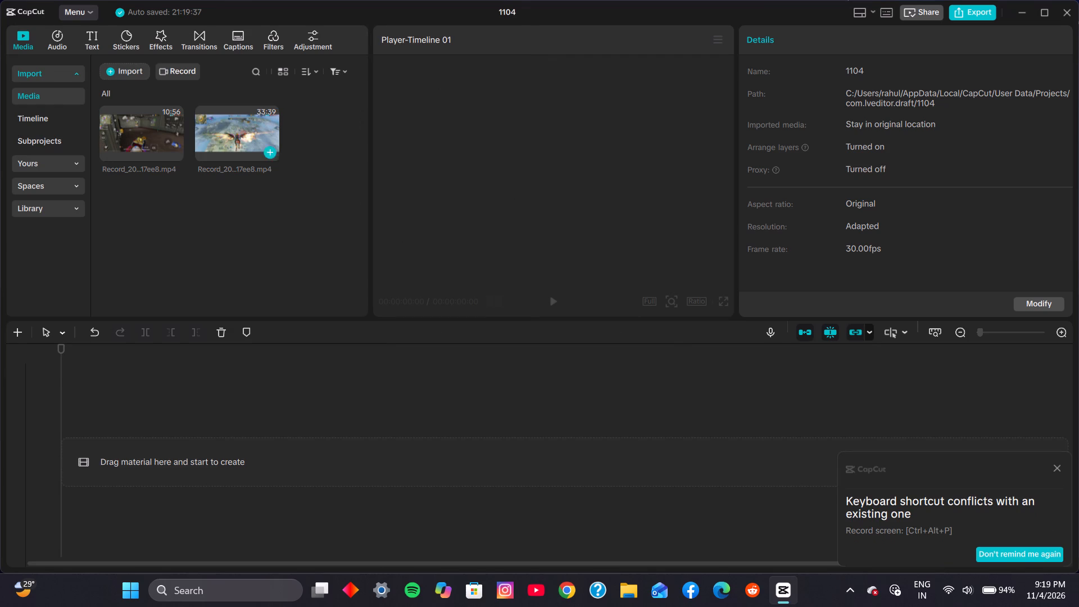
Minimize CapCut and open the Videos folder in File Explorer.
click(1025, 21)
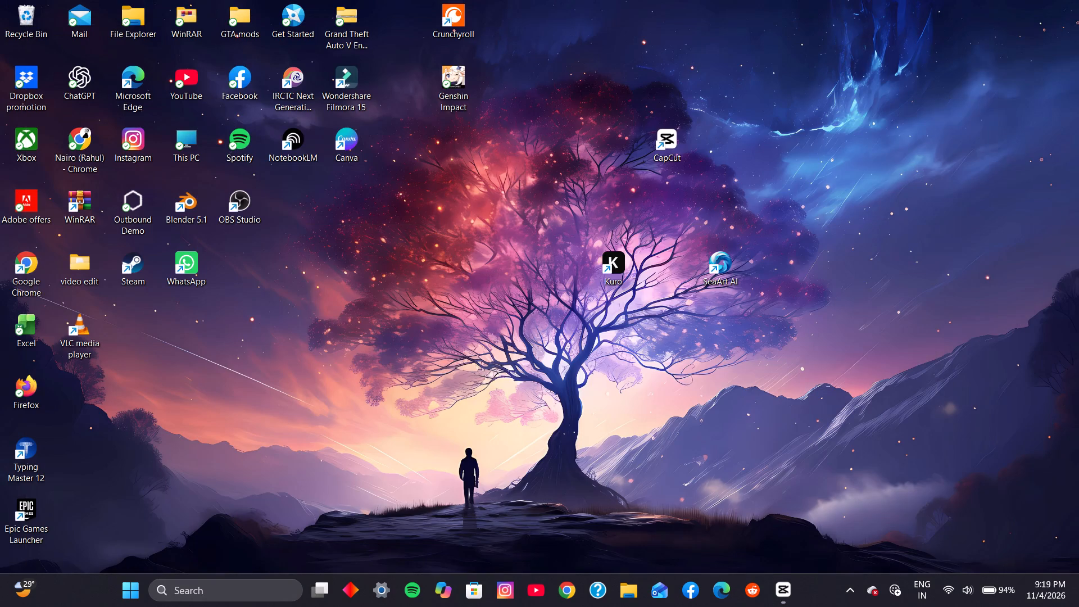
double_click(122, 29)
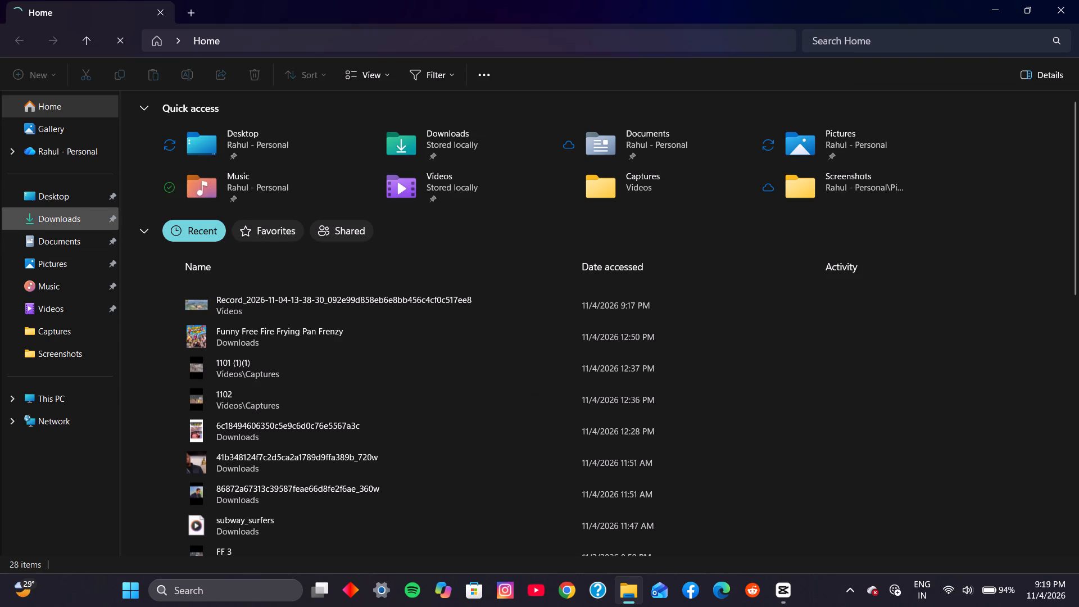
click(68, 214)
click(63, 261)
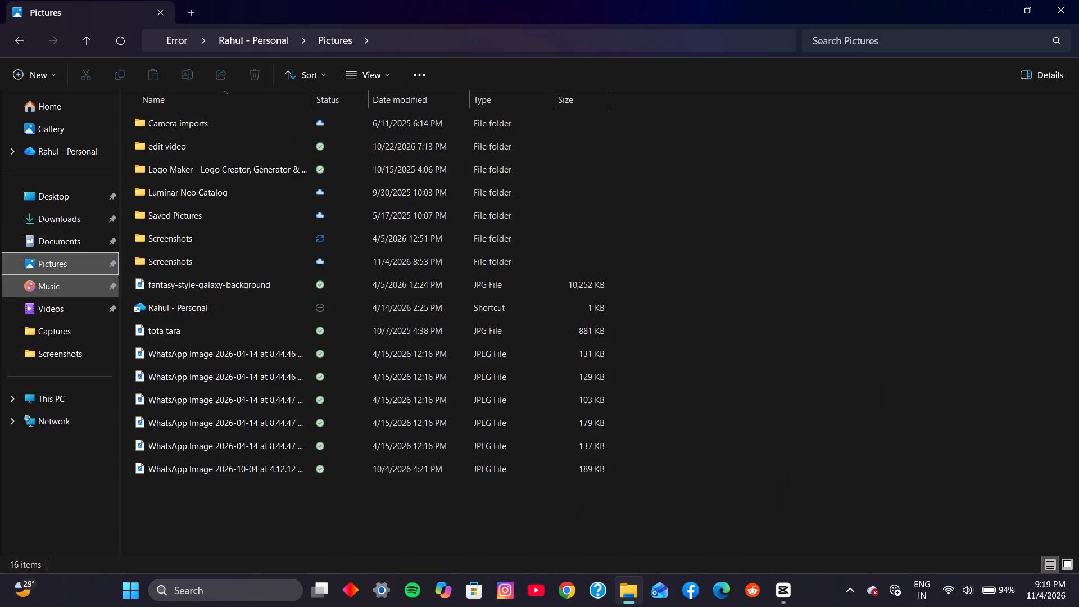
click(61, 281)
click(61, 305)
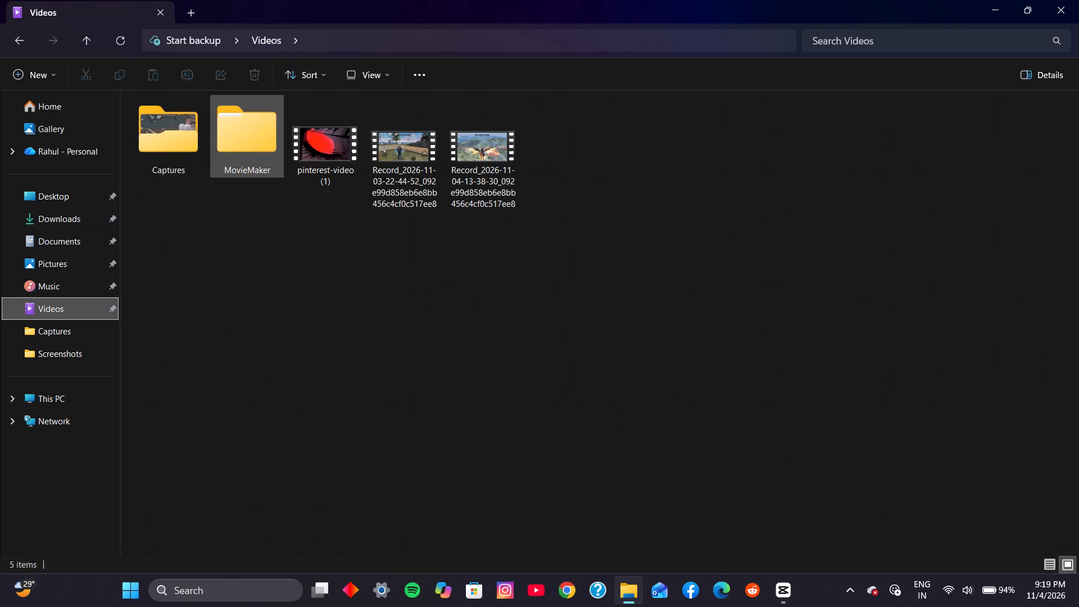
Rename the MovieMaker folder as "Meme video".
click(249, 160)
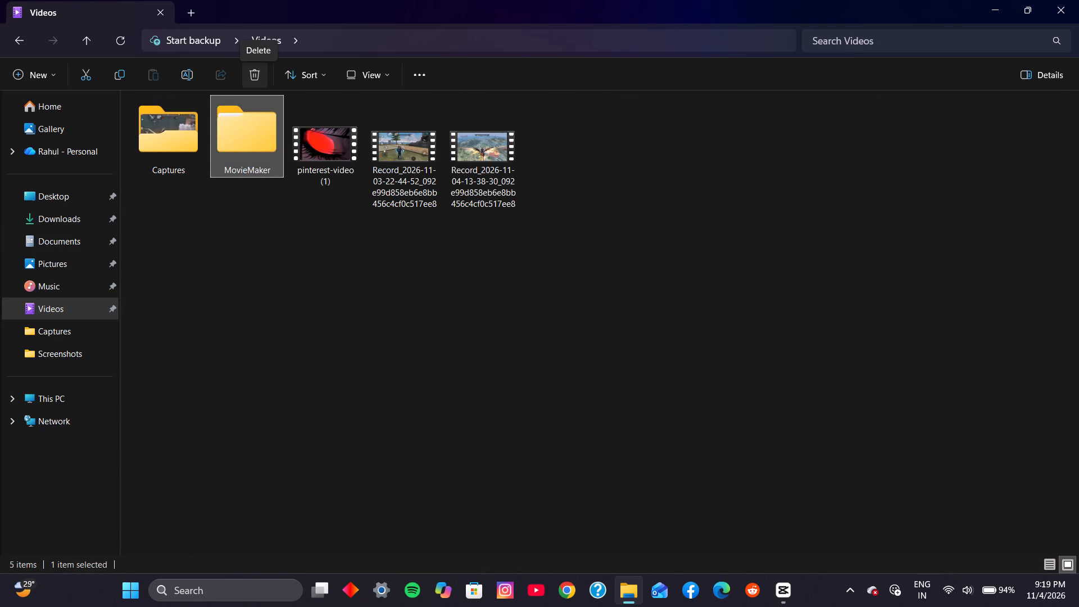
click(244, 235)
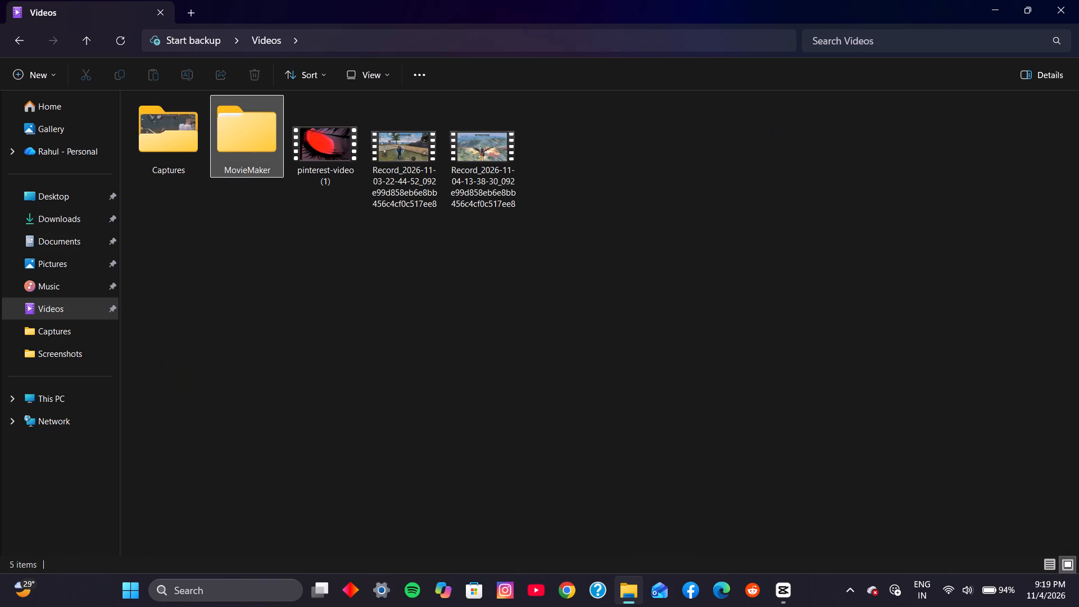
click(258, 167)
right_click(258, 167)
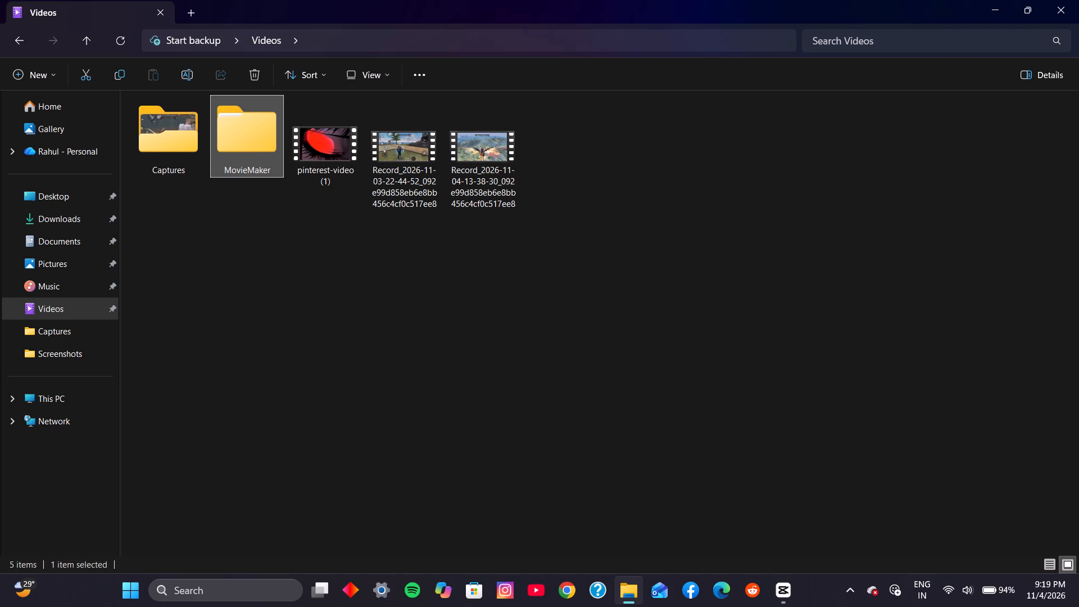
click(359, 189)
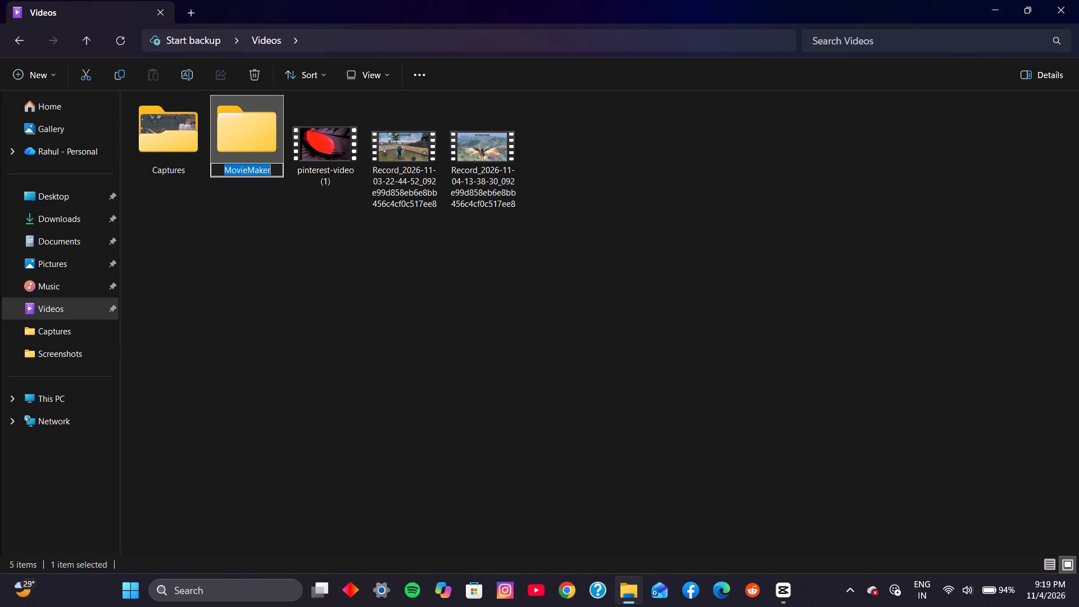
key(BackSpace)
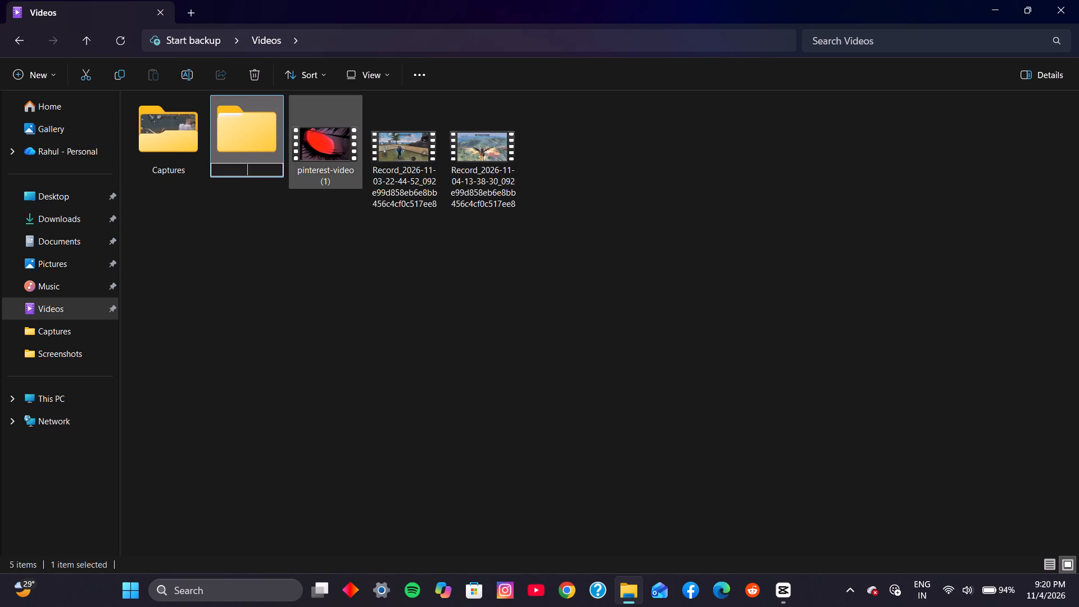
key(m)
key(BackSpace)
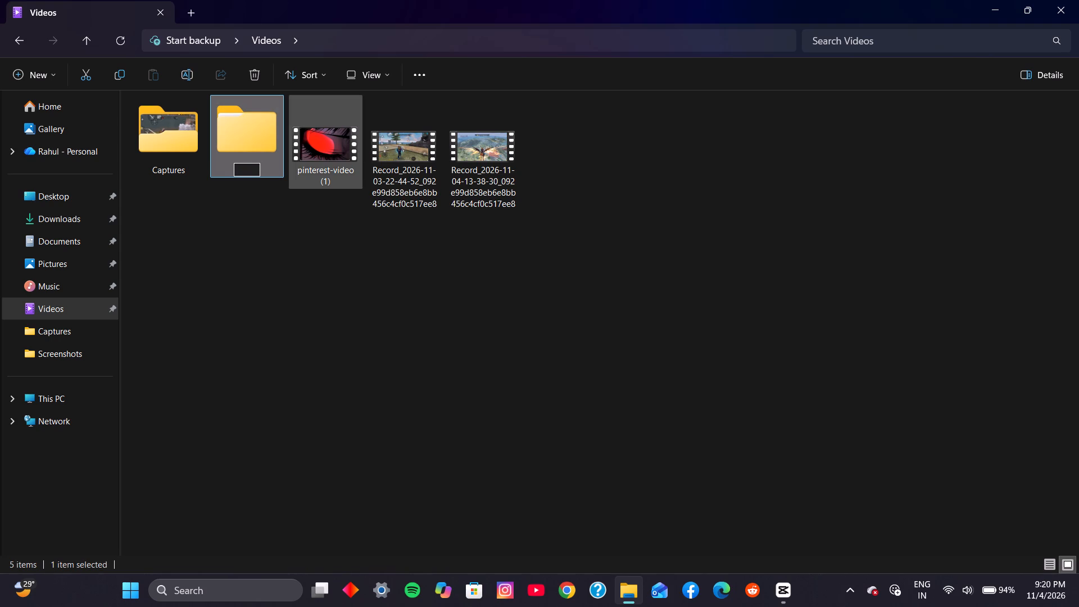
text(Meme)
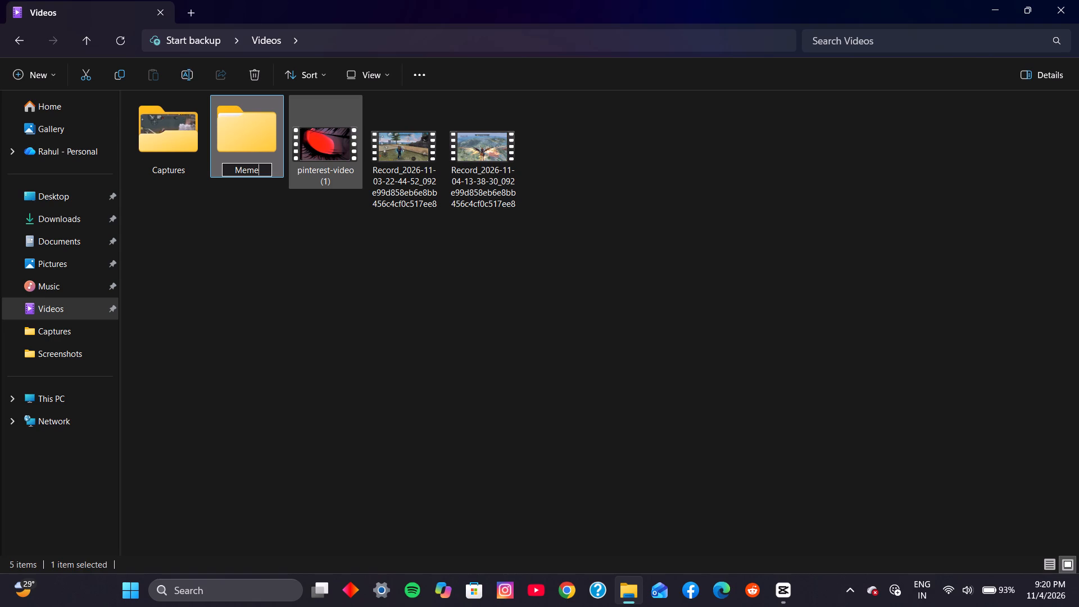
key(space)
text(video)
key(space)
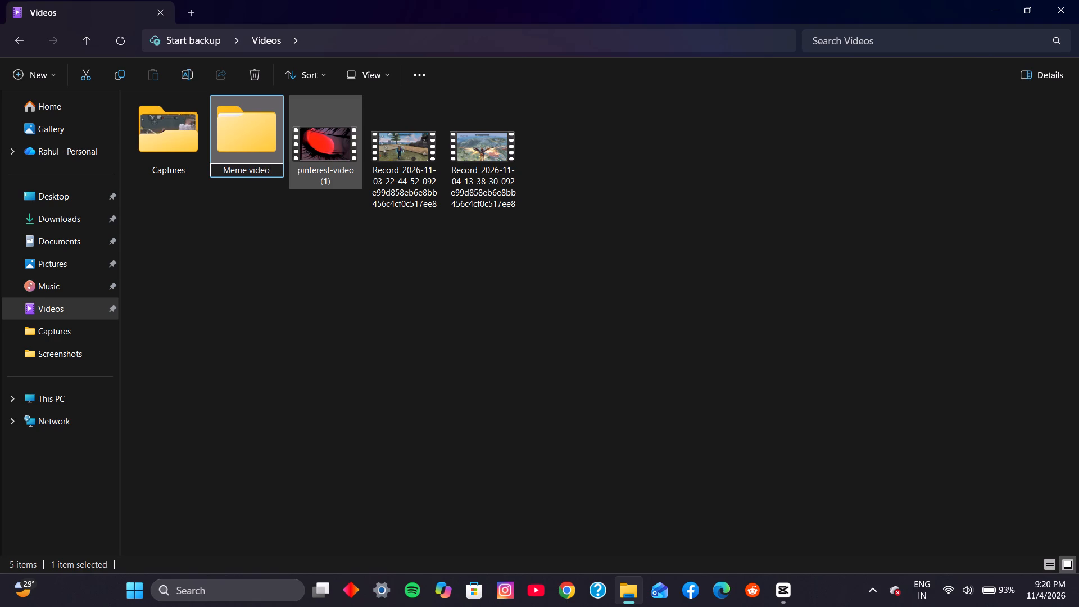
key(Return)
click(244, 233)
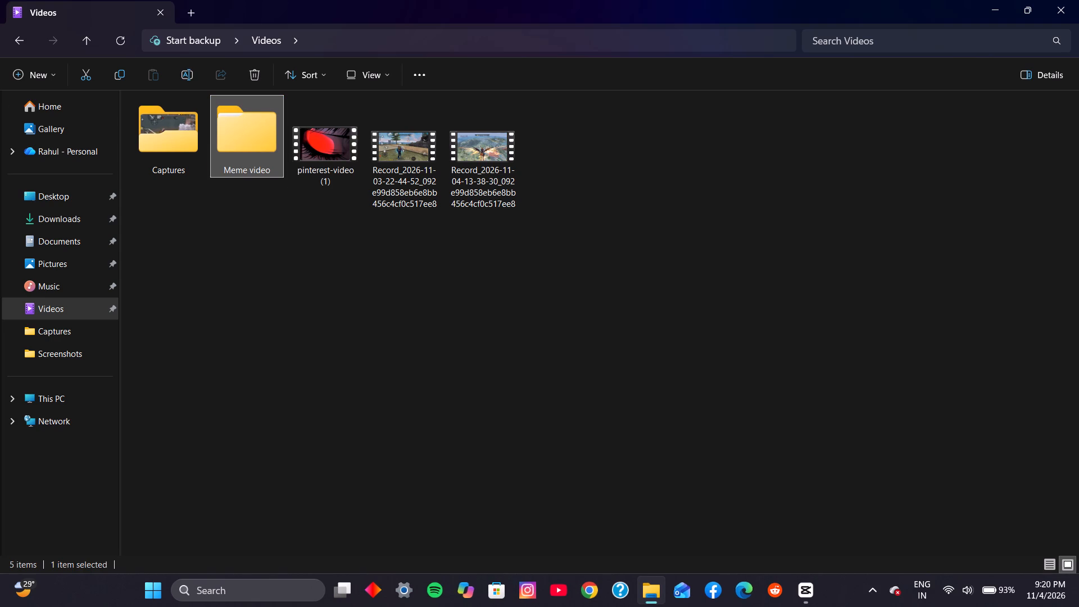
Move today's seven meme clips from Downloads to the Videos folder, leaving out the Funny Free Fire Frying Pan Frenzy image.
click(45, 224)
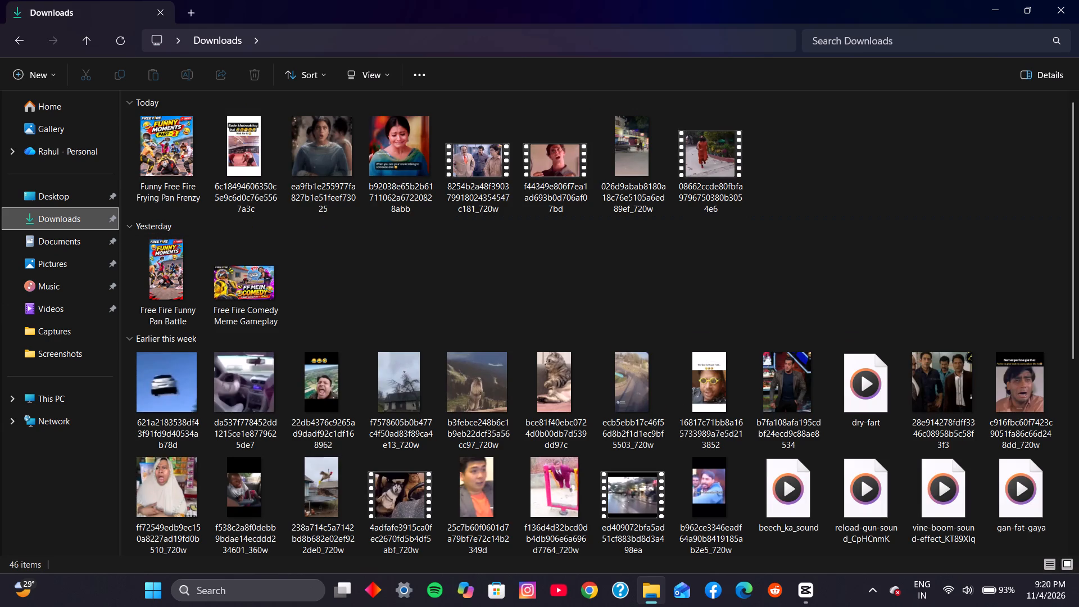
drag(797, 172, 280, 170)
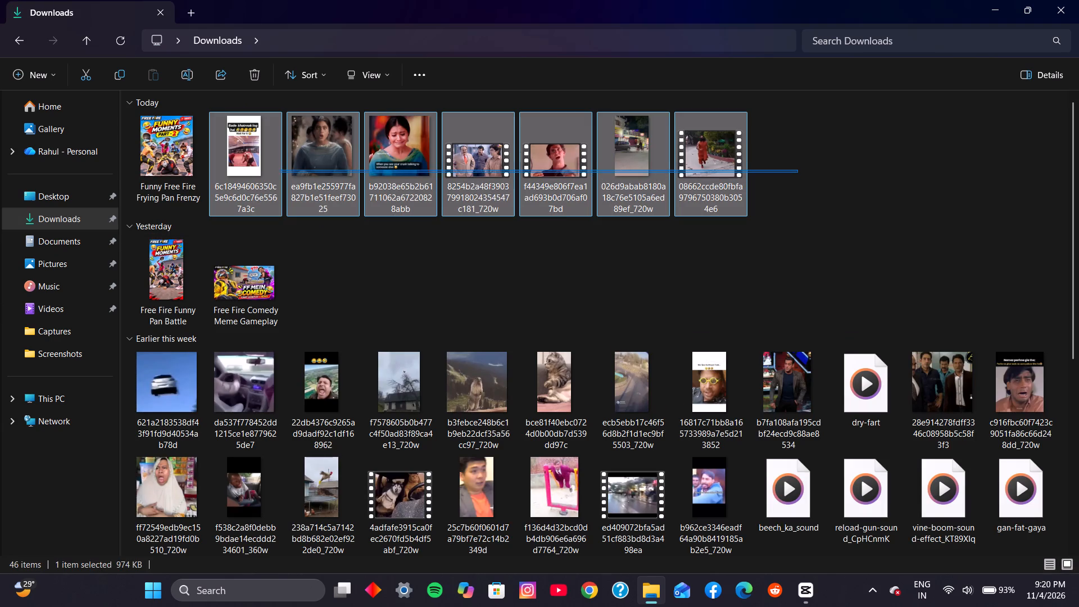
drag(280, 170, 252, 165)
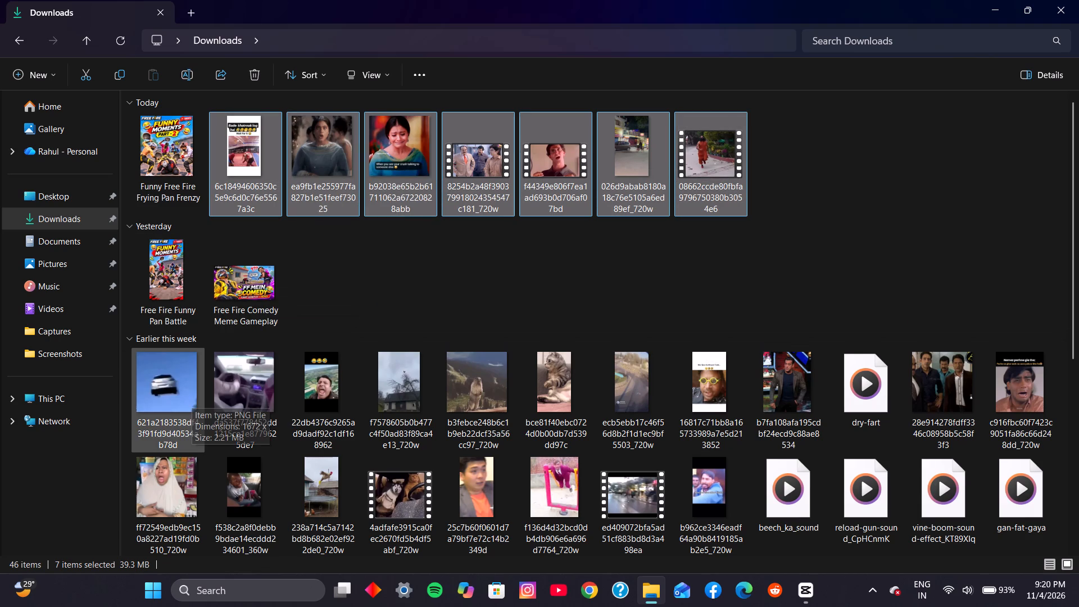
shift+click(176, 382)
shift+click(250, 380)
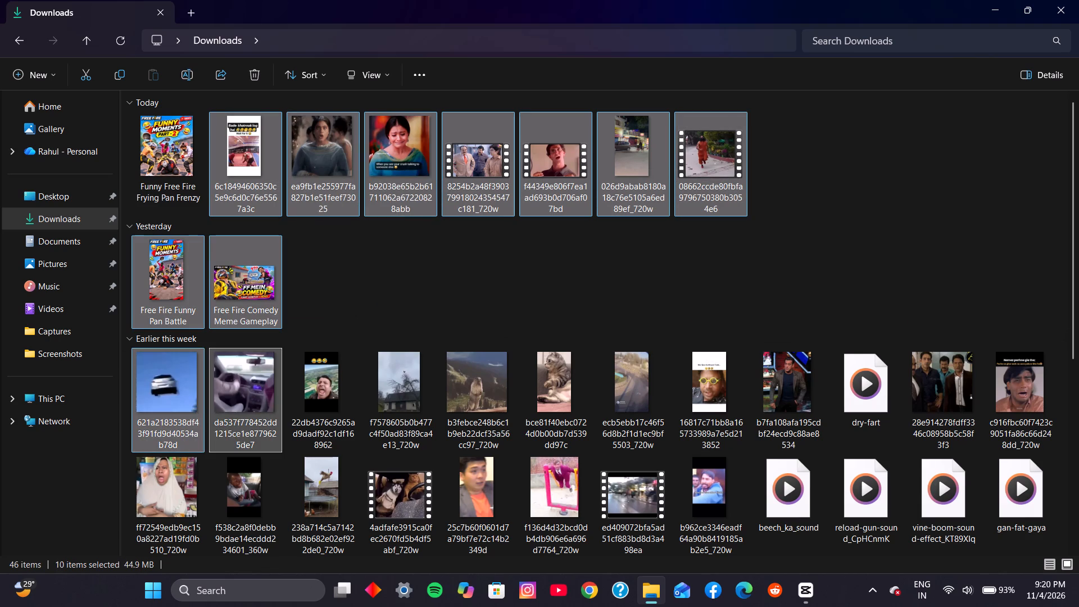
shift+click(251, 318)
shift+click(193, 283)
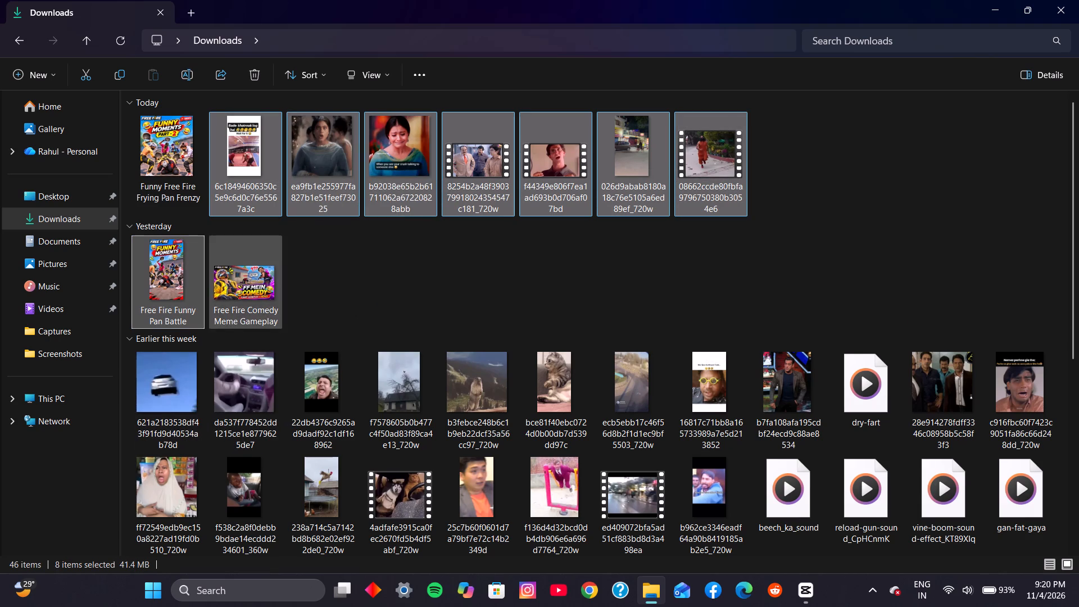
shift+click(171, 295)
click(162, 265)
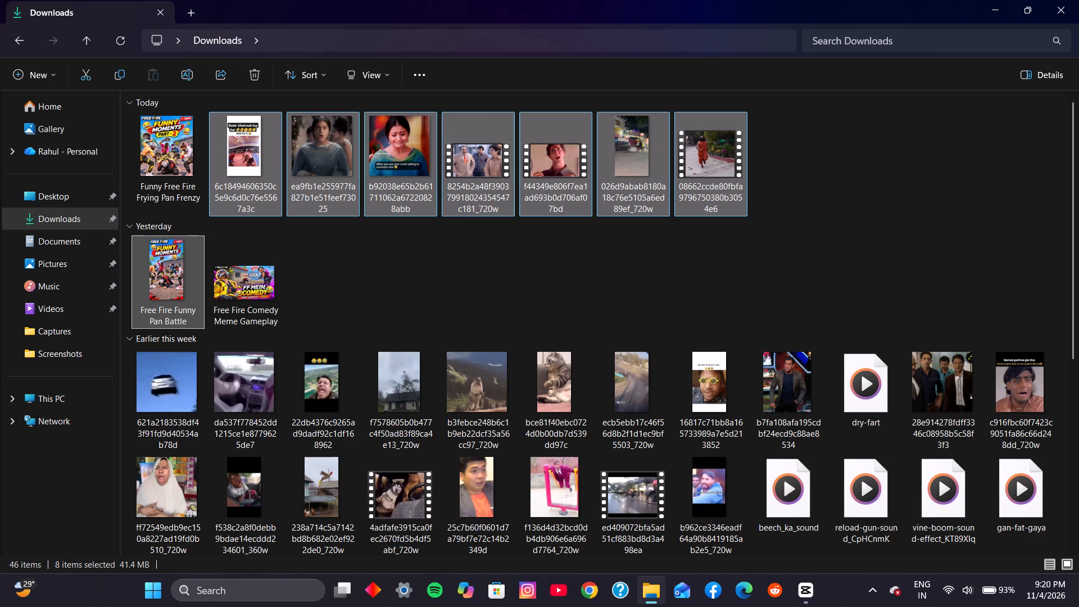
click(461, 270)
drag(832, 160, 259, 179)
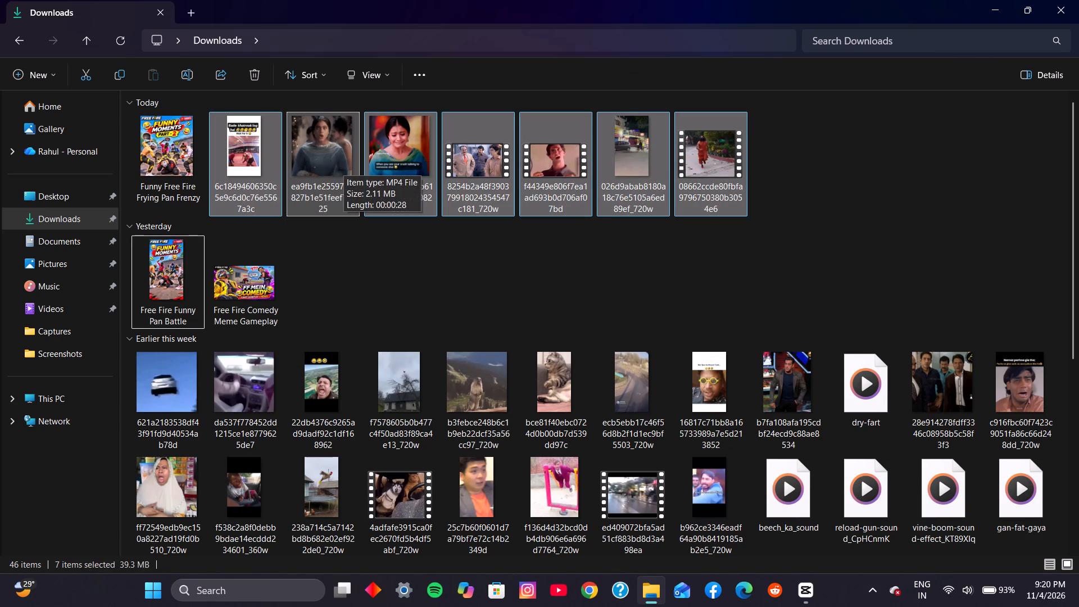
right_click(343, 165)
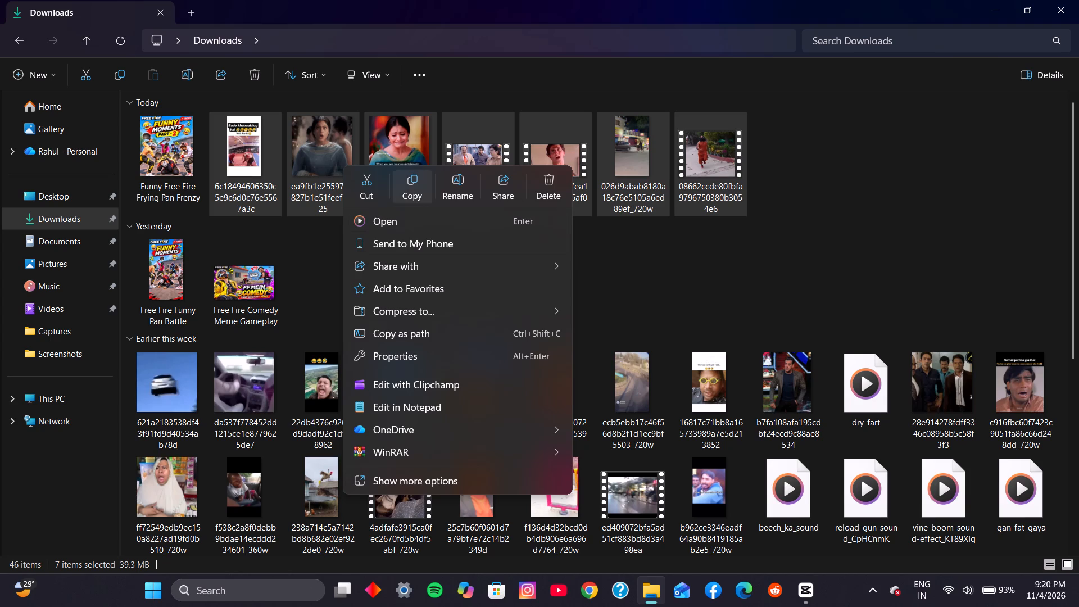
drag(709, 178, 268, 224)
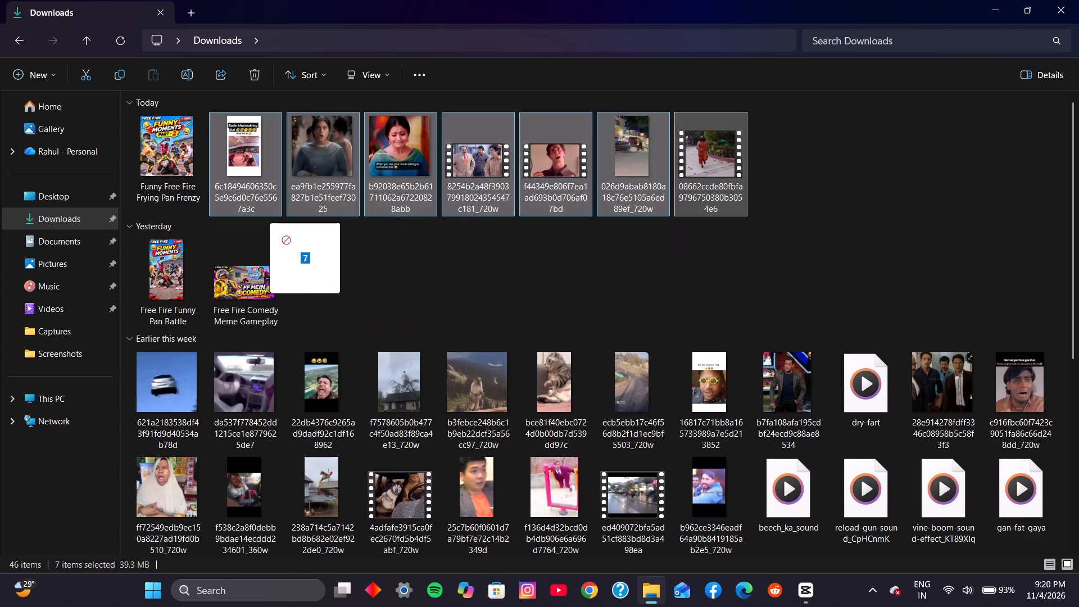
drag(268, 224, 60, 303)
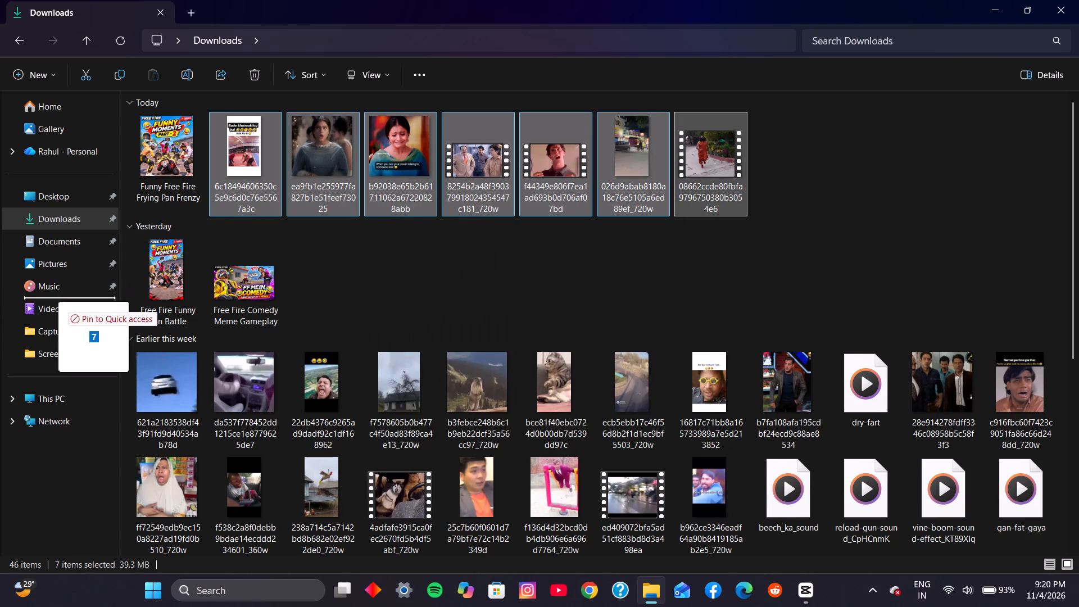
drag(60, 303, 58, 310)
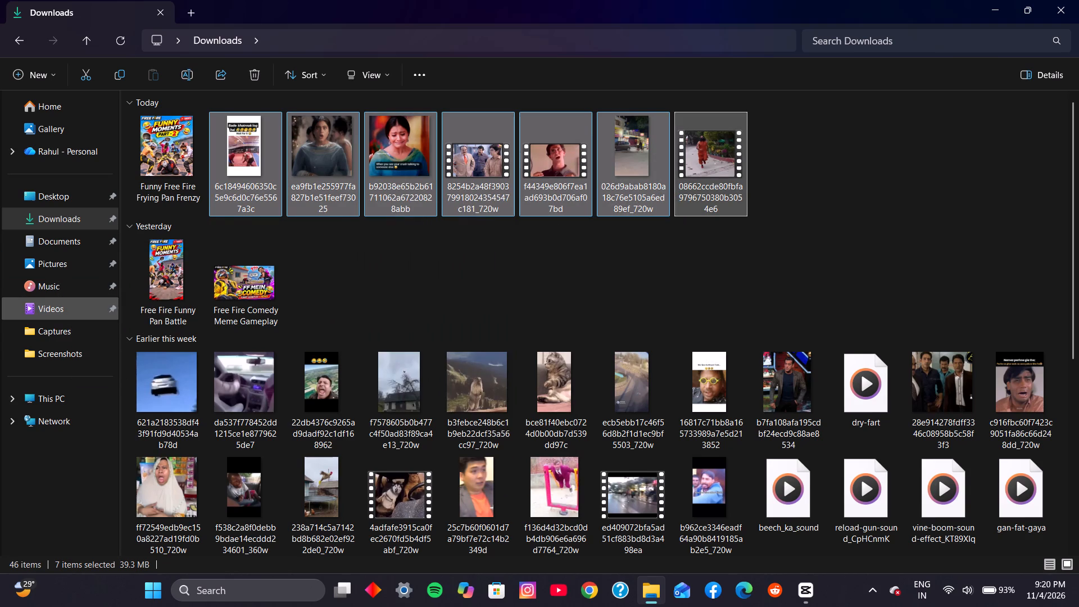
Move the seven meme clips in the Videos folder into its Meme video subfolder.
click(58, 310)
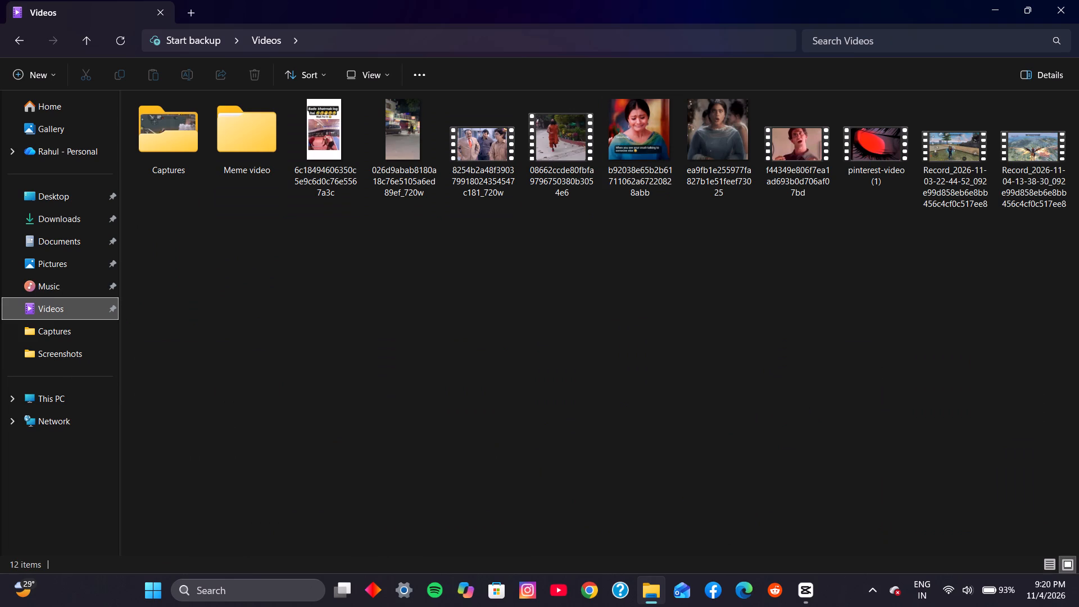
drag(302, 269, 337, 158)
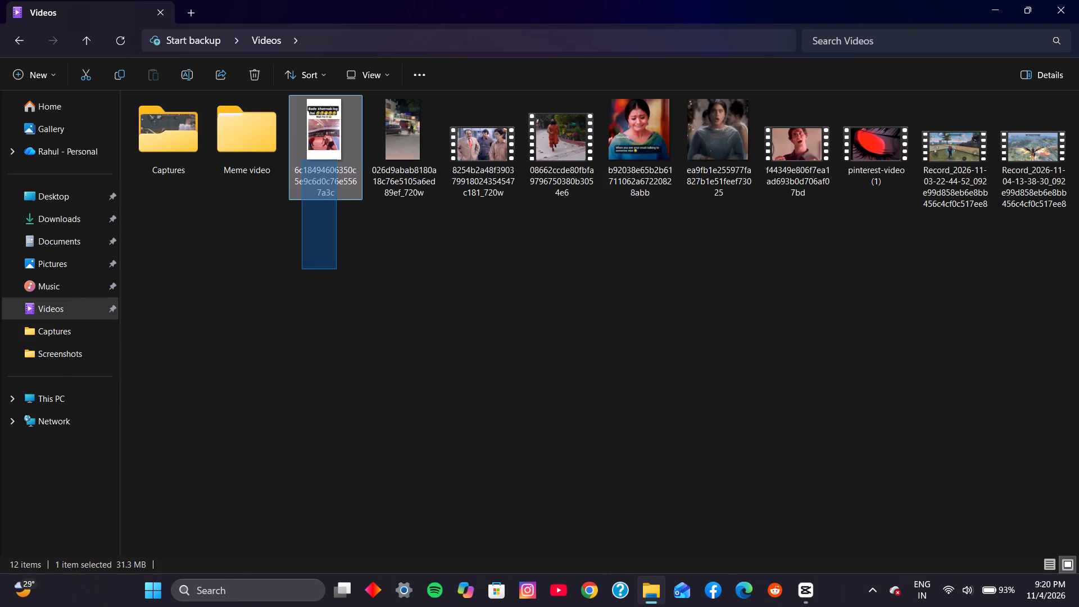
drag(337, 158, 804, 170)
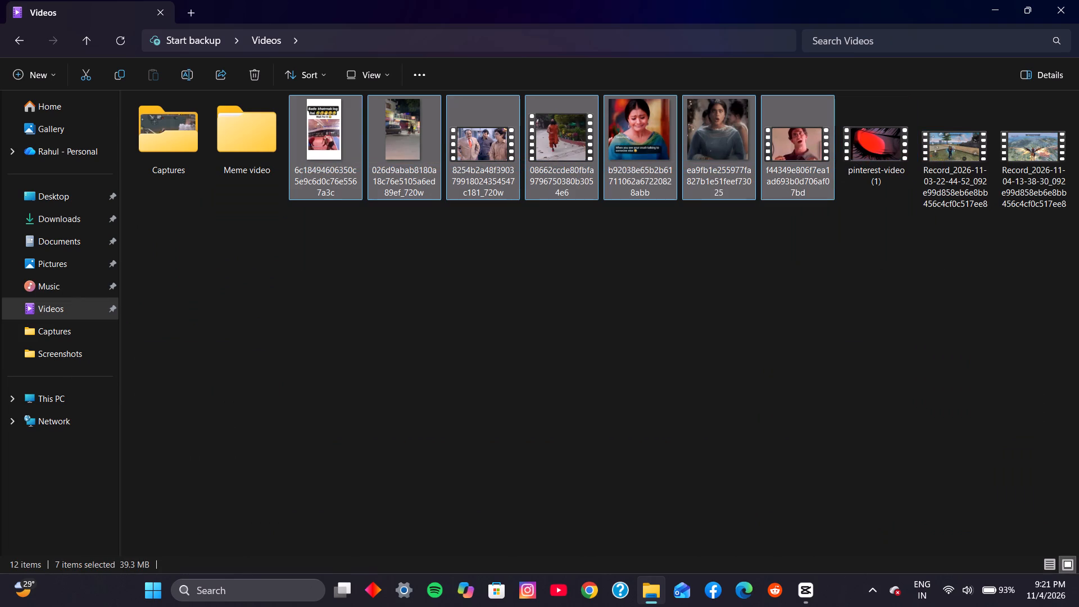
drag(639, 143, 247, 111)
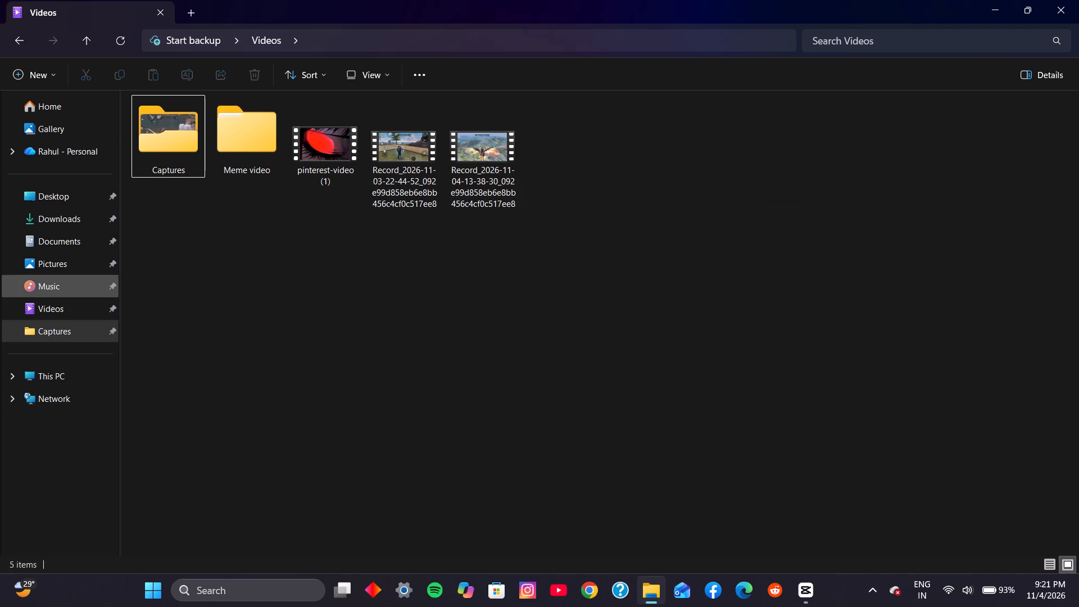
Move the first nine clips under Earlier this week from Downloads to the Videos folder, leaving out dry-fart.
click(80, 219)
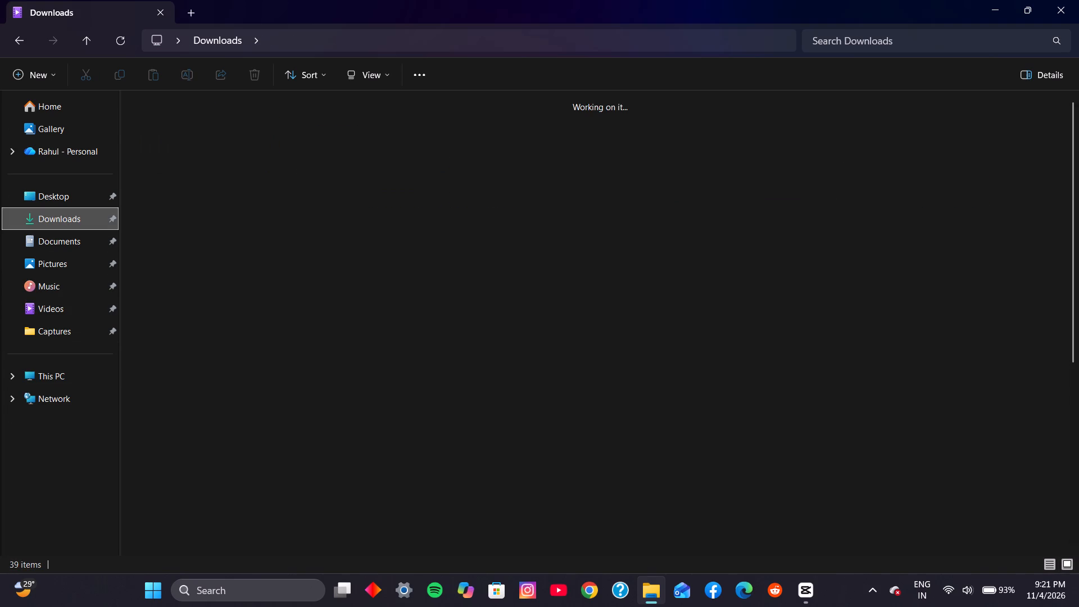
scroll(386, 228, down, 2)
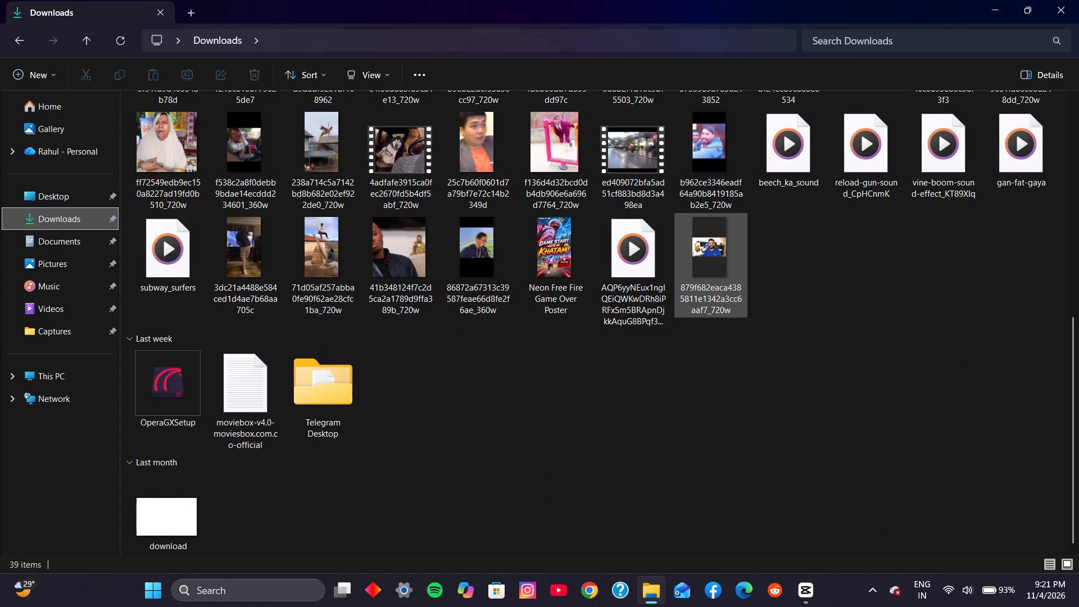
scroll(782, 261, up, 1)
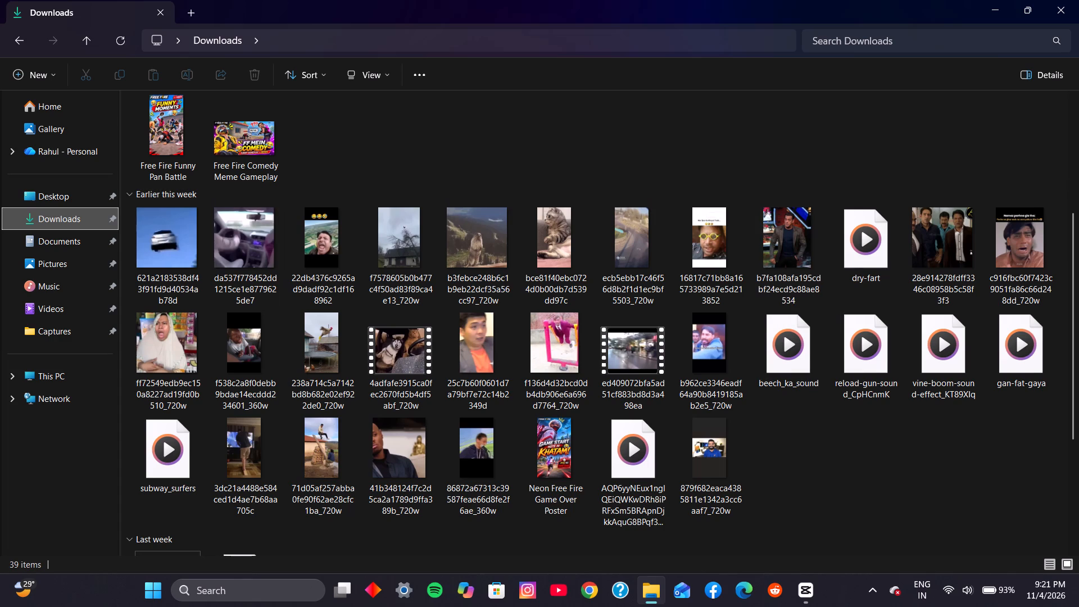
drag(132, 291, 168, 280)
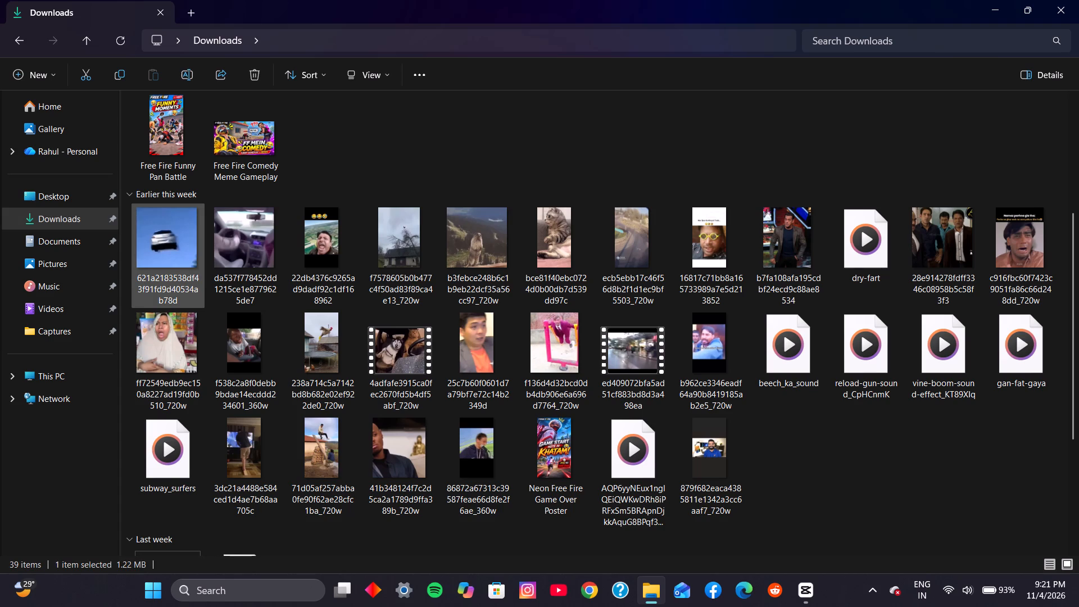
drag(168, 280, 849, 244)
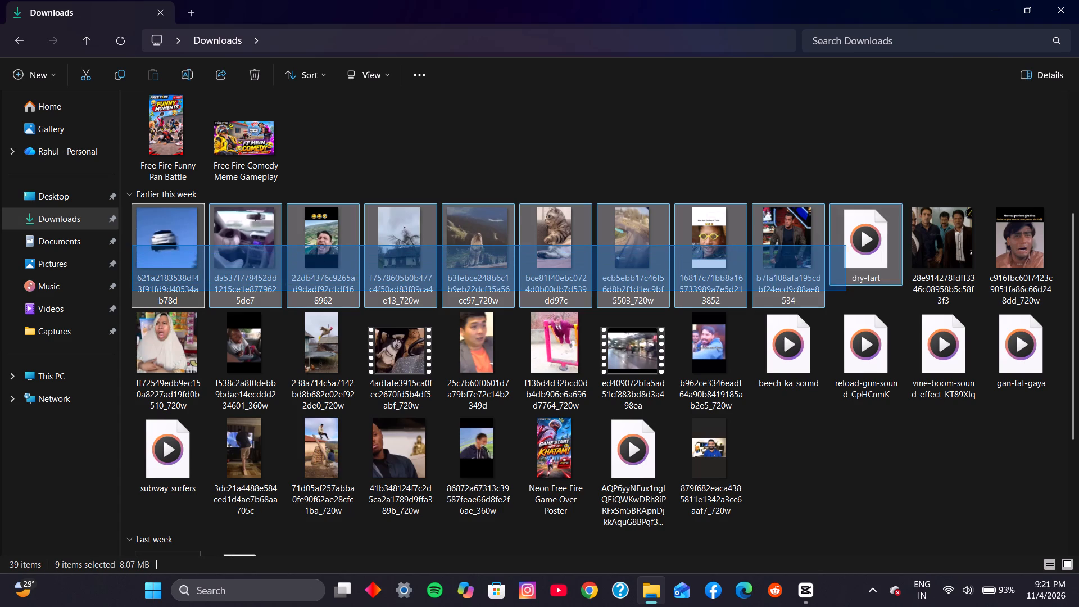
drag(849, 244, 820, 244)
drag(785, 237, 62, 259)
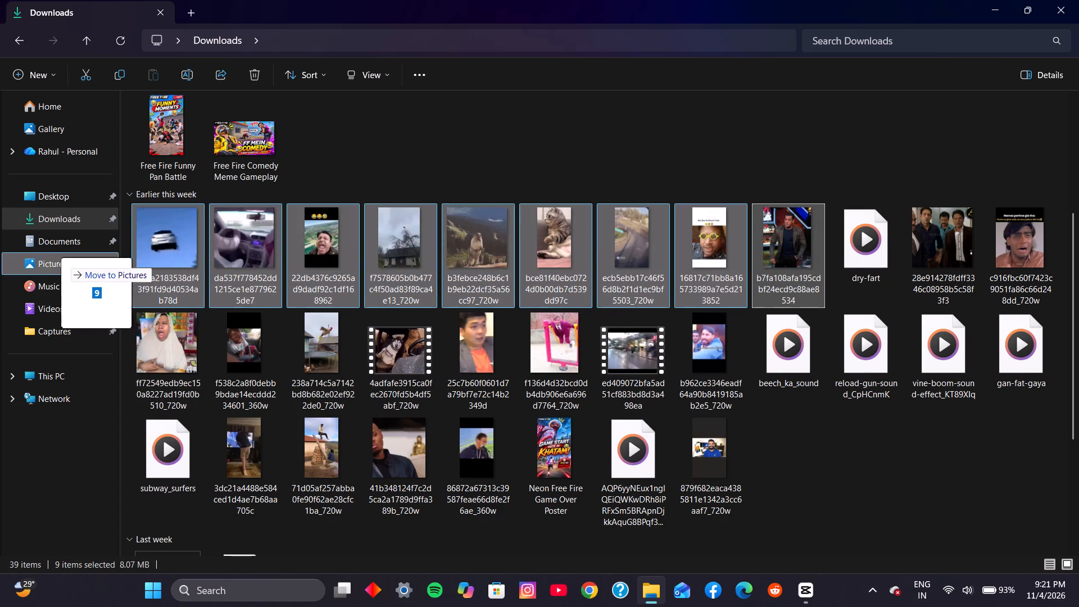
drag(62, 259, 55, 307)
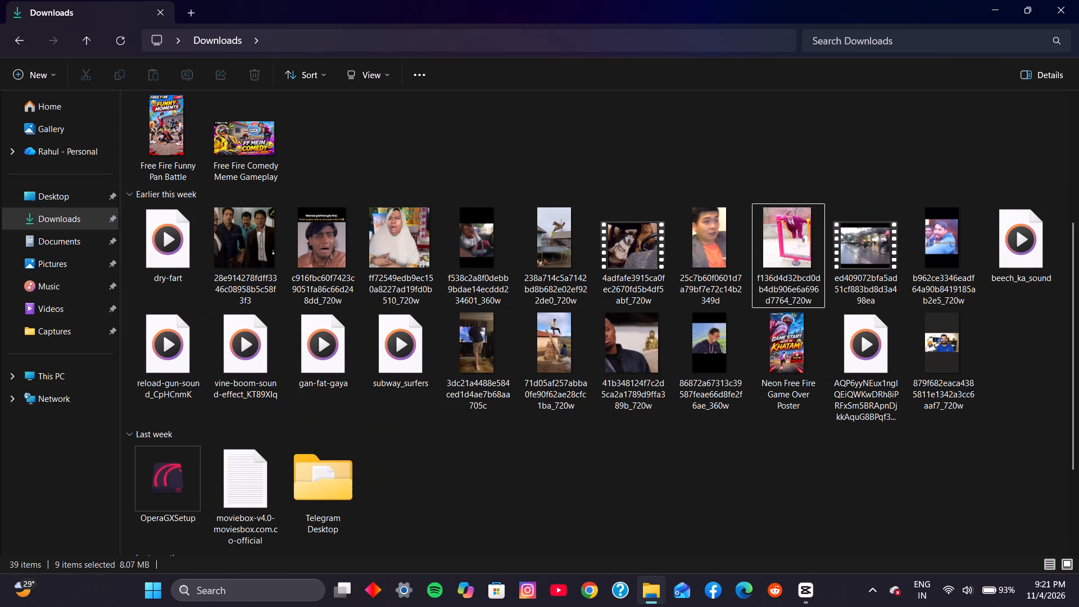
Move the ten clips between the dry-fart and beech_ka_sound audio files from Downloads to the Videos folder.
drag(940, 169, 277, 284)
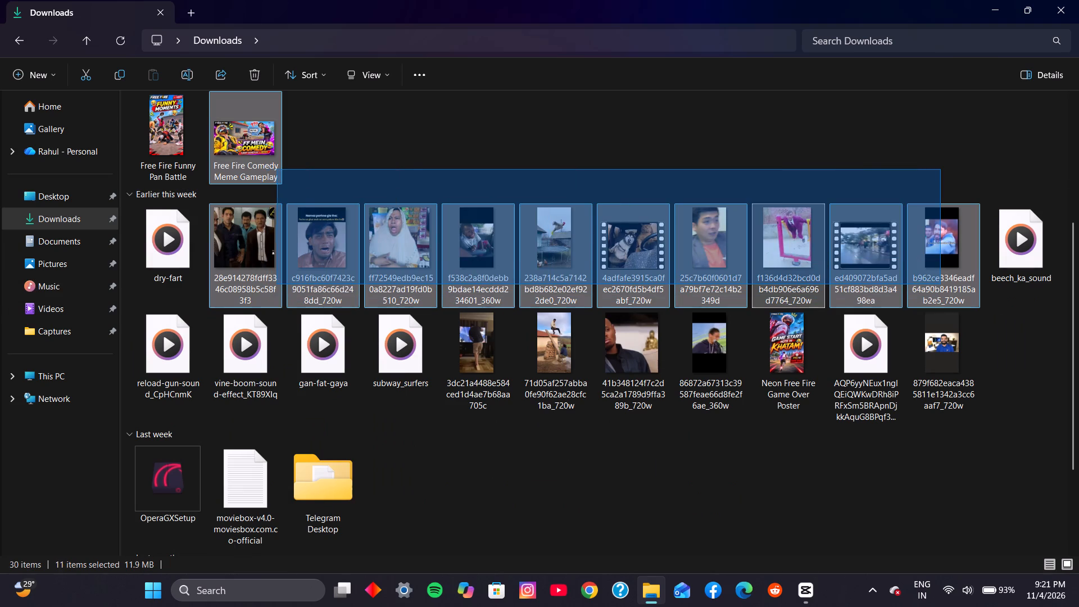
drag(277, 284, 313, 274)
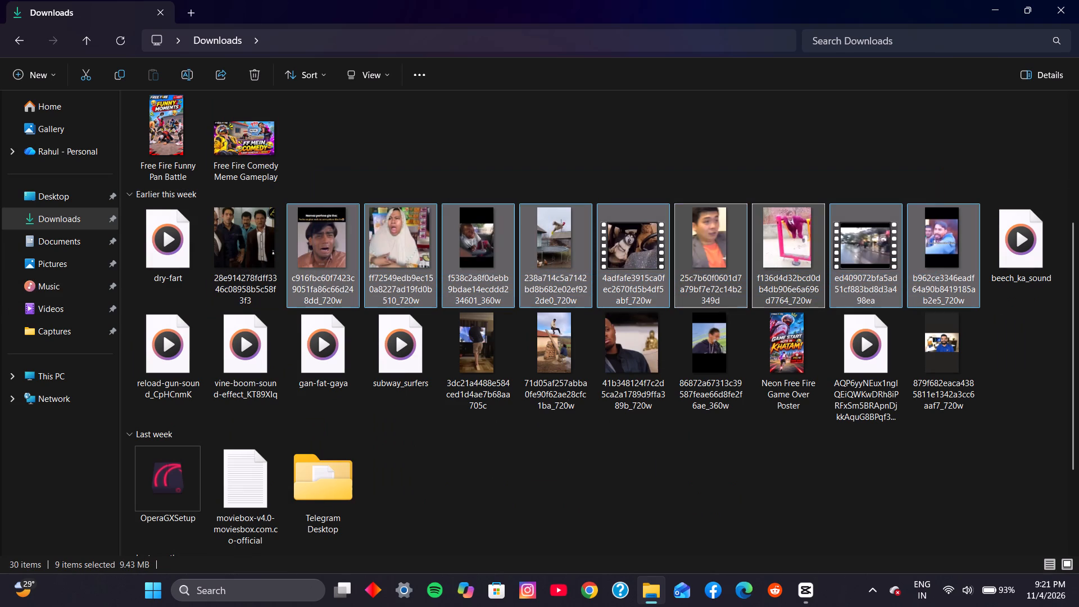
drag(679, 239, 92, 314)
drag(266, 233, 113, 305)
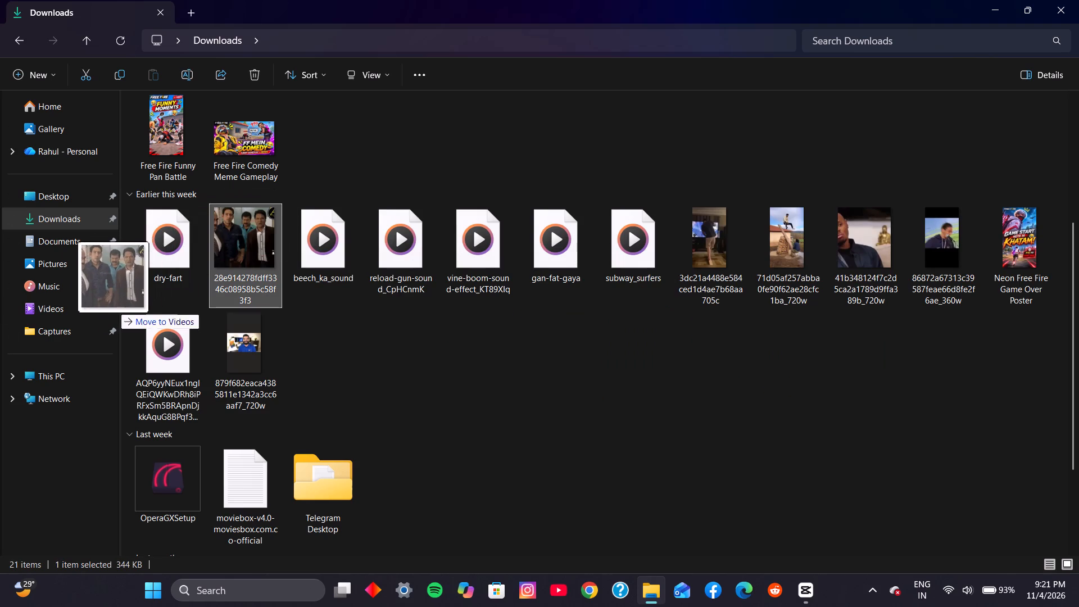
drag(113, 305, 66, 313)
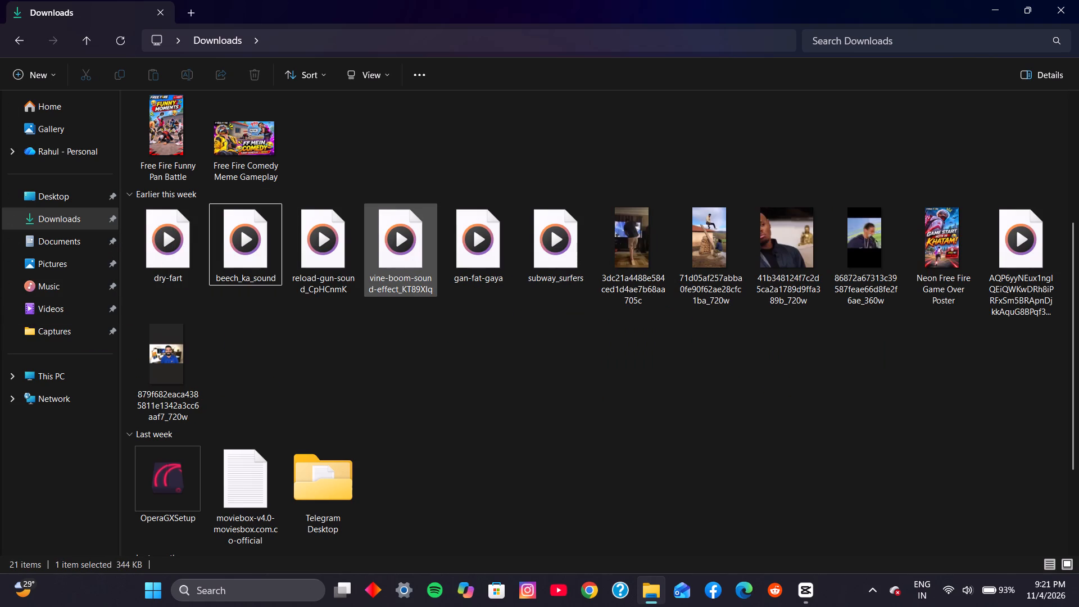
Move the remaining five clips under Earlier this week from Downloads to Videos, leaving out the audio files and the Neon Free Fire poster.
drag(634, 320, 927, 242)
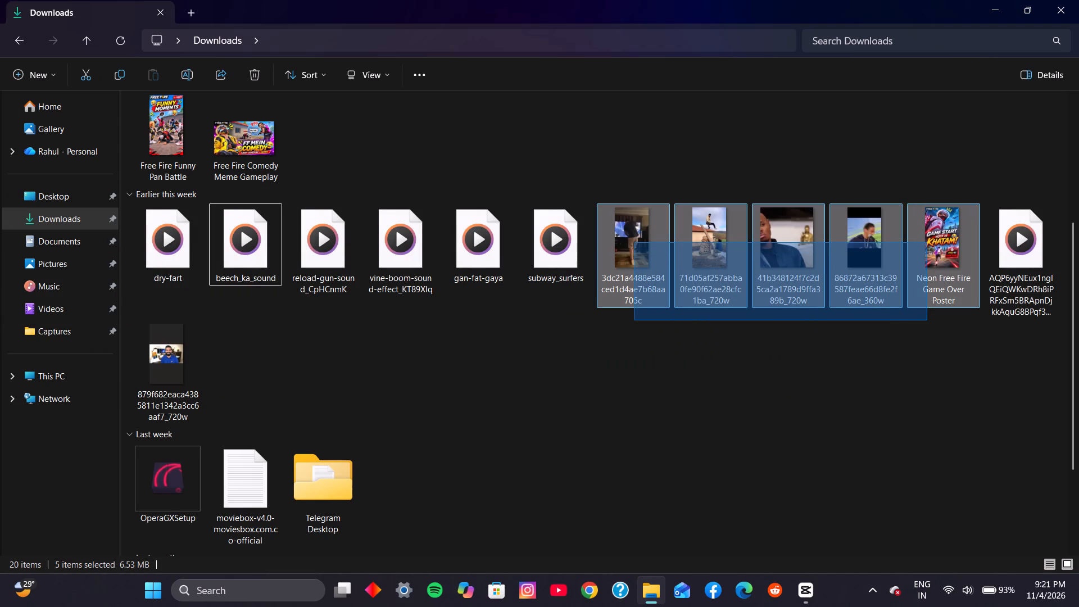
drag(927, 242, 879, 246)
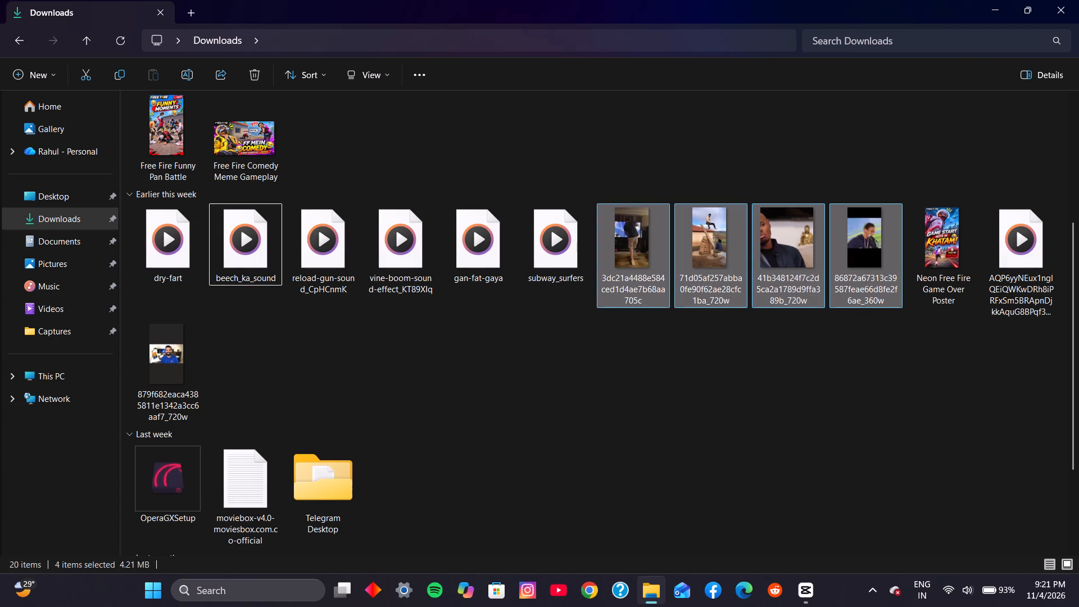
drag(715, 238, 44, 311)
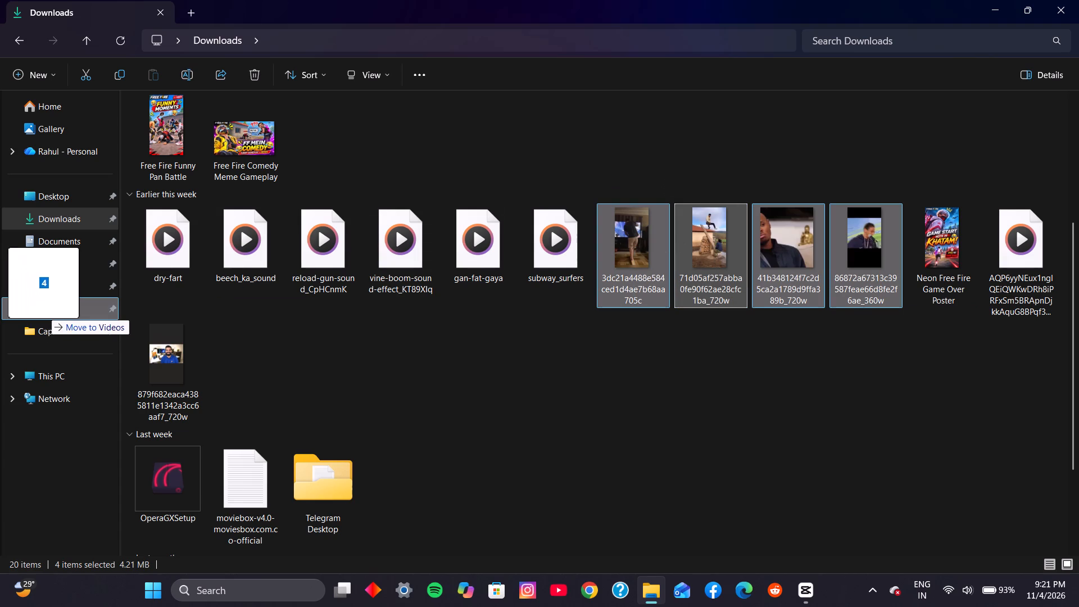
drag(44, 311, 49, 305)
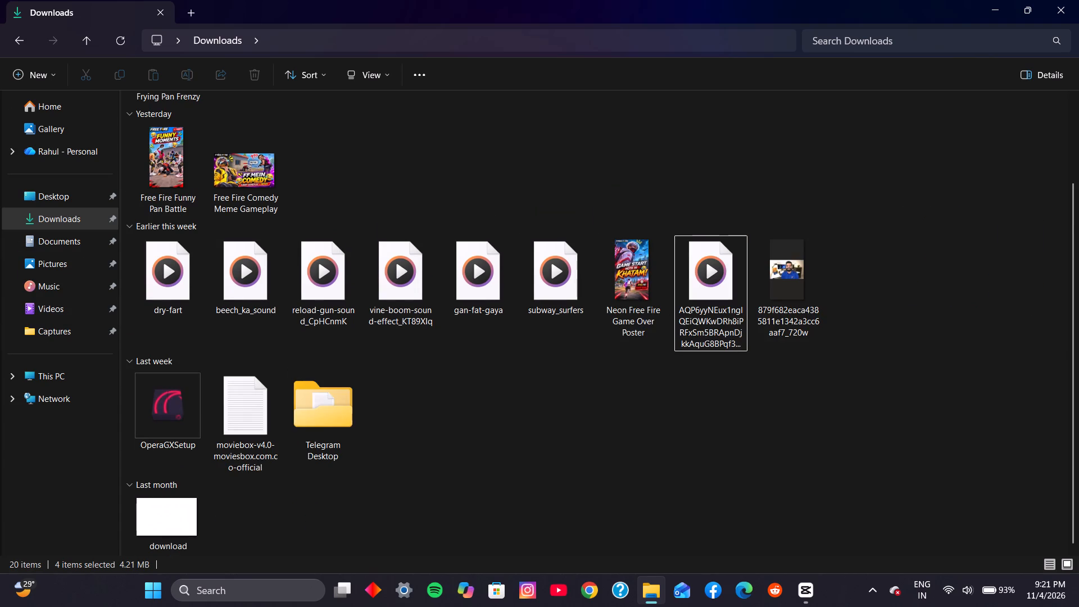
drag(777, 261, 87, 305)
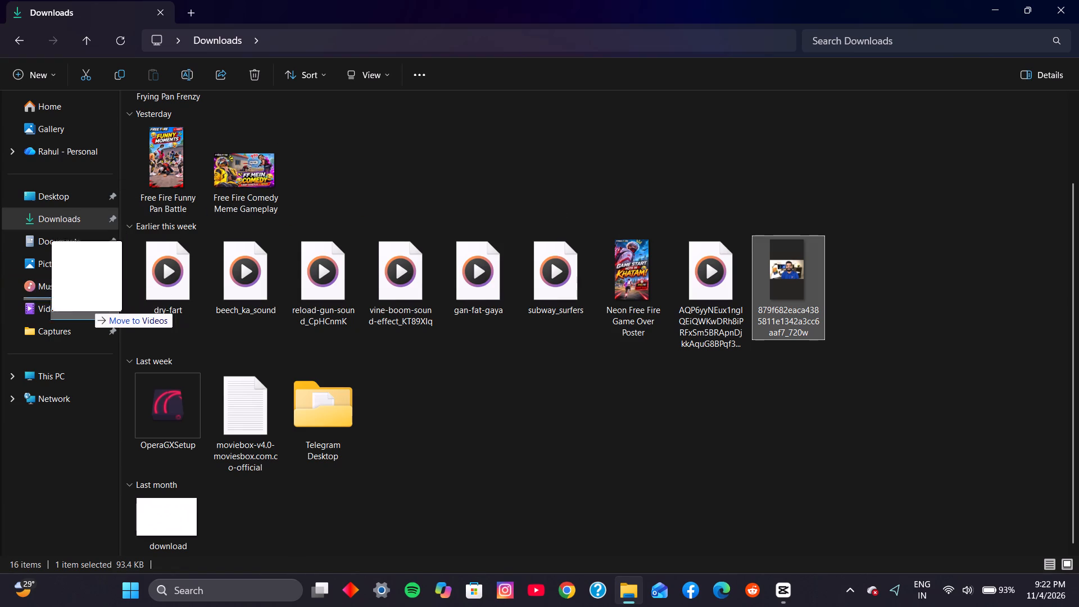
drag(87, 305, 85, 312)
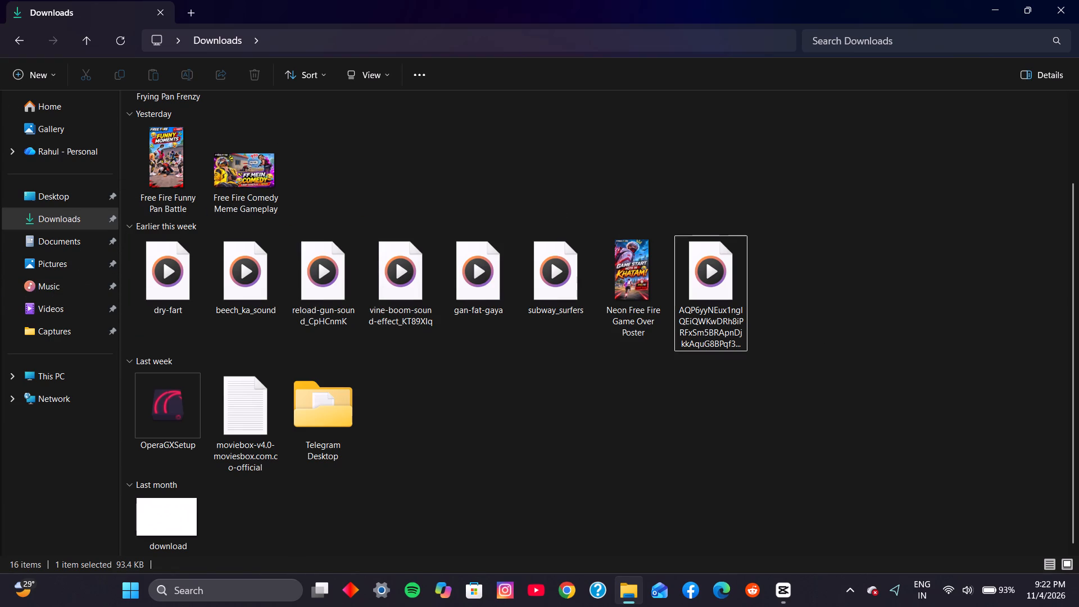
Delete the Neon Free Fire Game Over Poster and the other Free Fire images from Downloads.
click(420, 407)
click(615, 270)
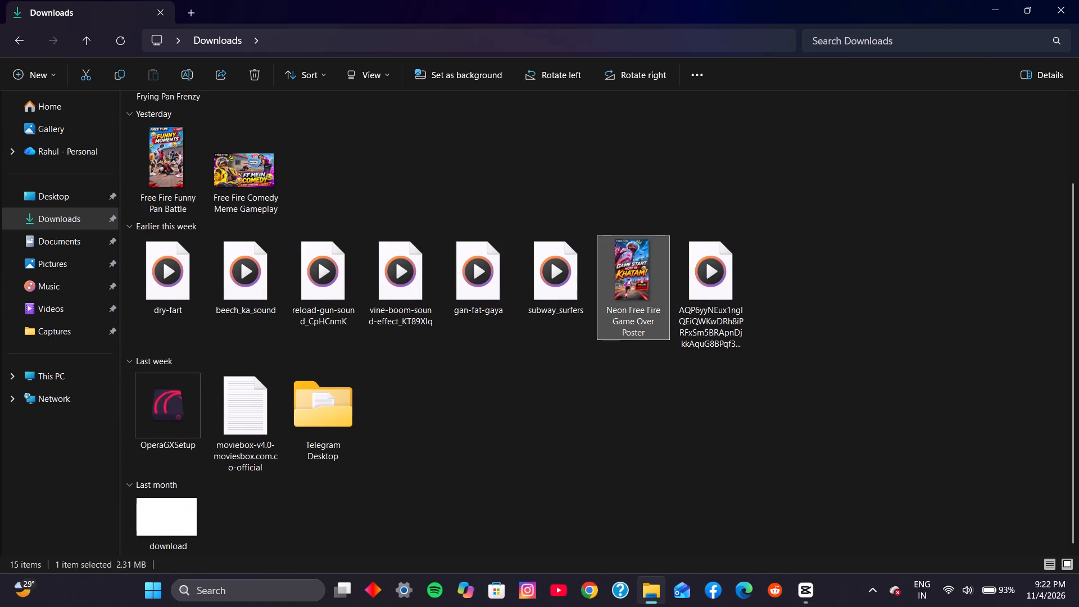
click(271, 72)
click(264, 73)
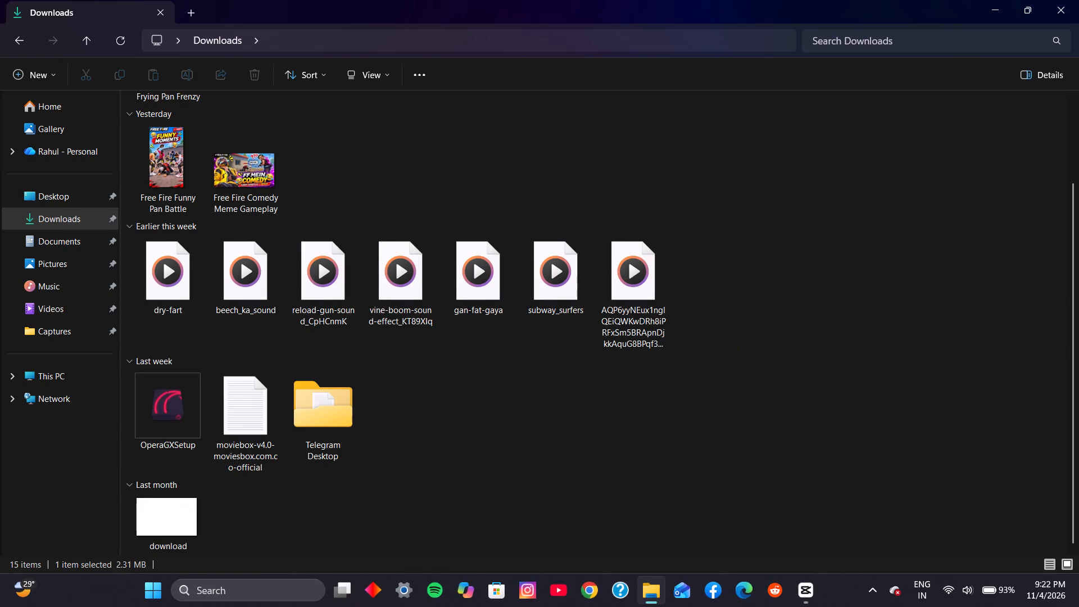
click(250, 188)
click(257, 74)
click(183, 155)
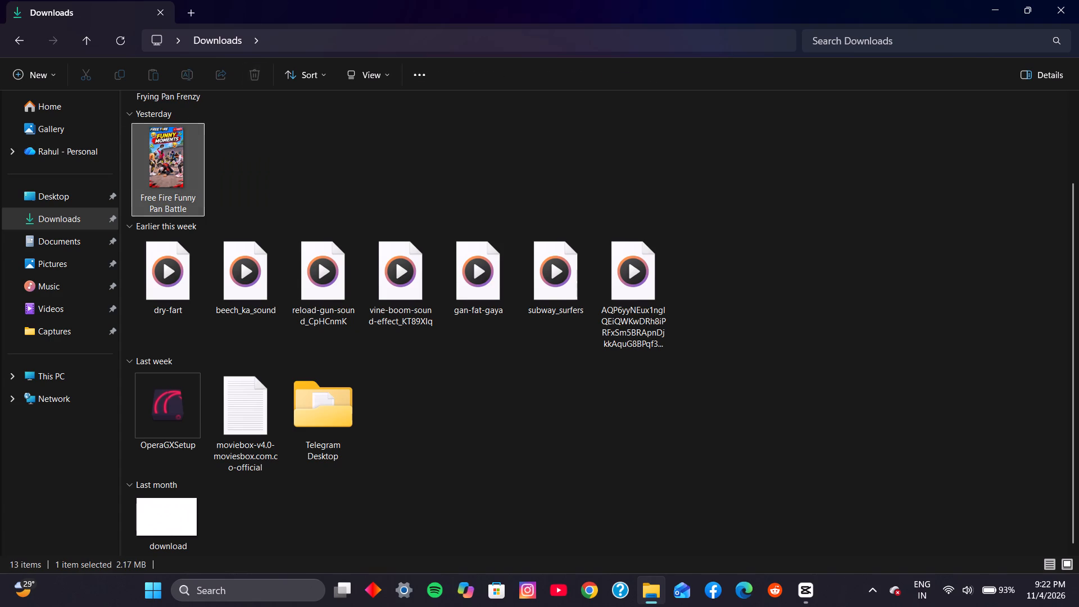
Delete the Free Fire Funny Pan Battle and Funny Free Fire Frying Pan Frenzy images from Downloads.
click(251, 80)
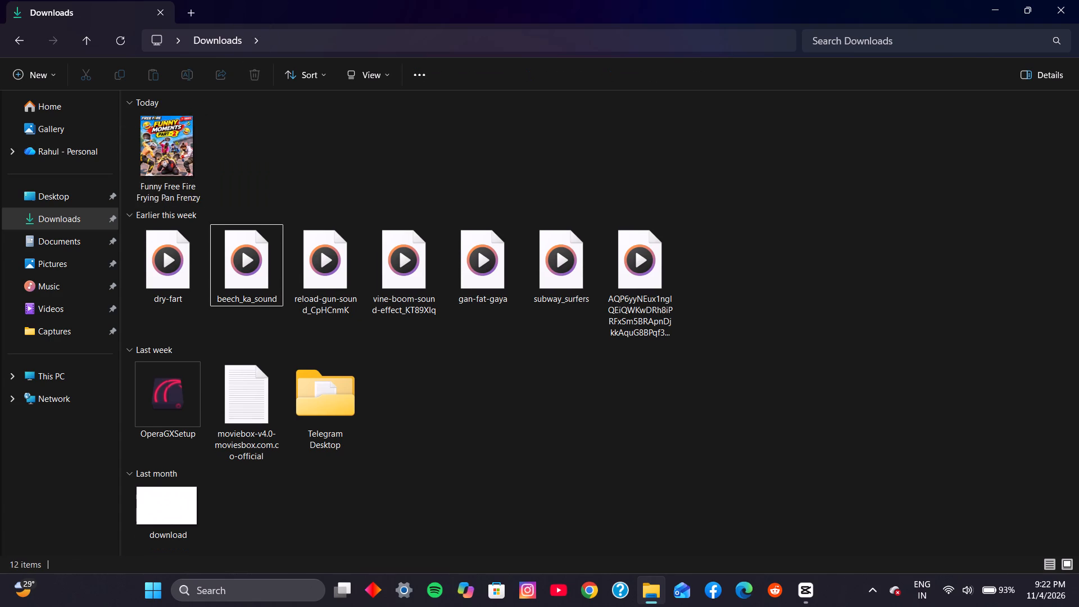
click(173, 166)
click(258, 66)
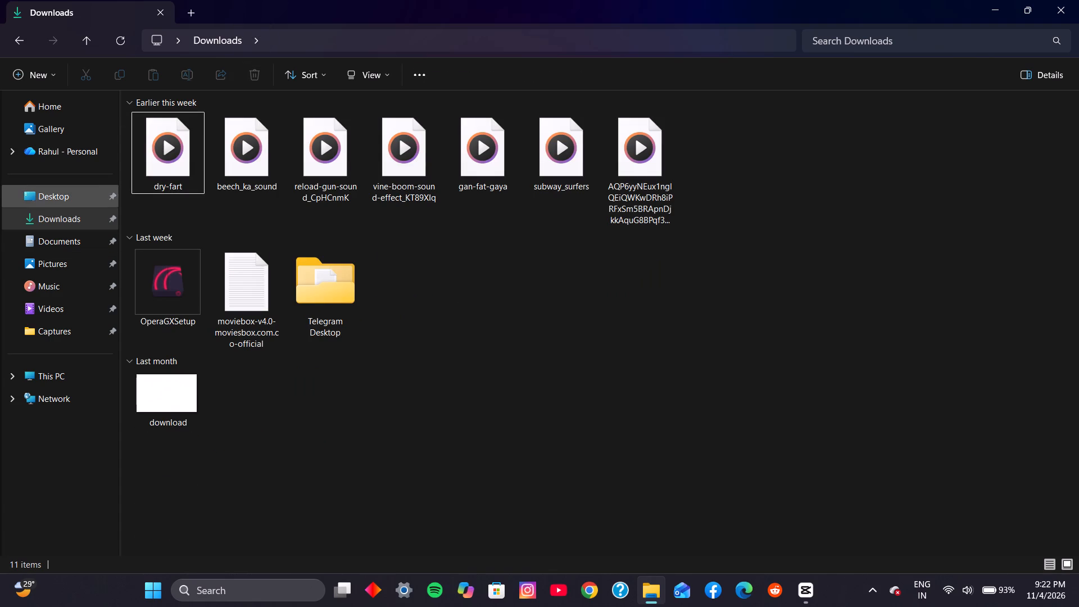
Open the Music folder in the personal OneDrive and look through its audio files.
click(79, 153)
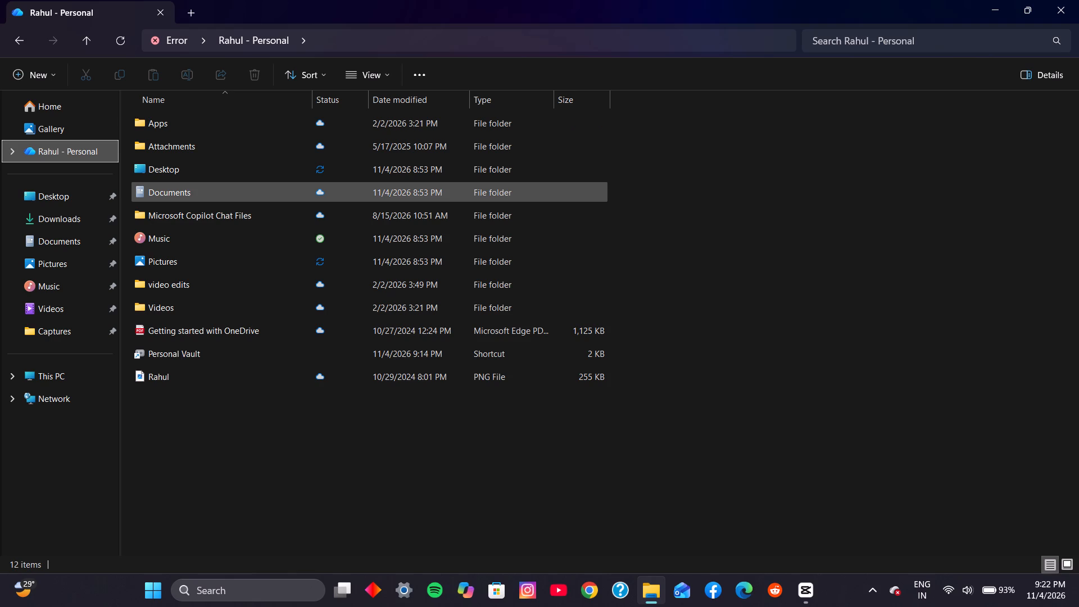
double_click(206, 234)
scroll(339, 209, down, 4)
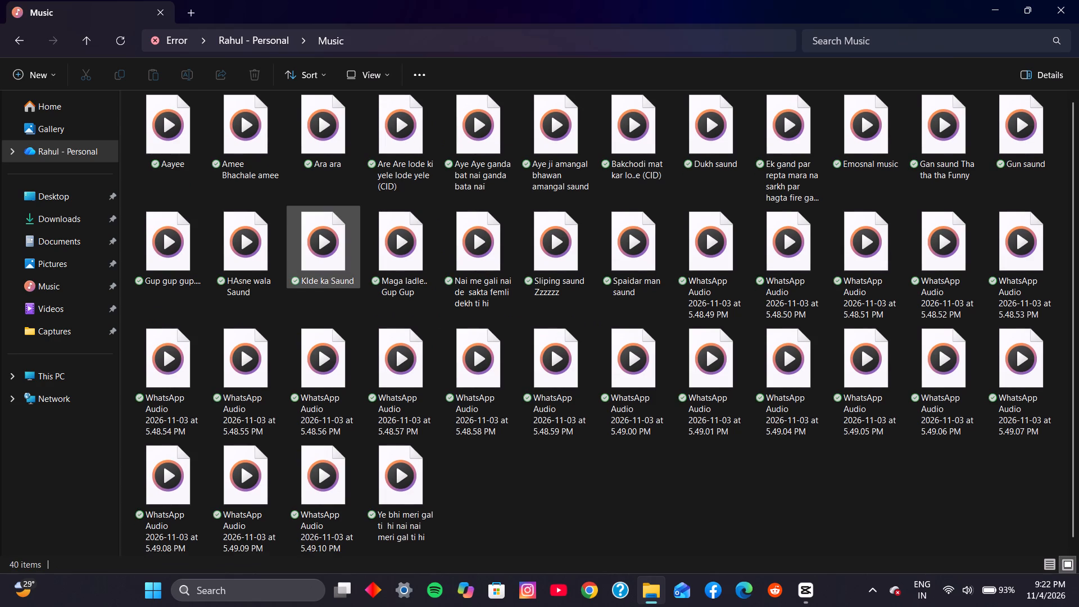
scroll(315, 205, up, 2)
scroll(315, 205, down, 2)
scroll(315, 206, up, 2)
scroll(315, 206, down, 2)
scroll(235, 206, up, 1)
scroll(235, 205, down, 1)
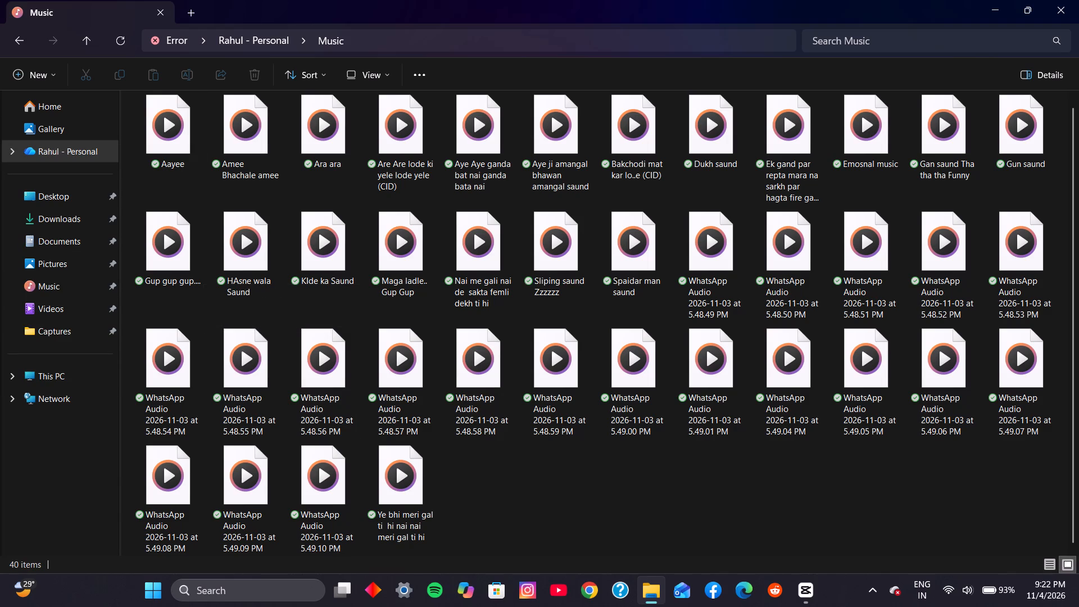
Open a second file browser tab alongside the Music folder.
click(194, 11)
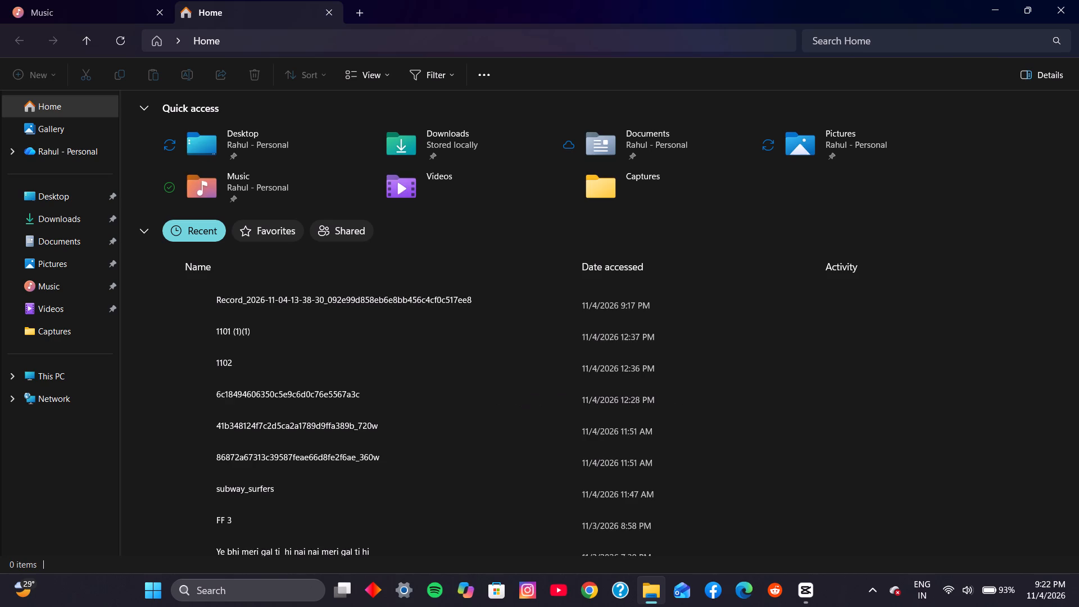
Move the seven audio files under Earlier this week, from dry-fart through AQP6yyNEux1ngl, out of Downloads into the Music folder.
click(88, 13)
click(268, 8)
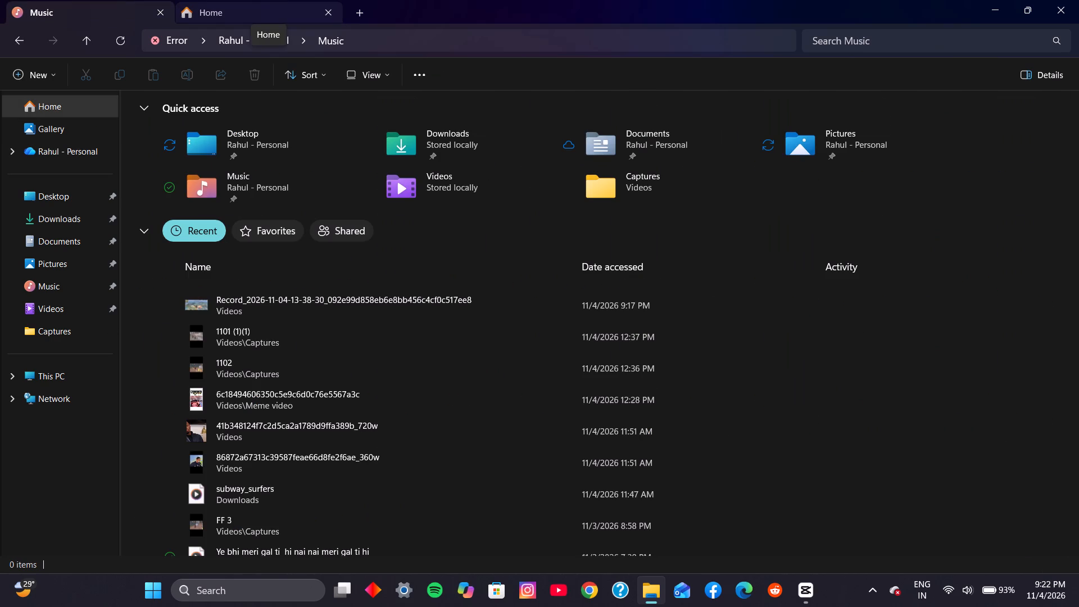
click(45, 293)
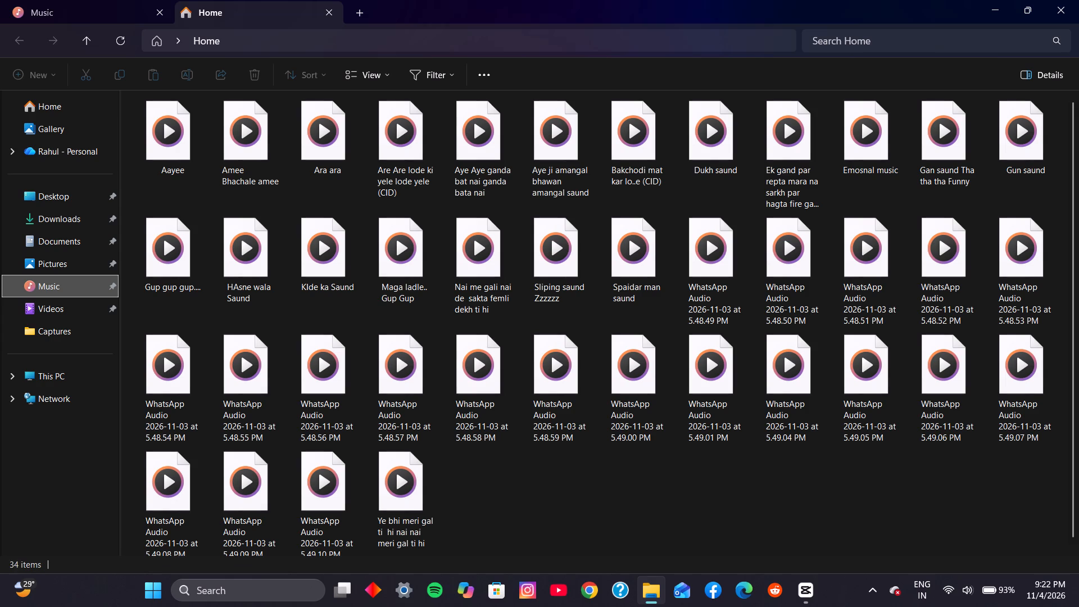
click(76, 306)
click(76, 272)
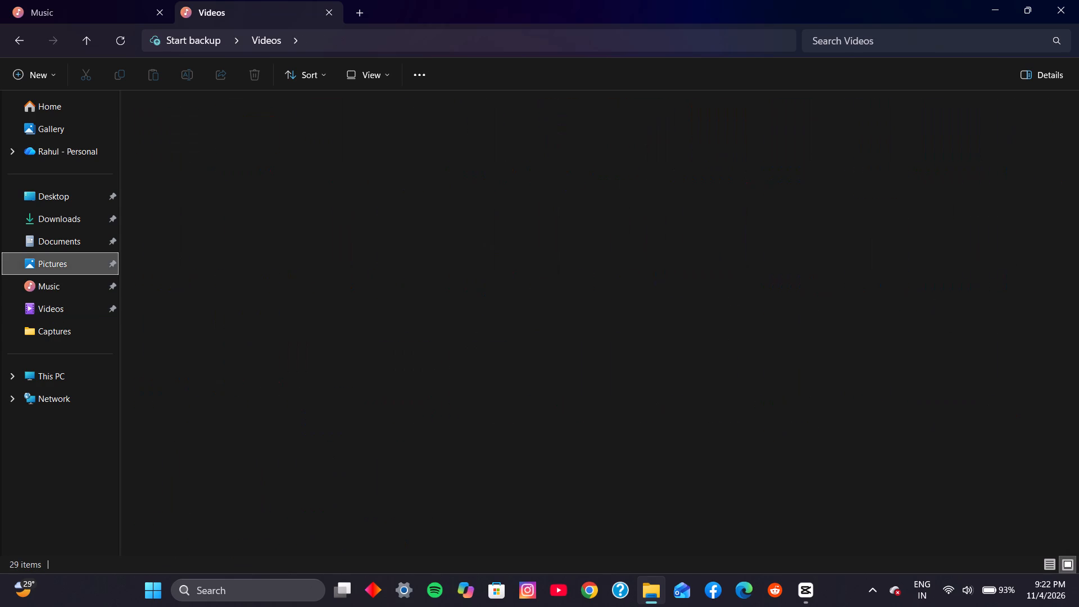
click(75, 219)
drag(759, 162, 569, 159)
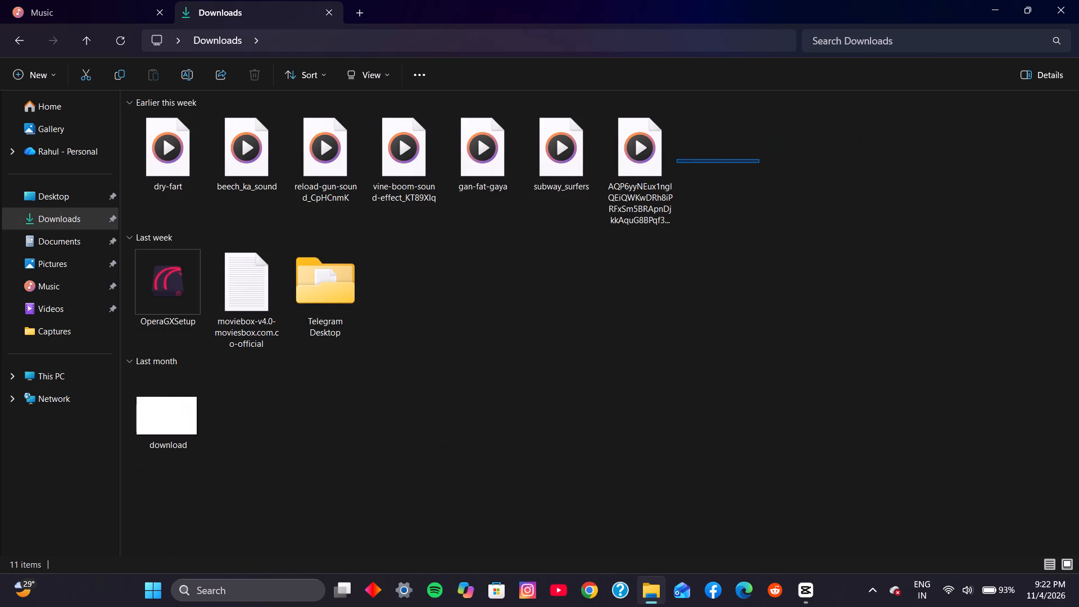
drag(569, 159, 185, 171)
drag(232, 165, 49, 0)
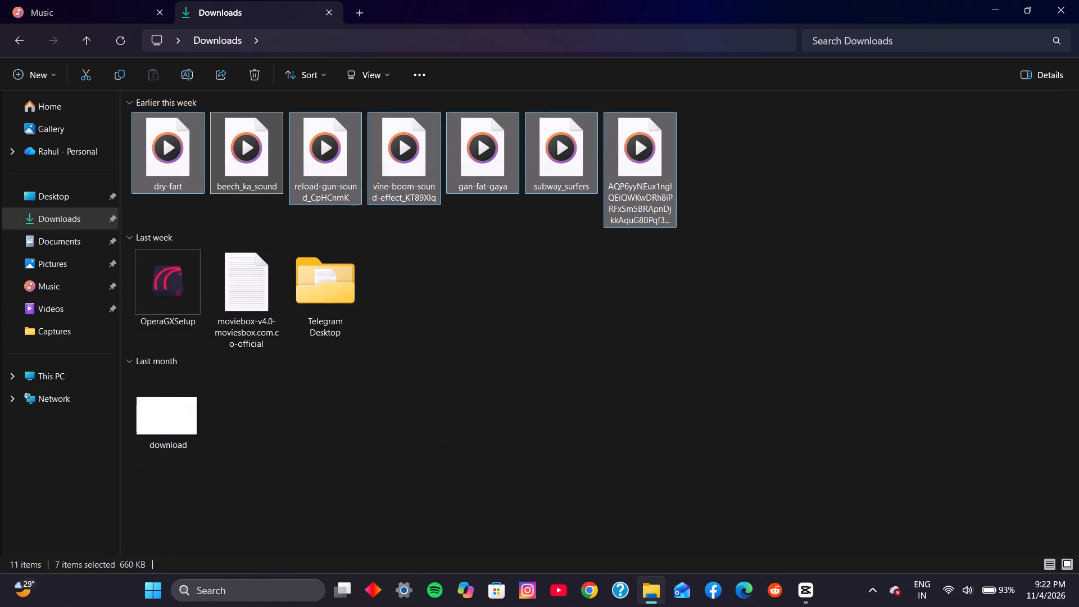
drag(49, 0, 354, 338)
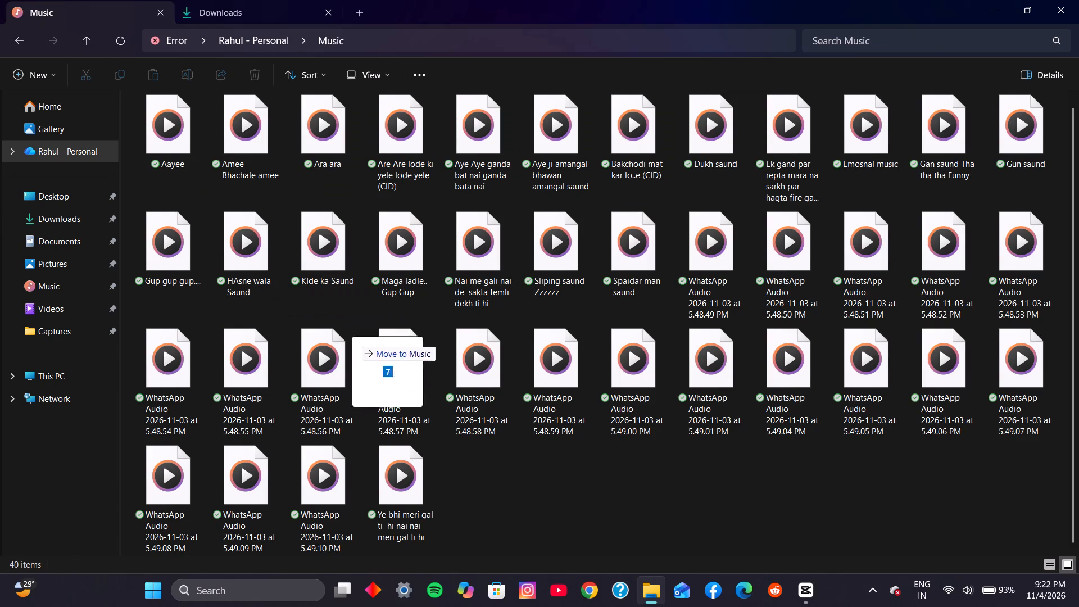
drag(354, 338, 497, 493)
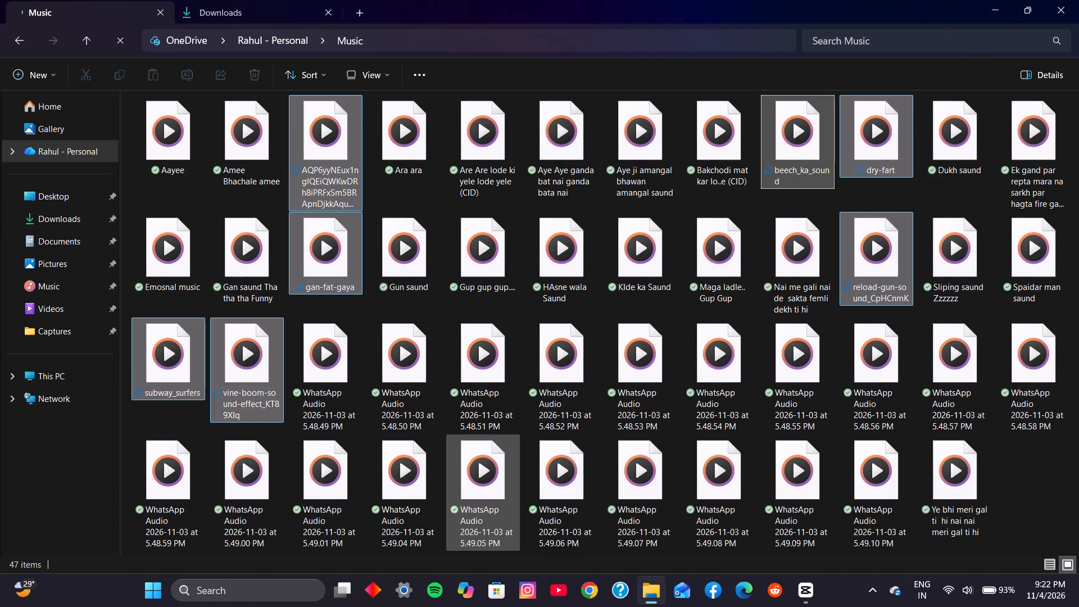
click(1017, 484)
Delete the moviebox-v4.0 file and the OperaGXSetup installer from Downloads, keeping the Telegram Desktop folder.
click(40, 223)
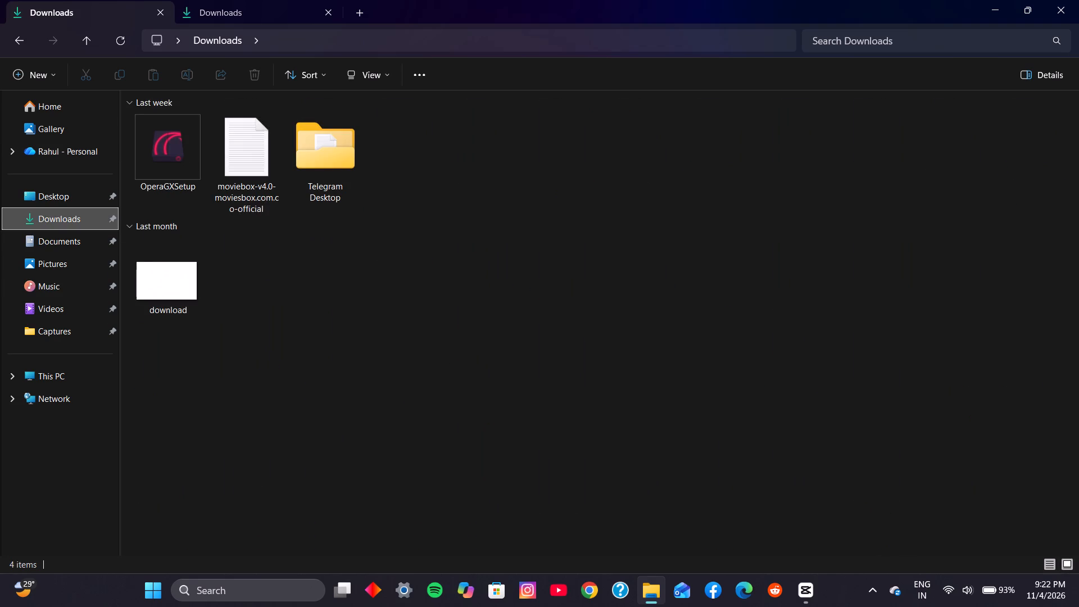
click(228, 188)
click(251, 71)
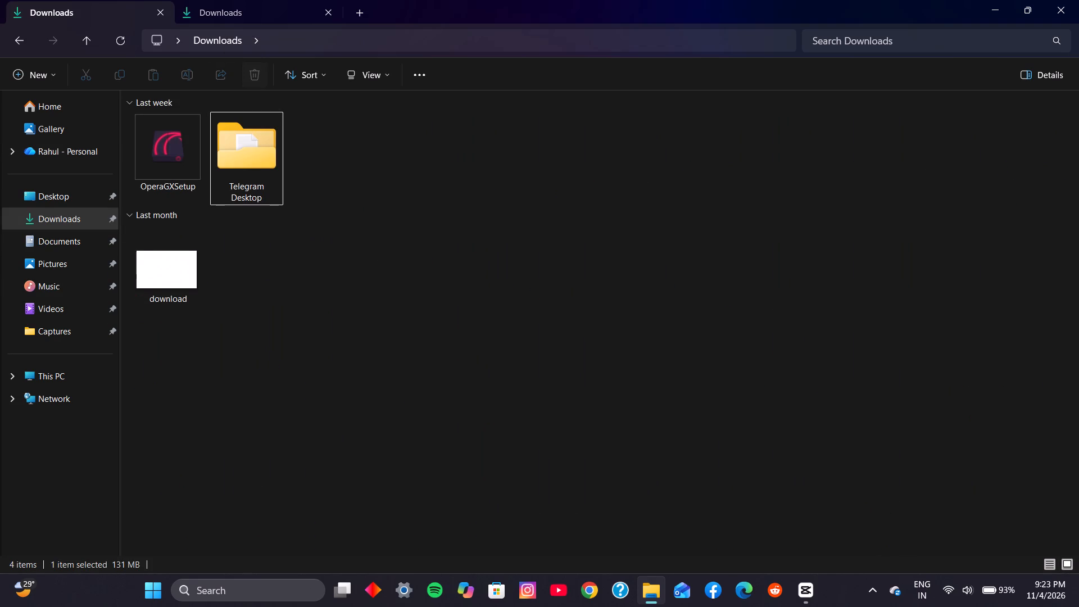
click(170, 148)
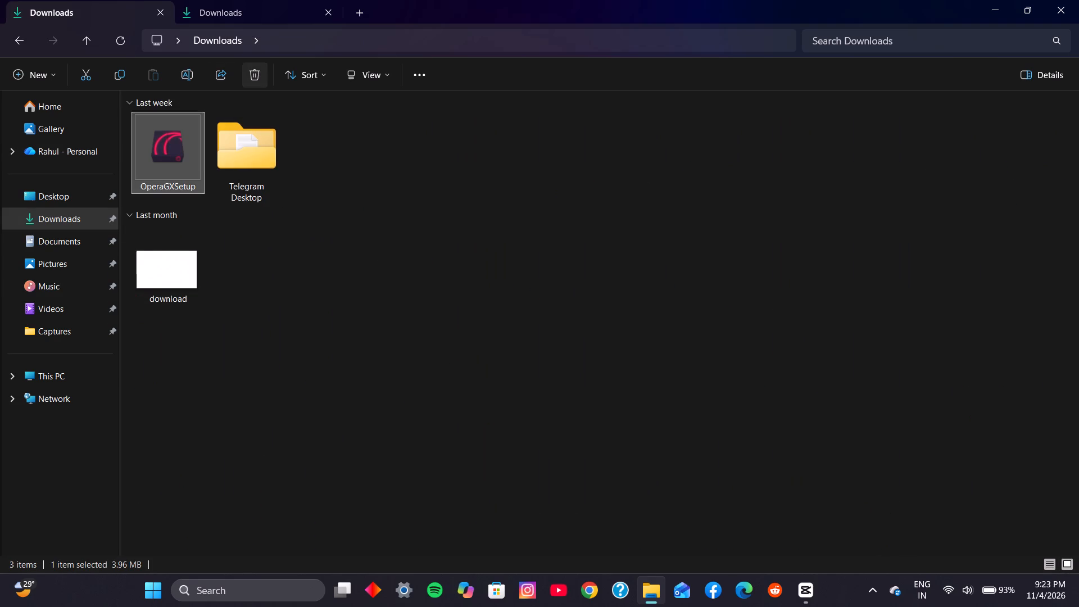
click(252, 80)
click(195, 262)
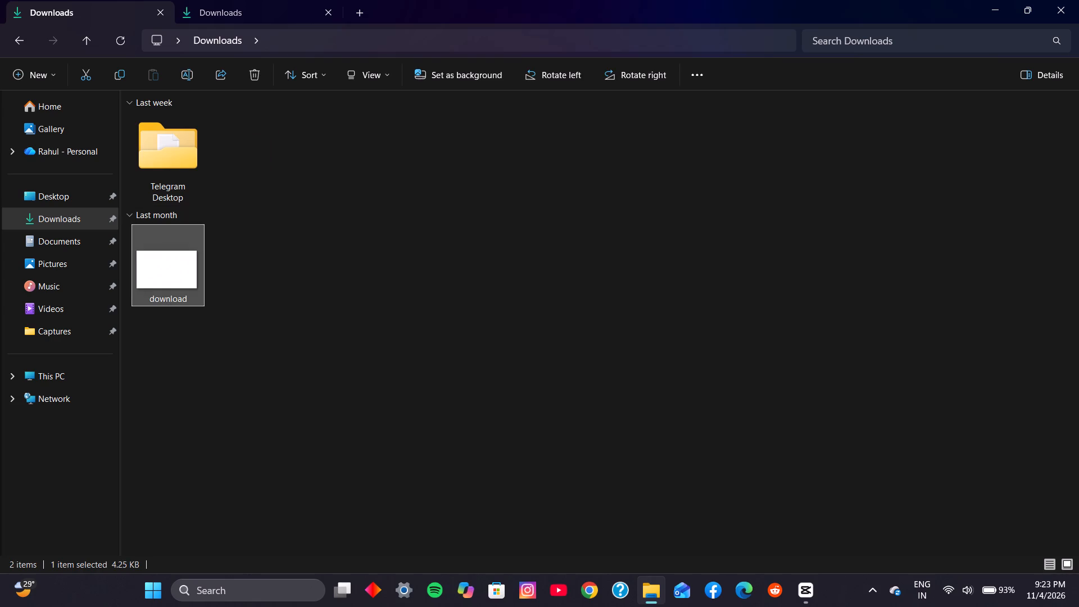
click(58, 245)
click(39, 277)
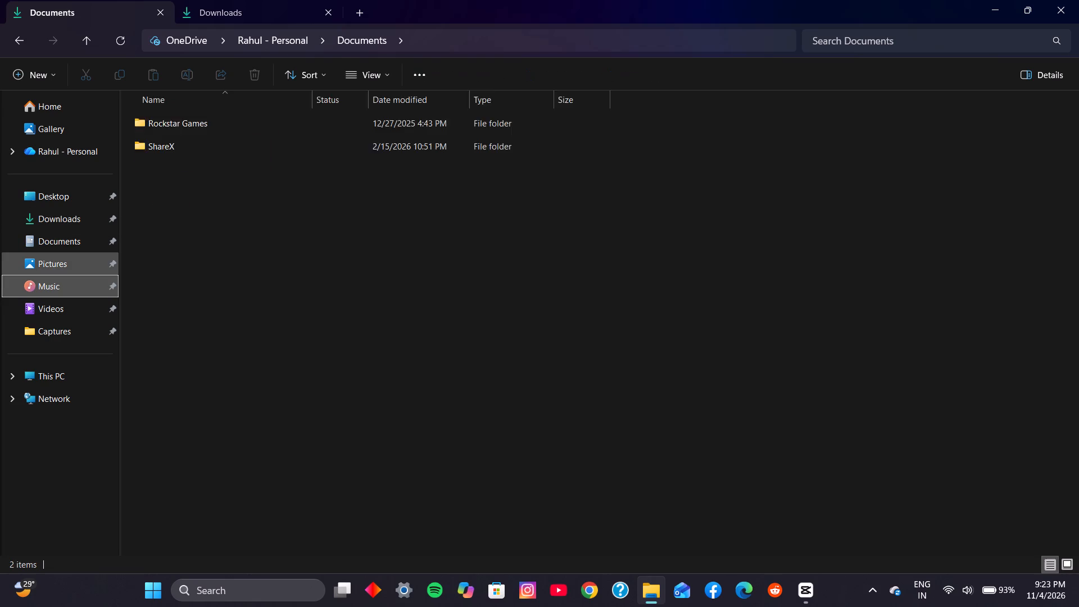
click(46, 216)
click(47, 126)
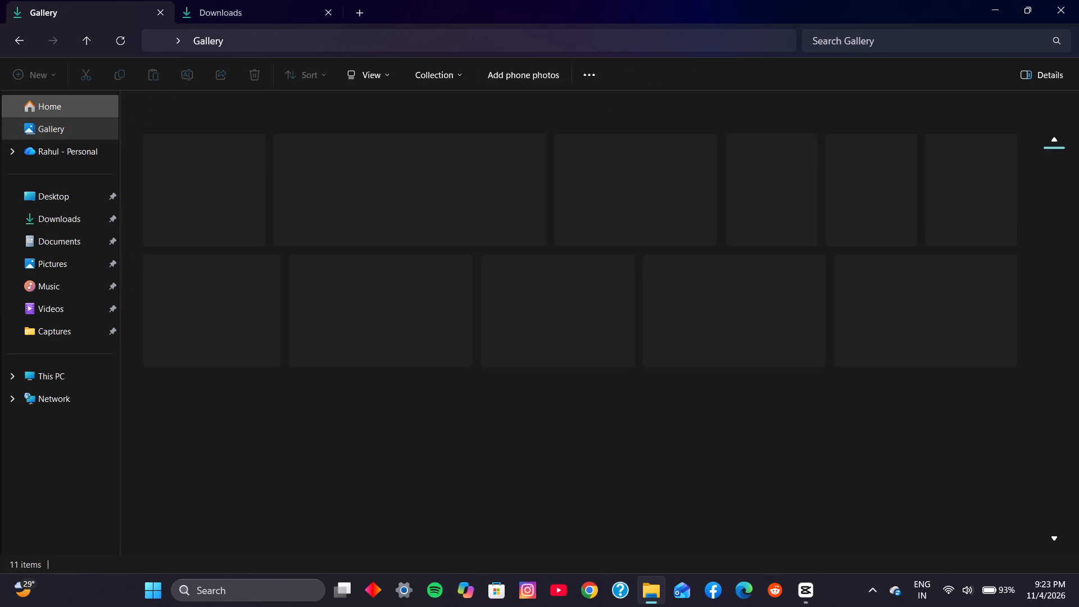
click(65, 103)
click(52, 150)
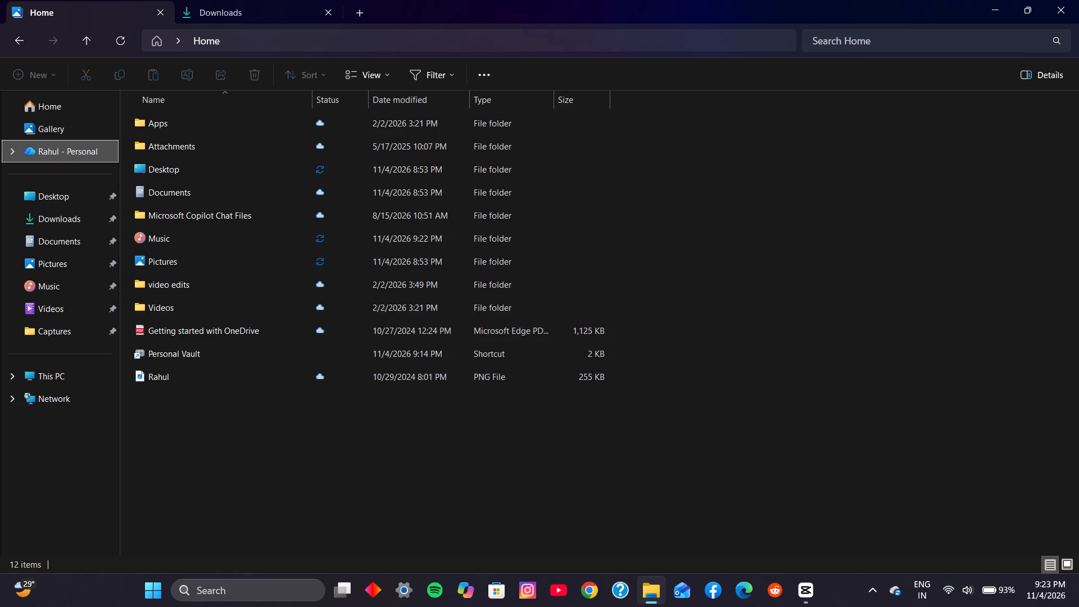
Open the Videos folder.
click(64, 305)
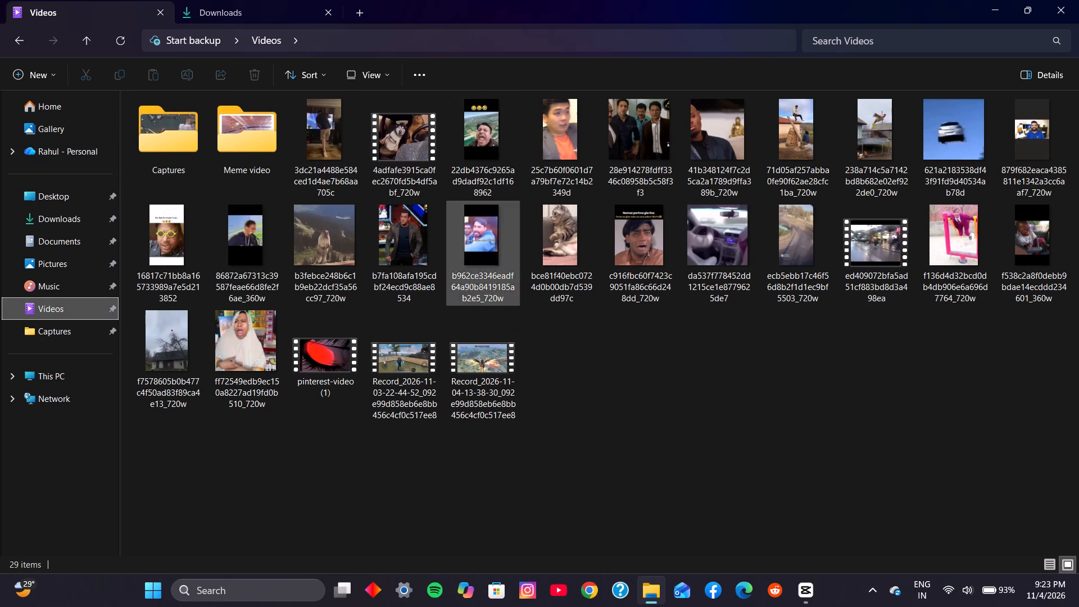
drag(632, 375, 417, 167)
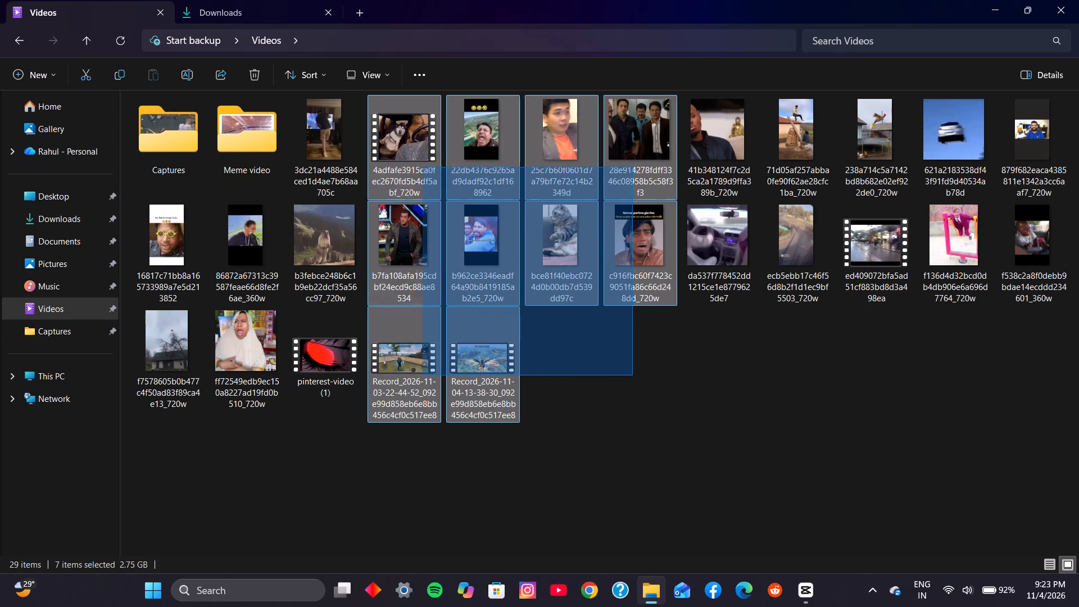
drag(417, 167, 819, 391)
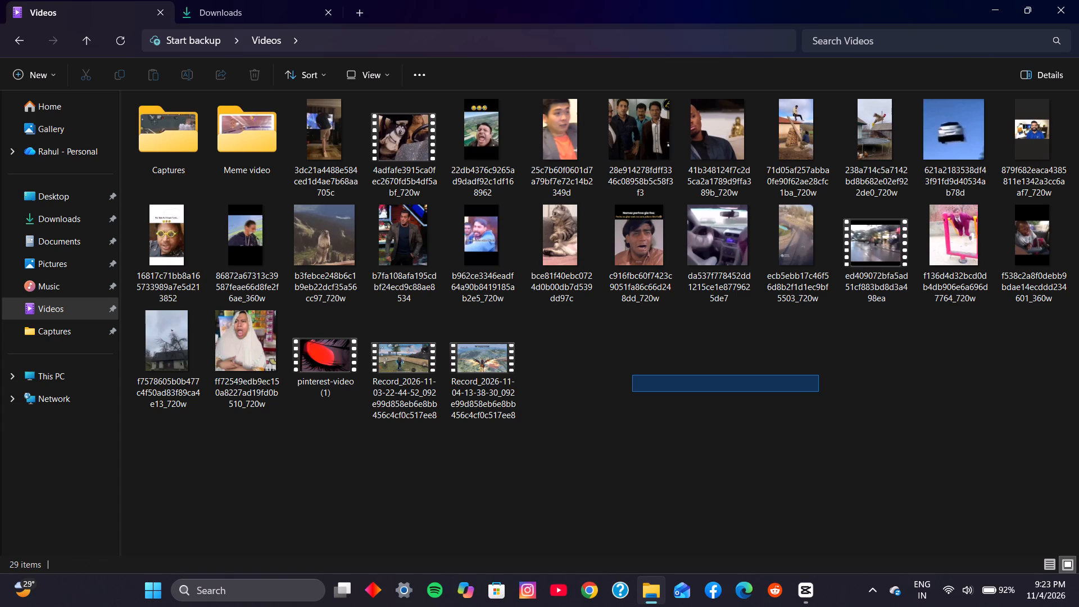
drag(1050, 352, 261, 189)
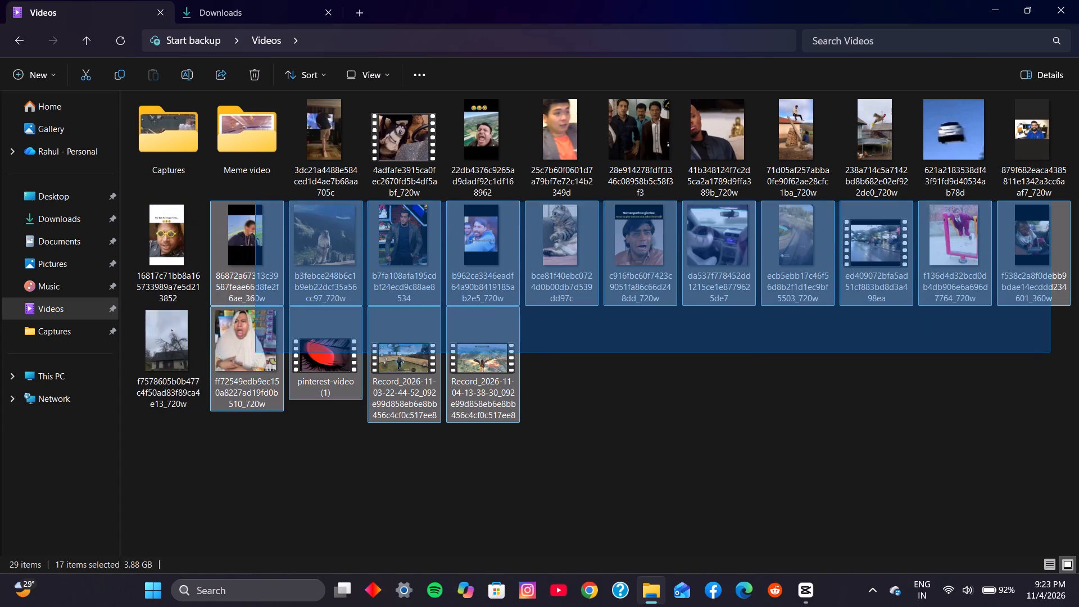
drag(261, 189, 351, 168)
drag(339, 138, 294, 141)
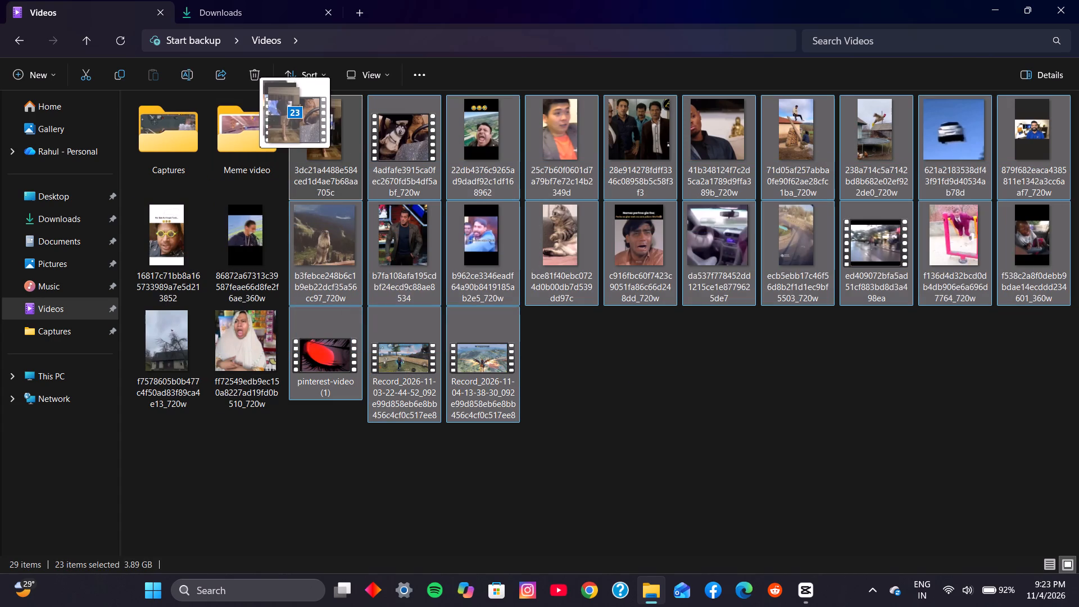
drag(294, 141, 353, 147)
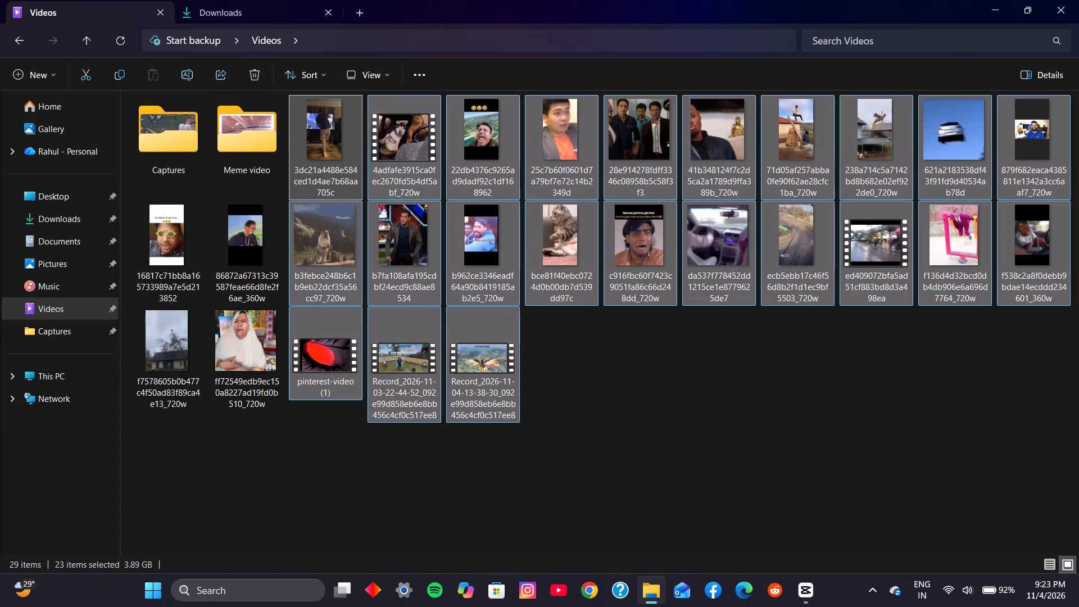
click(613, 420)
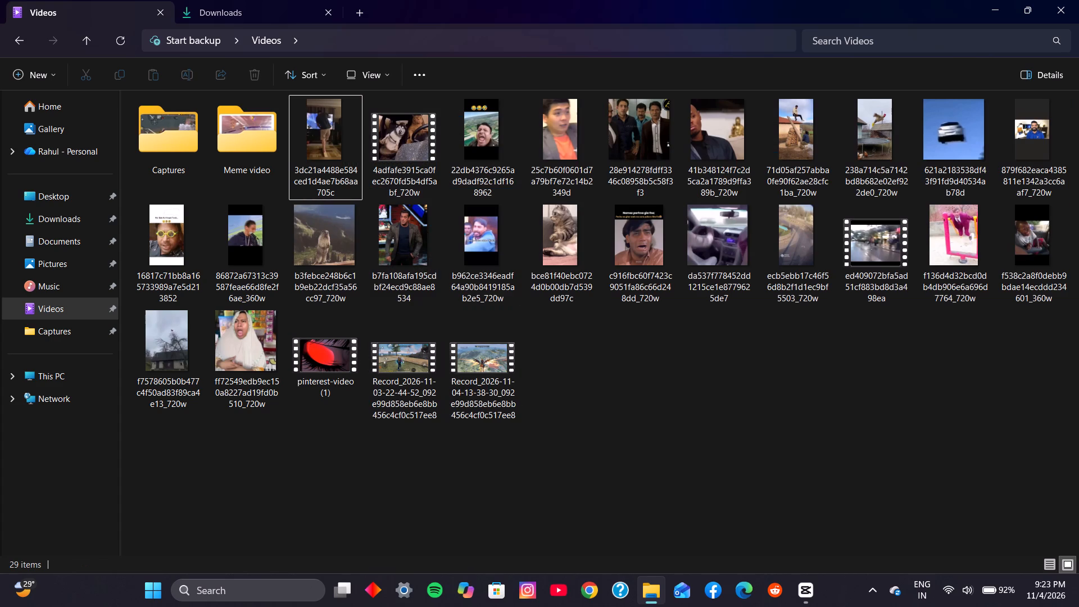
Move all the meme clips from Videos into the Meme video folder, leaving out pinterest-video (1) and the two Record_2026 gameplay recordings.
drag(1071, 328, 487, 124)
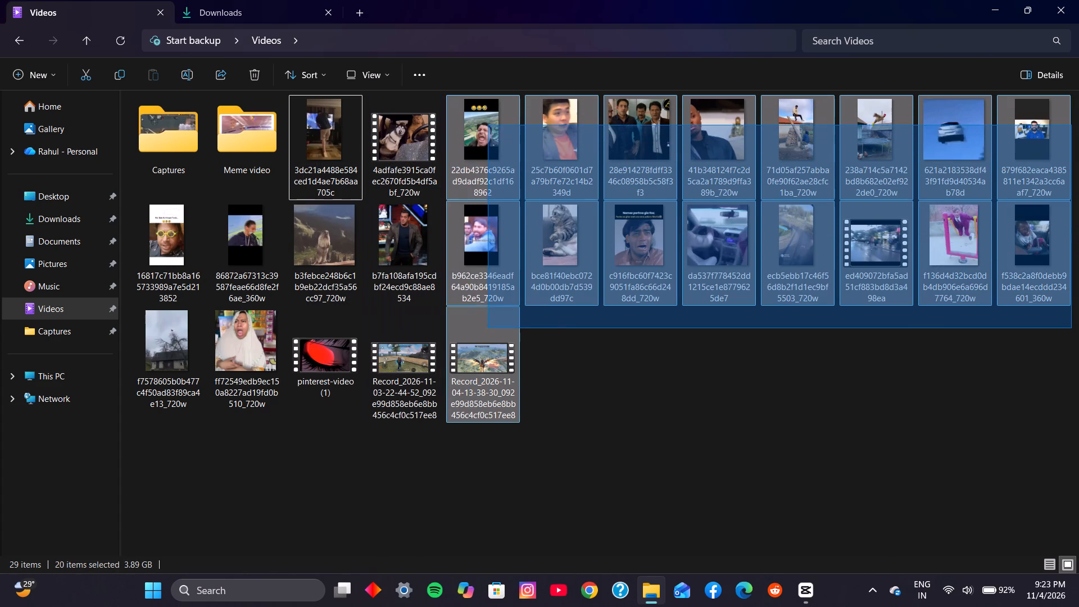
drag(487, 124, 560, 119)
drag(556, 124, 241, 142)
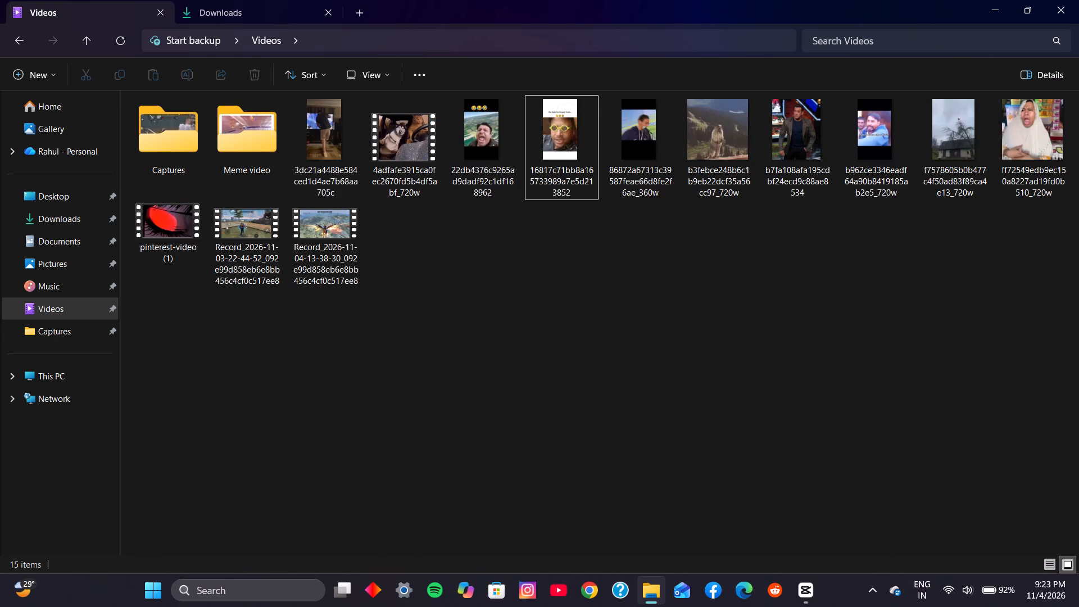
drag(1058, 236, 401, 151)
drag(392, 141, 280, 135)
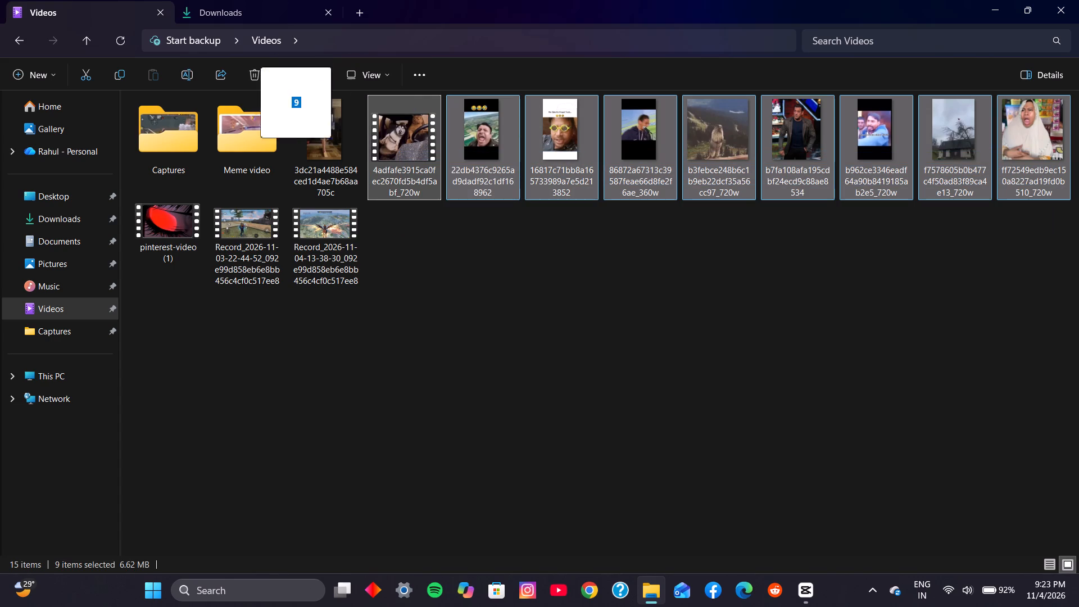
drag(280, 135, 254, 138)
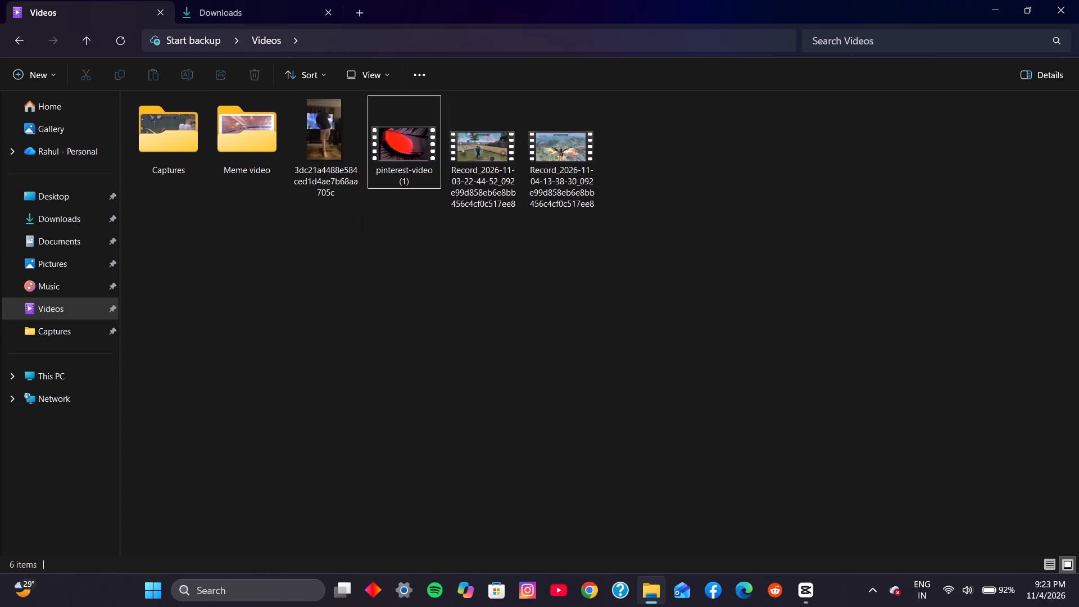
drag(337, 246, 318, 156)
drag(316, 160, 270, 156)
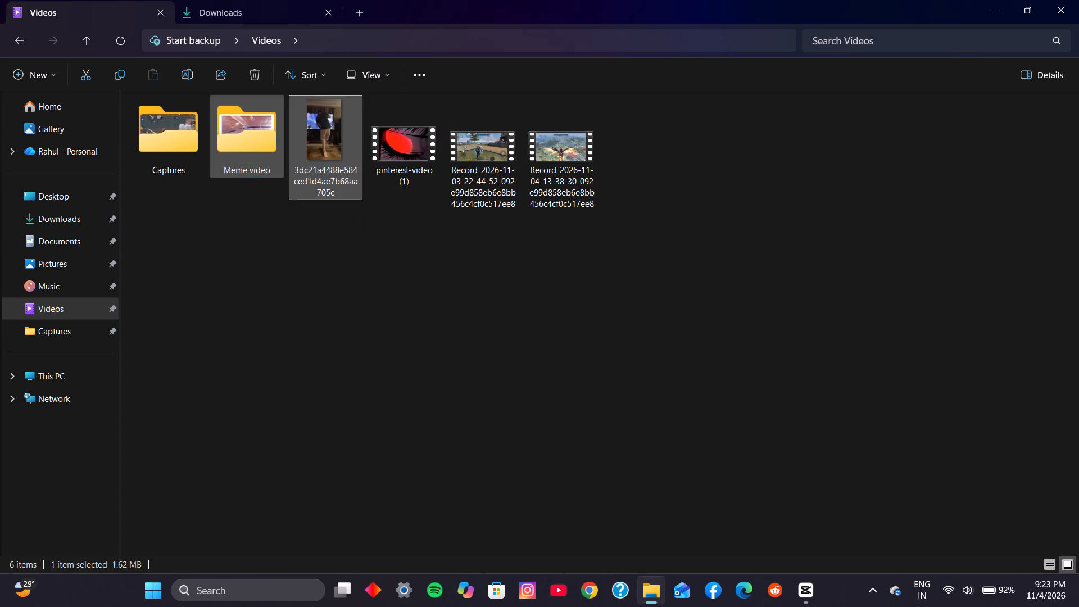
click(323, 224)
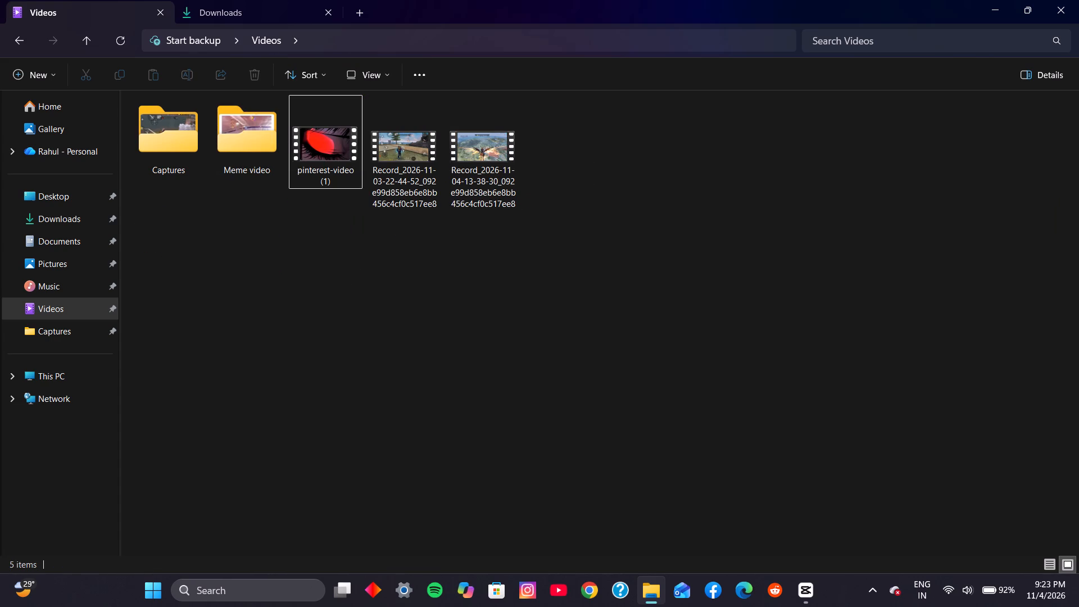
click(166, 217)
Delete the Cache, Media, Projects, Proxy, Thumbnails and Tmp folders from the Meme video folder.
double_click(269, 137)
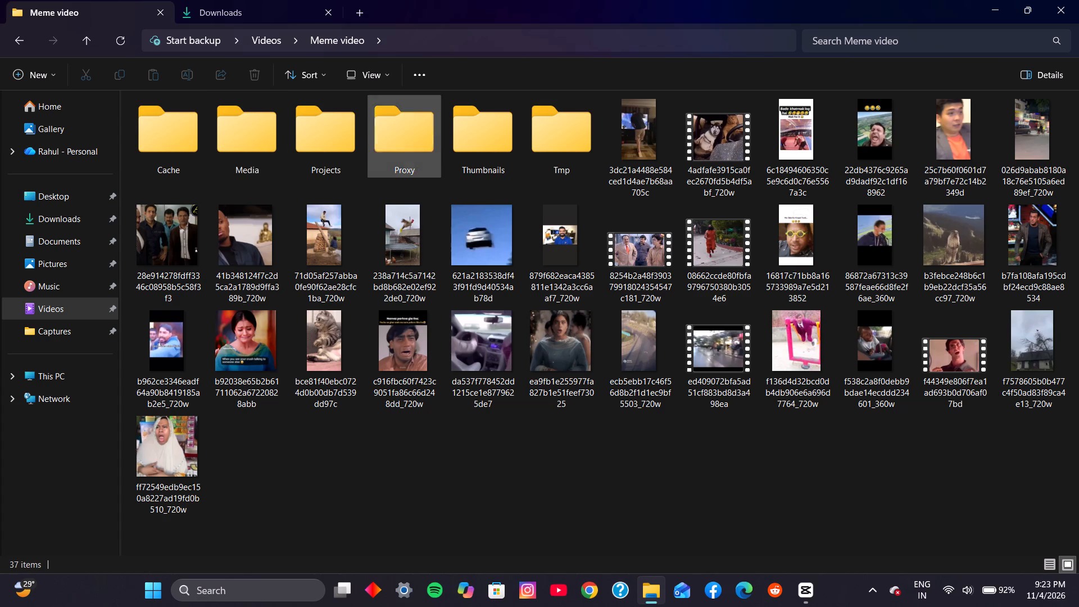
drag(590, 186, 361, 146)
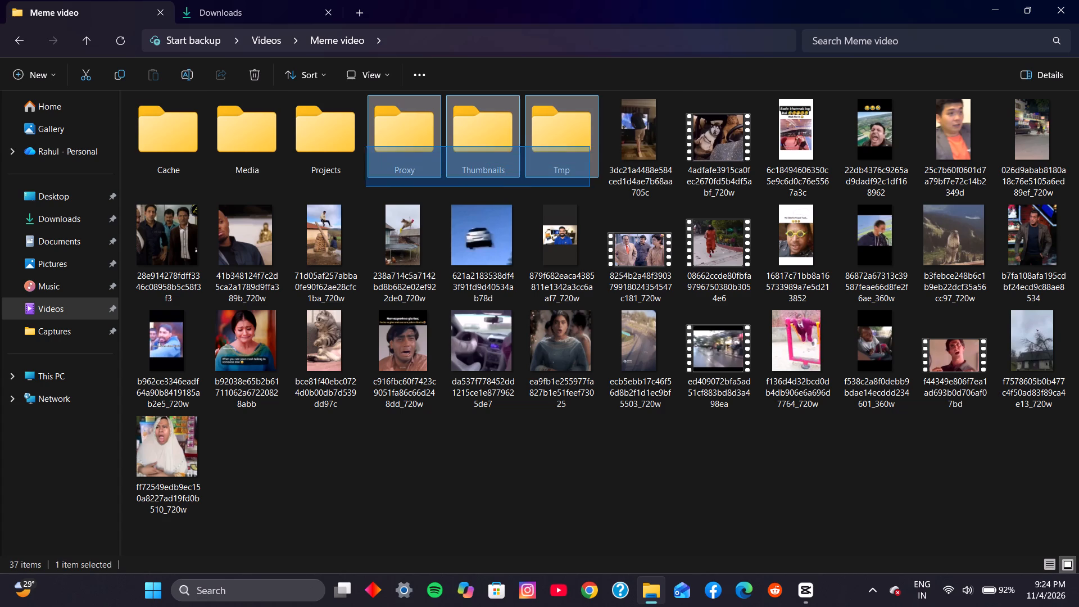
drag(361, 146, 180, 148)
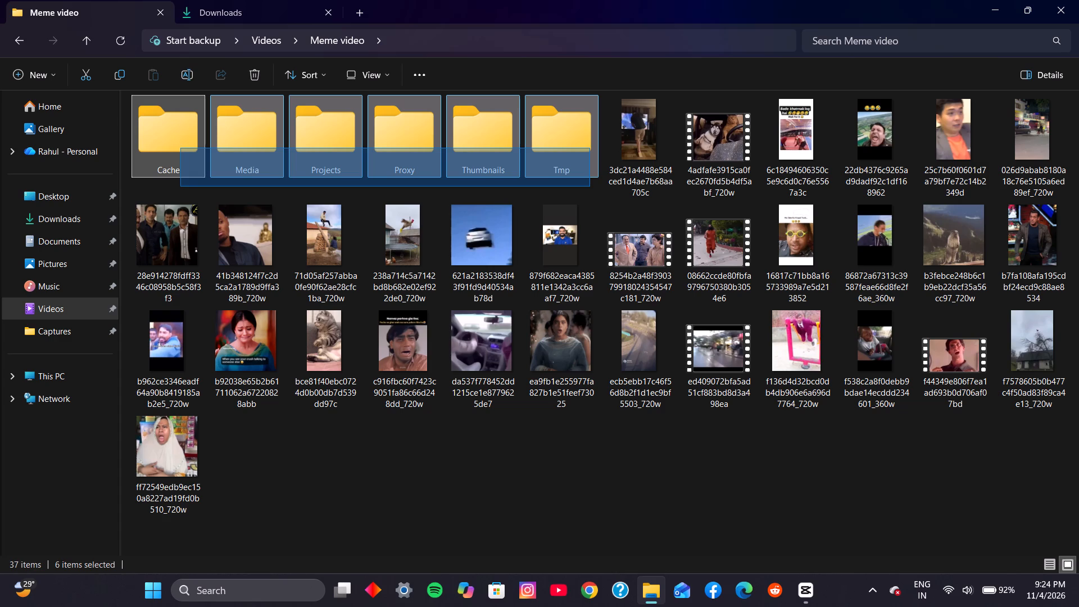
drag(180, 148, 194, 147)
right_click(194, 147)
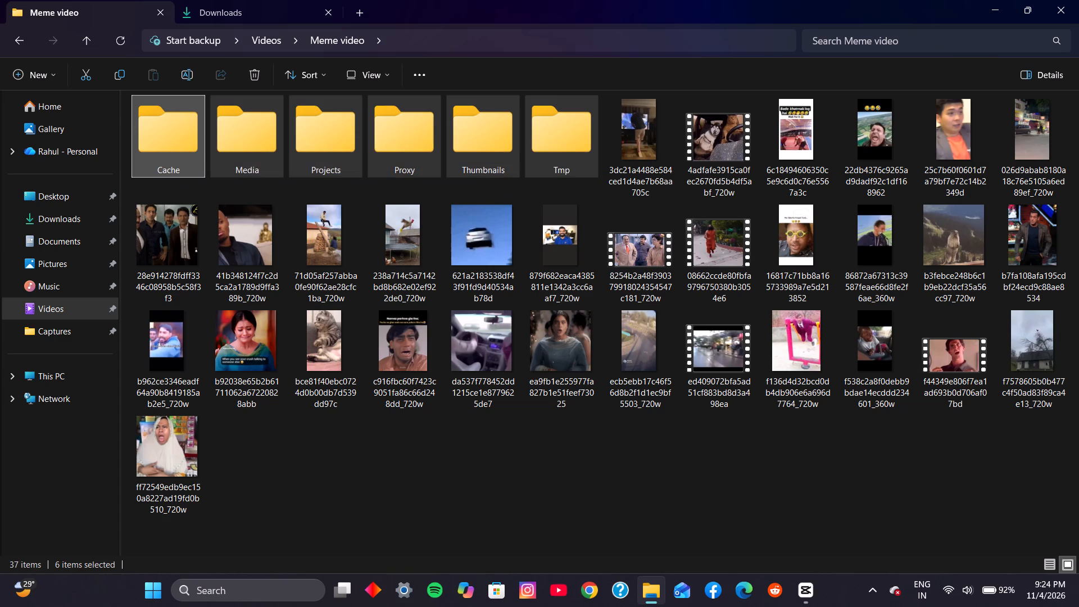
click(361, 170)
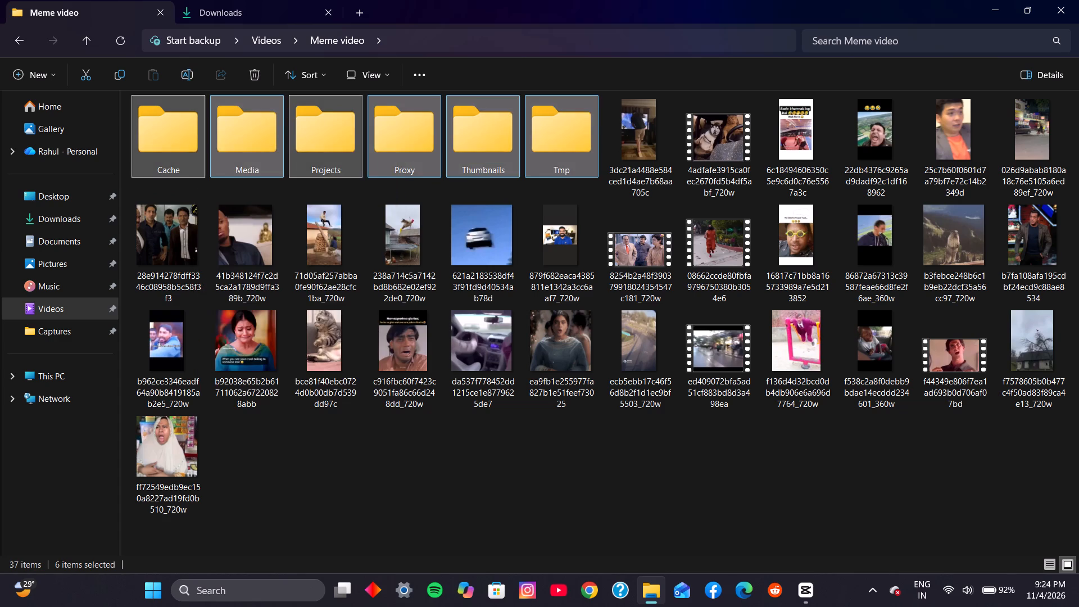
click(786, 353)
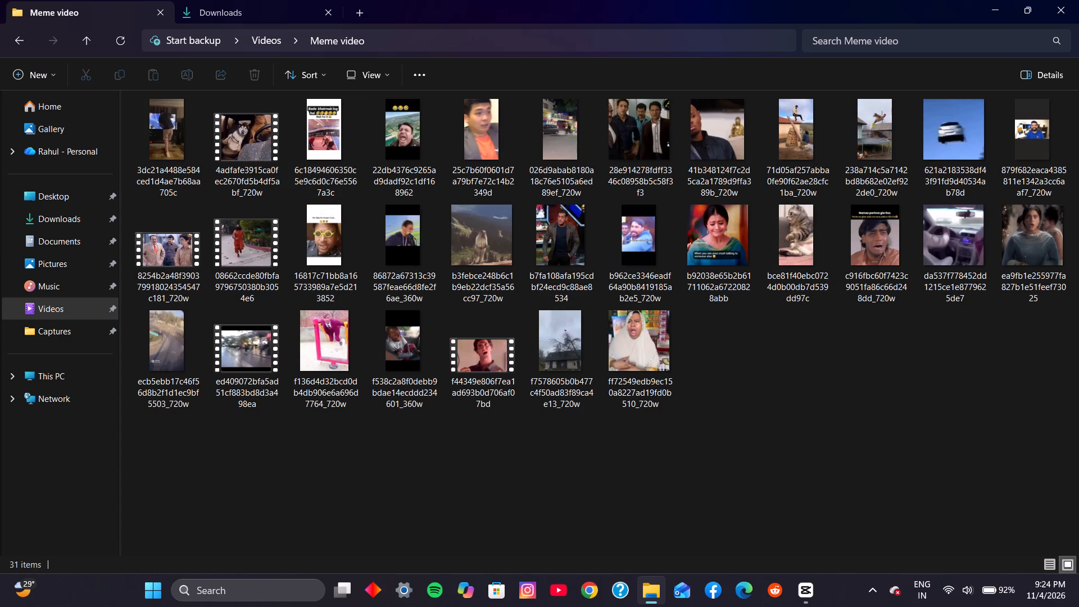
click(278, 228)
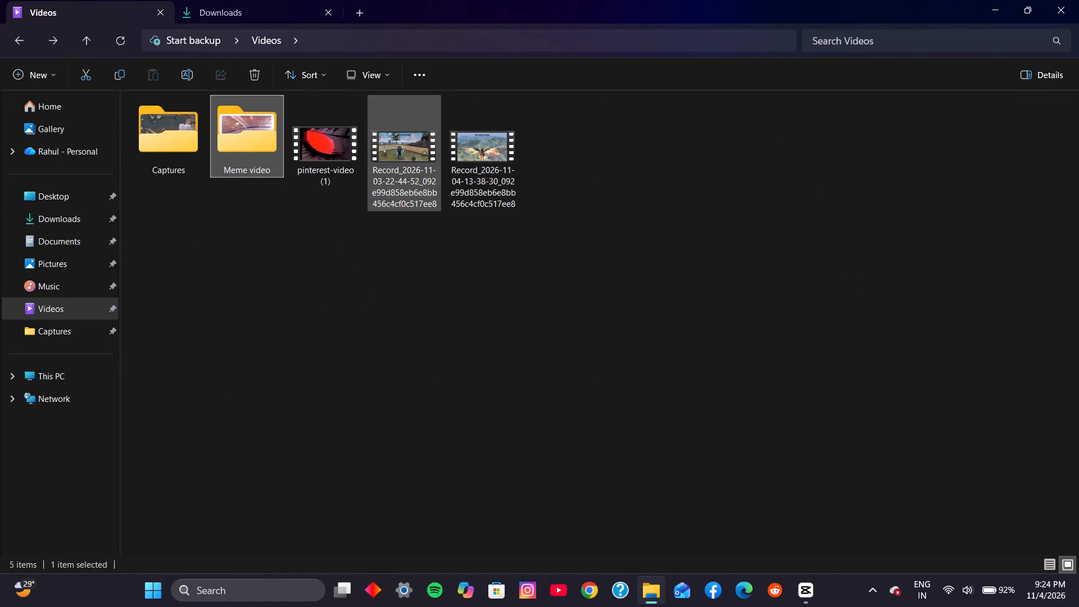
Check which recordings are stored in the Captures folder inside Videos.
click(317, 315)
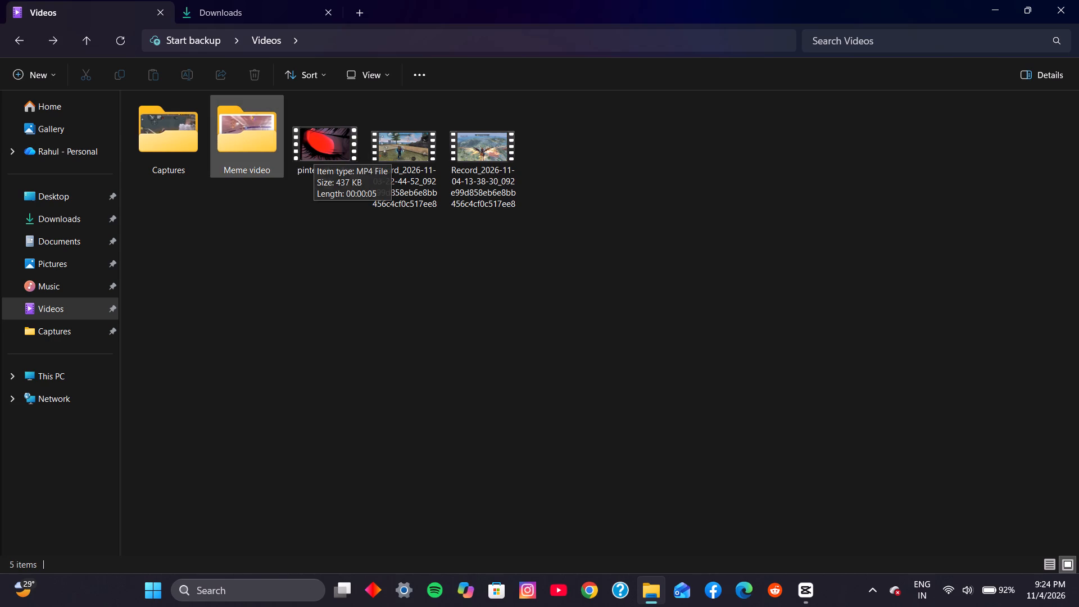
double_click(174, 150)
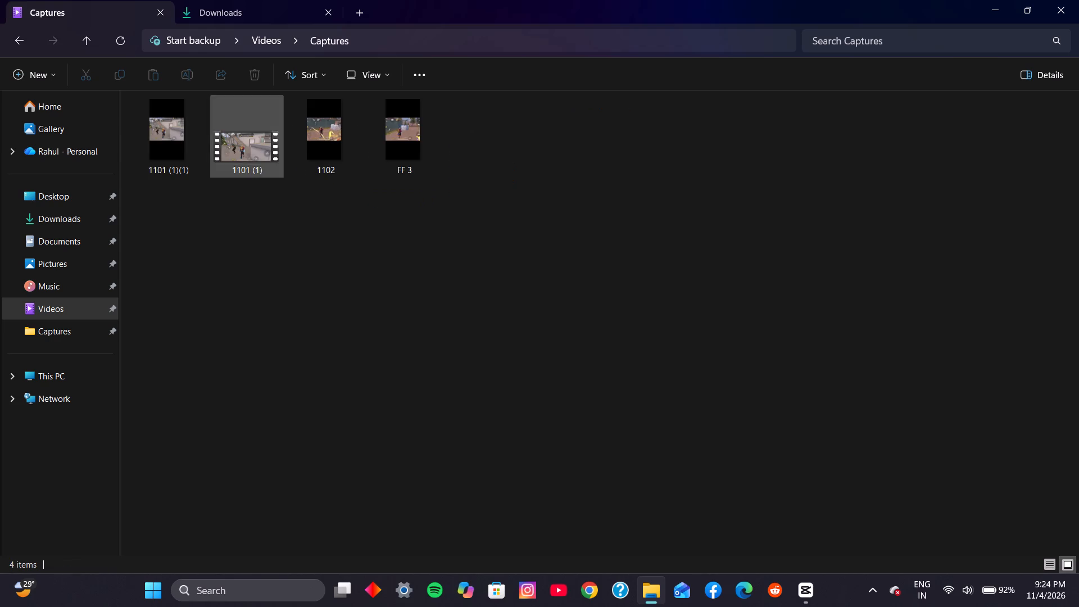
click(293, 200)
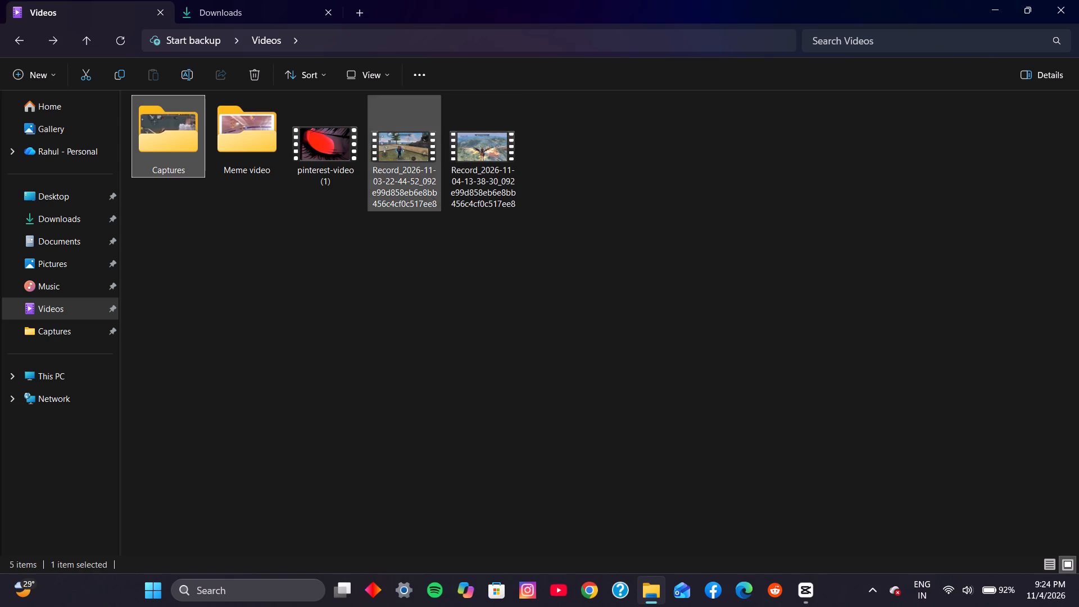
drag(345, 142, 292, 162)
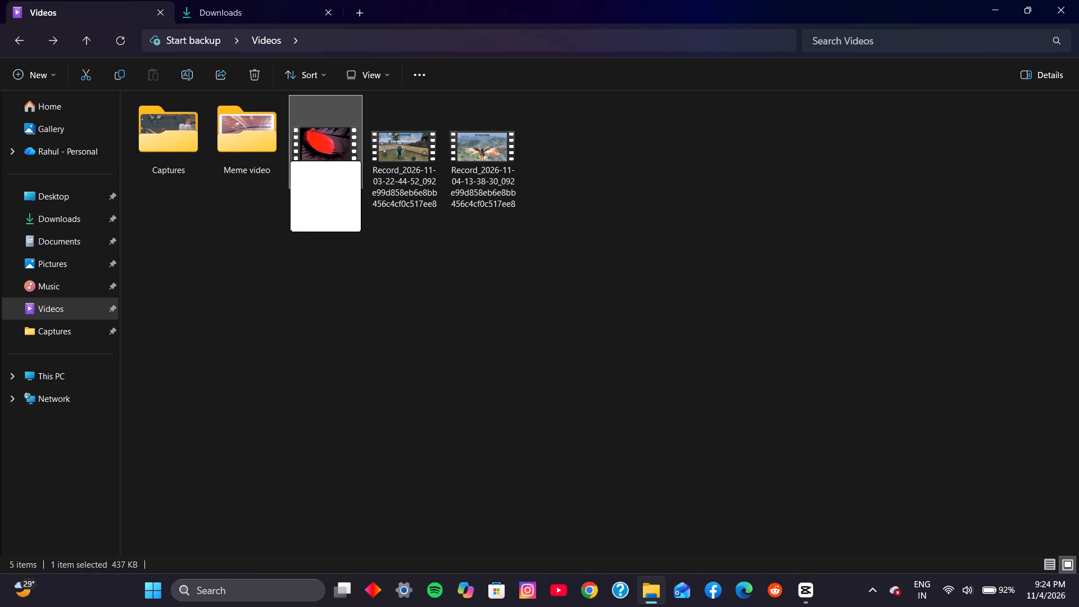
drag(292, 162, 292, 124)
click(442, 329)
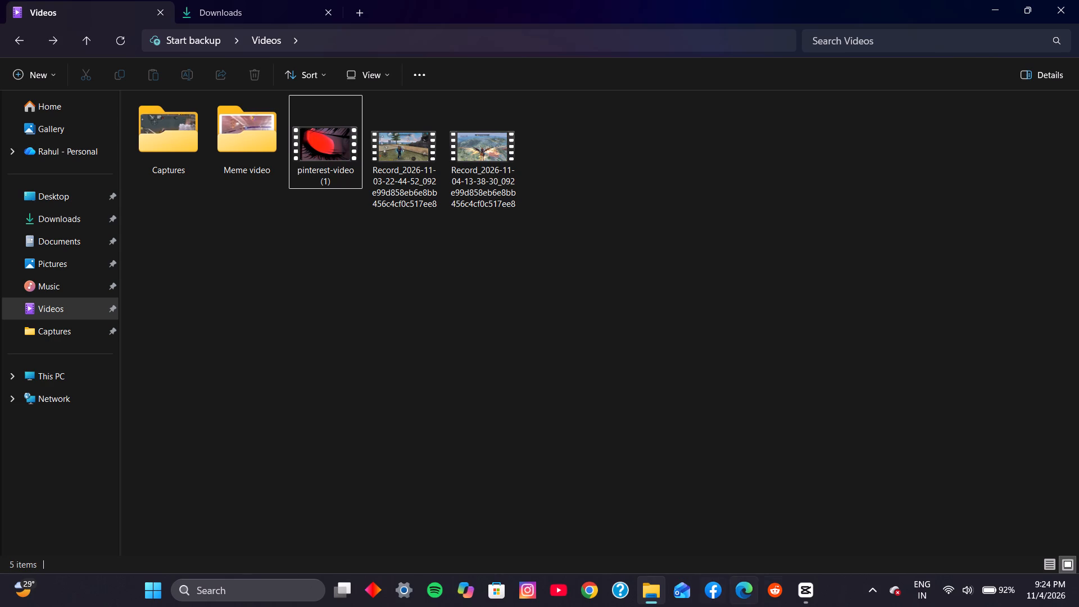
Switch to CapCut and add the 33:39 gameplay recording to the timeline of project 1104.
click(802, 586)
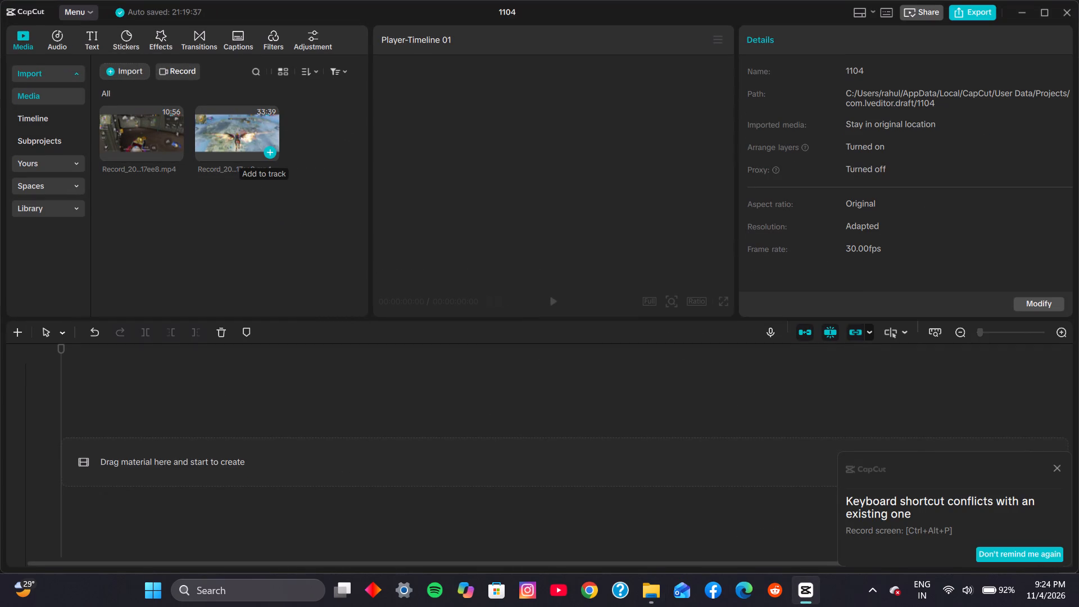
click(269, 149)
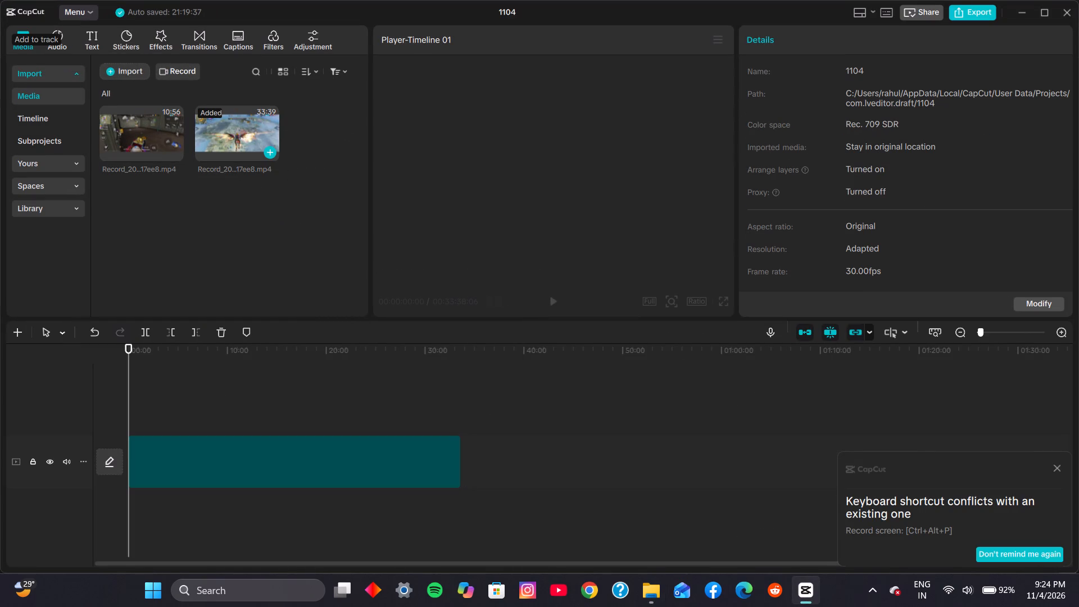
Add the 10:56 gameplay recording to the start of the timeline, ahead of the 33:39 recording.
click(167, 144)
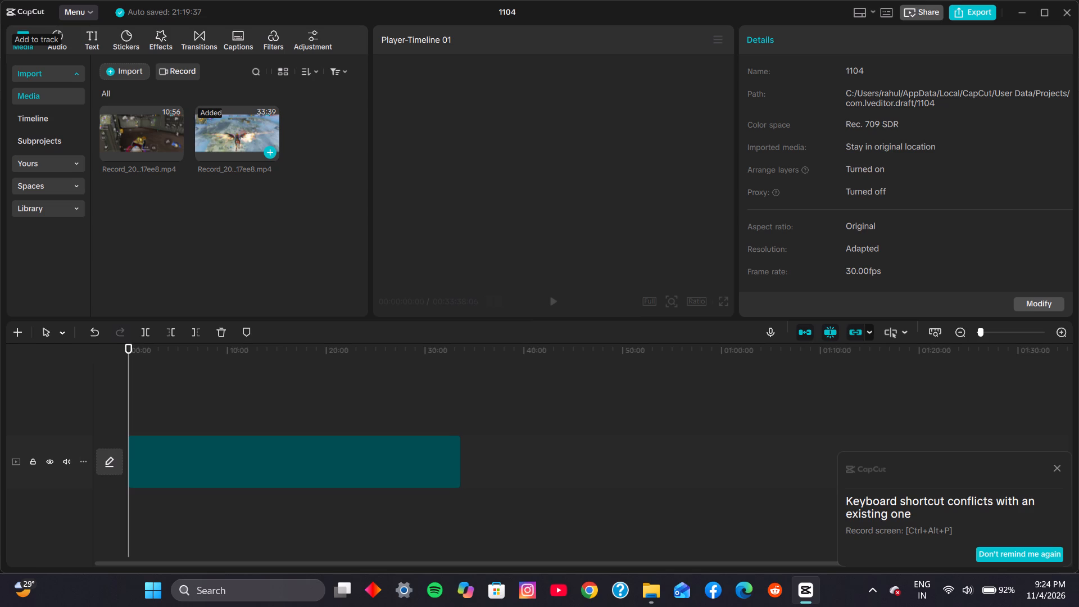
click(174, 140)
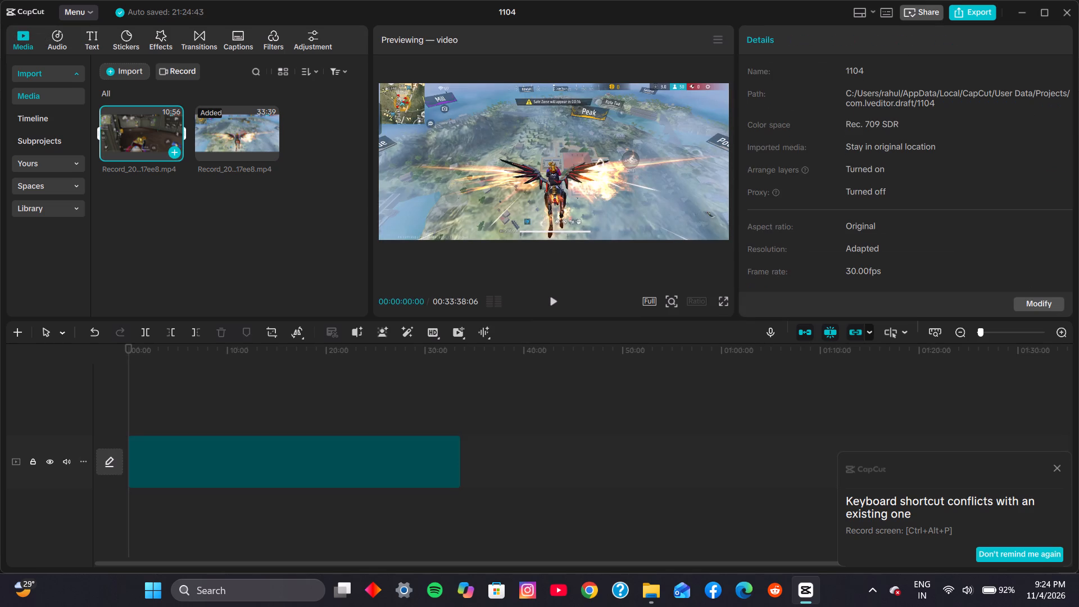
click(175, 148)
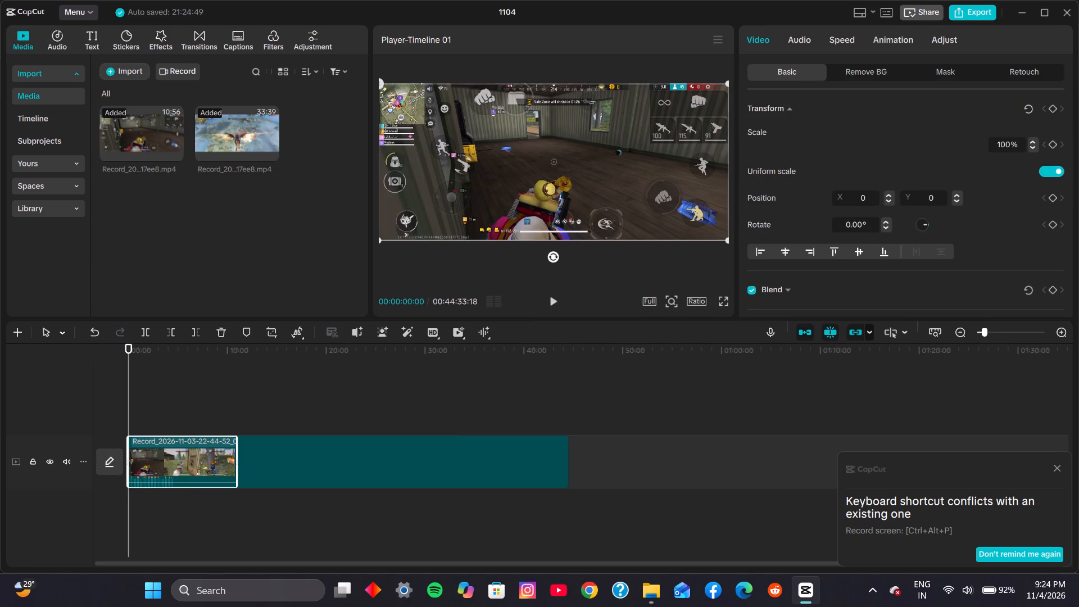
Play the first gameplay recording from its beginning and enlarge the timeline scale to review its opening footage.
click(549, 296)
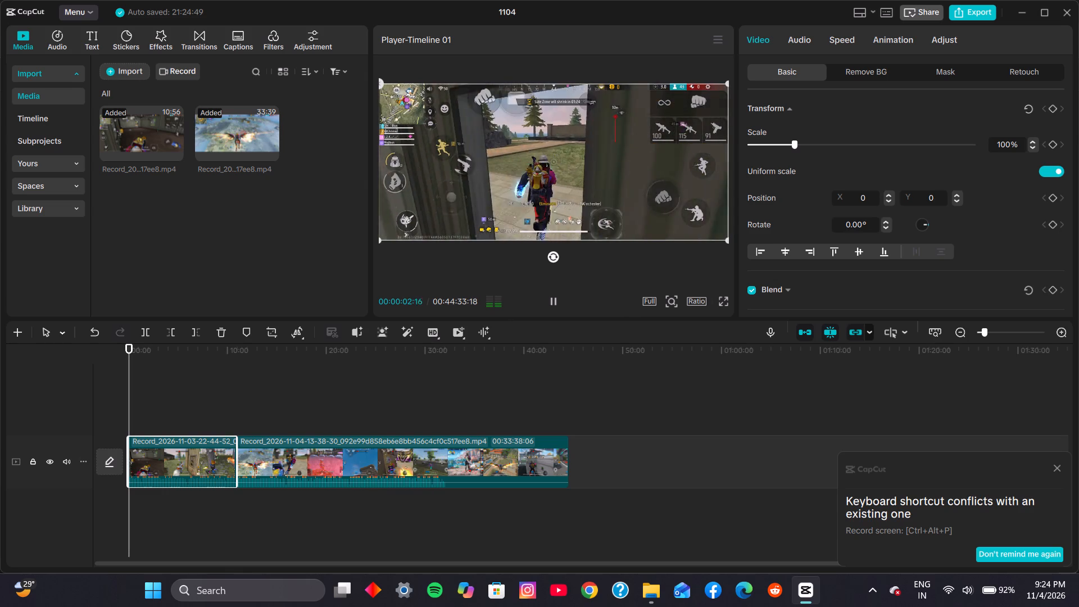
double_click(554, 300)
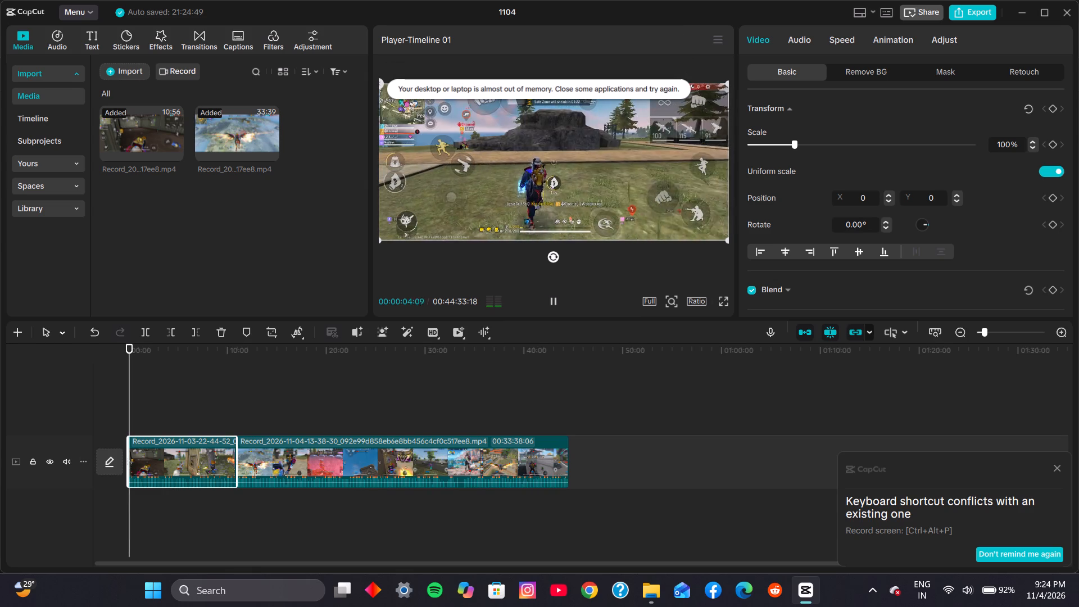
click(554, 300)
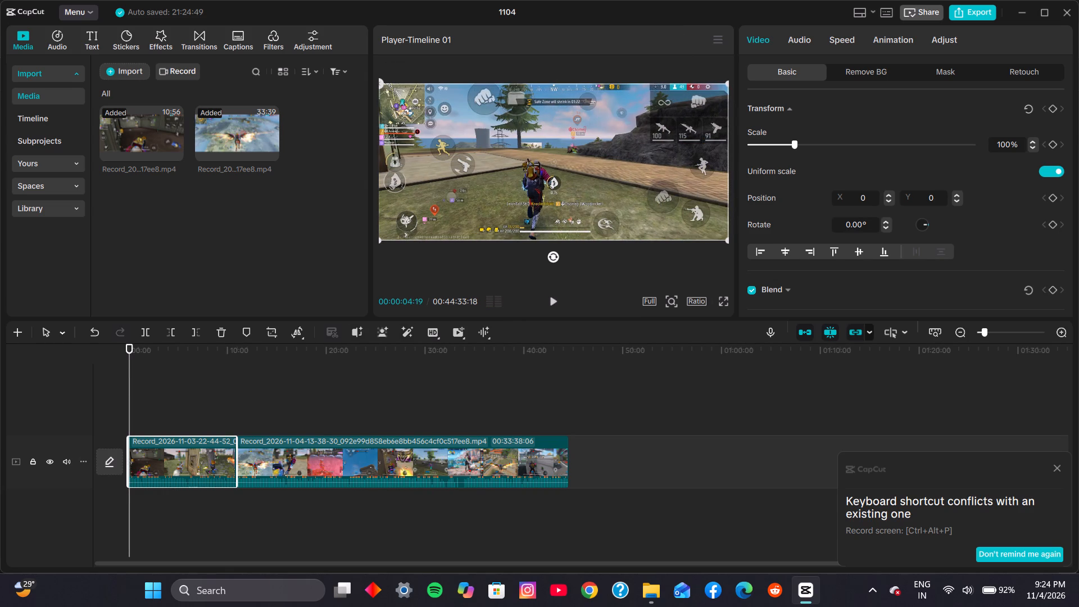
drag(130, 346, 93, 347)
click(545, 301)
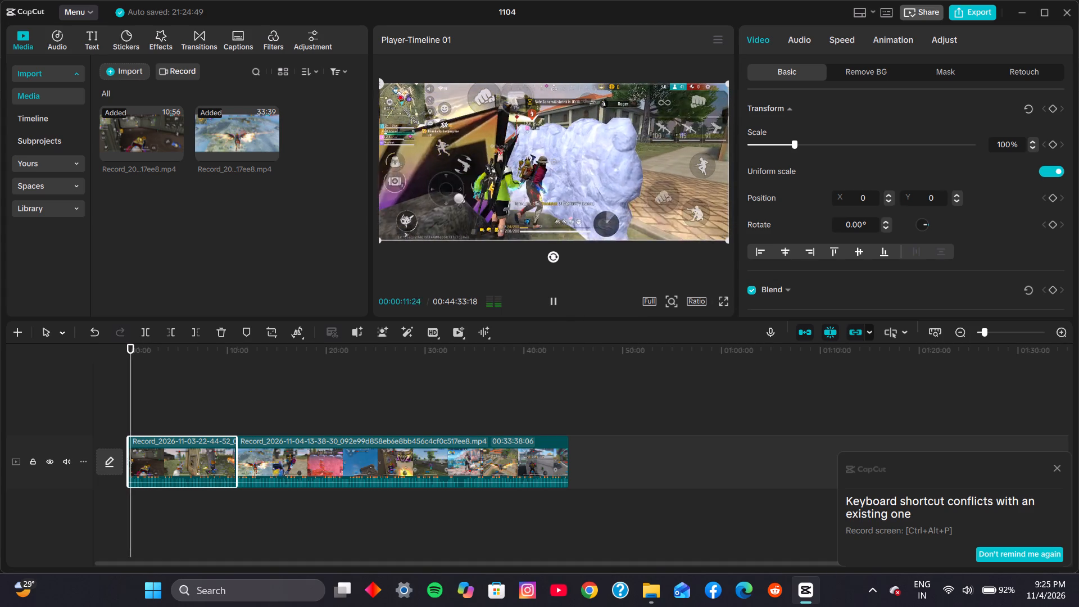
right_click(552, 298)
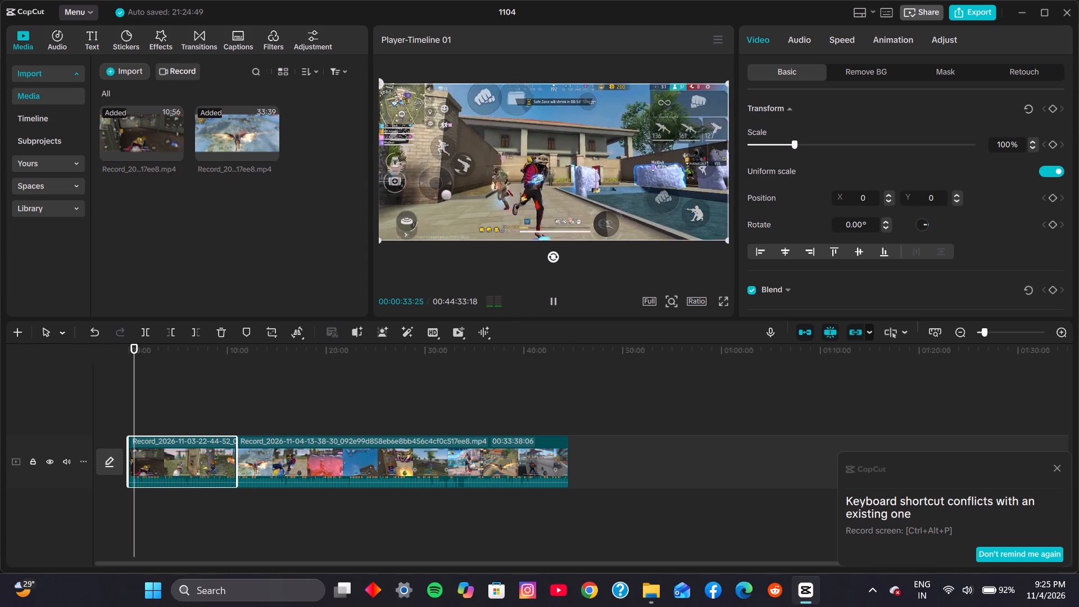
click(987, 333)
click(993, 331)
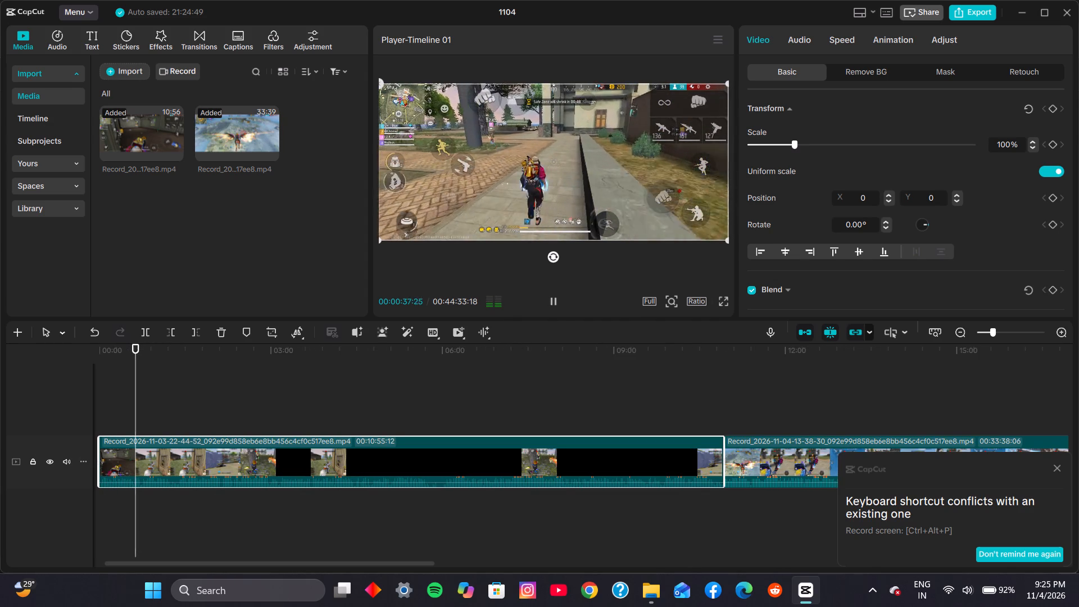
click(1060, 468)
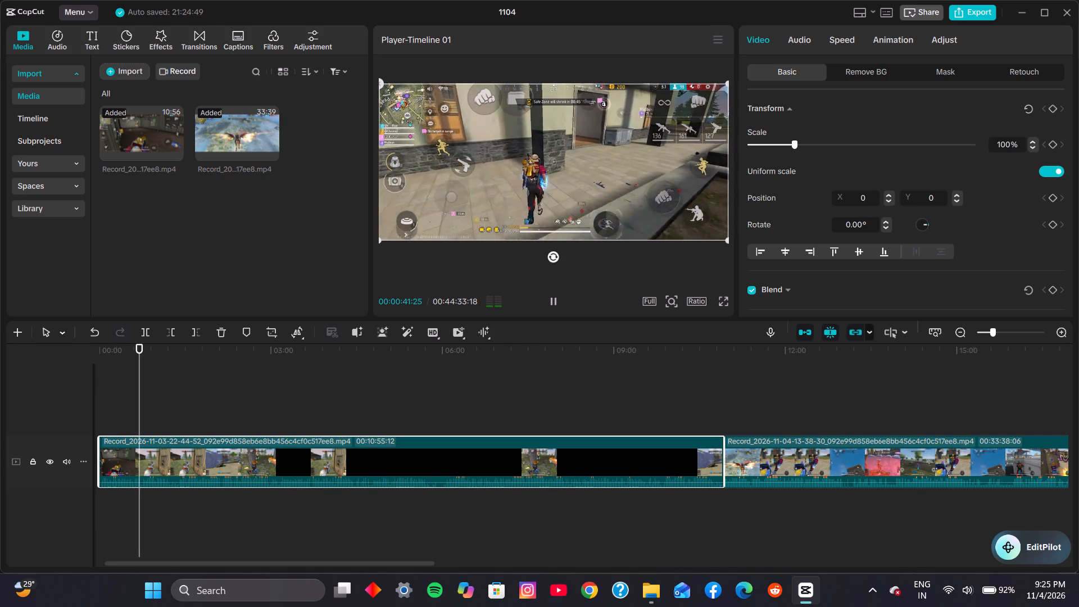
Skim the first recording from about 0:58 to 2:34 and play the fight around 2:07.
click(155, 418)
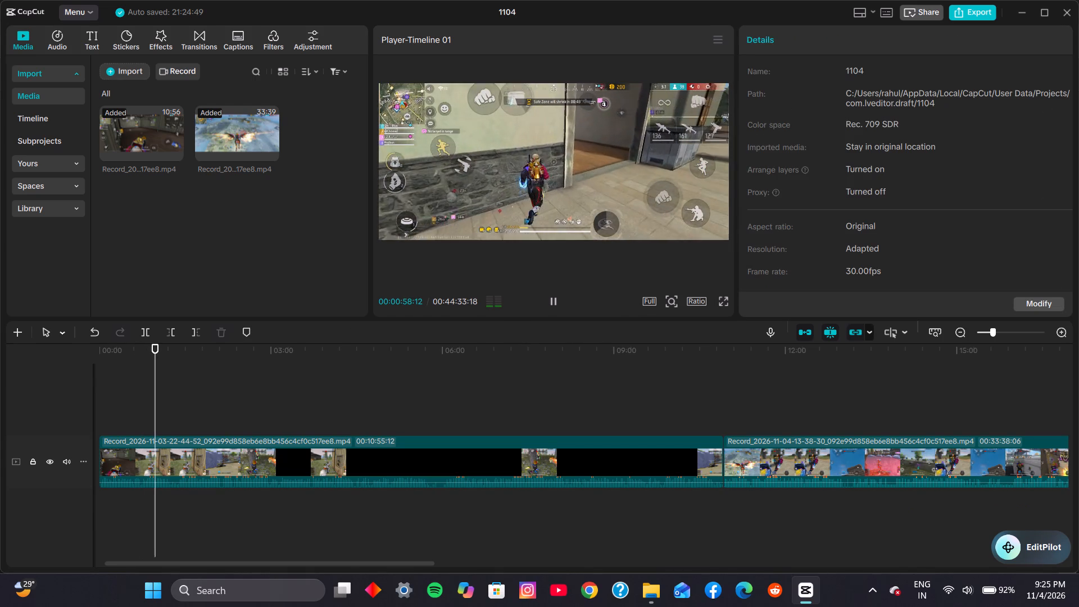
click(176, 417)
click(185, 417)
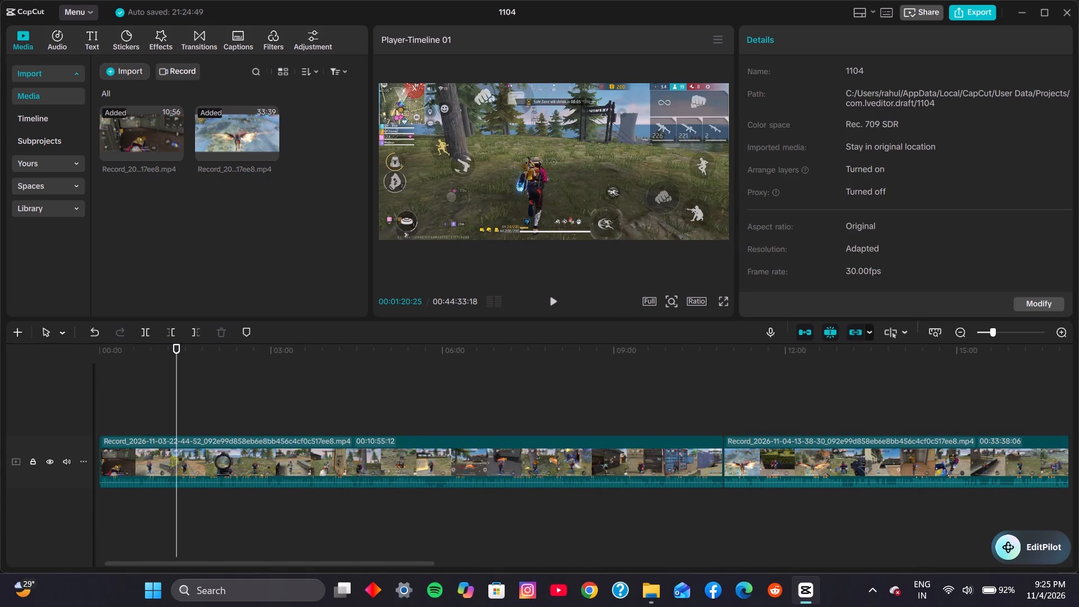
click(189, 417)
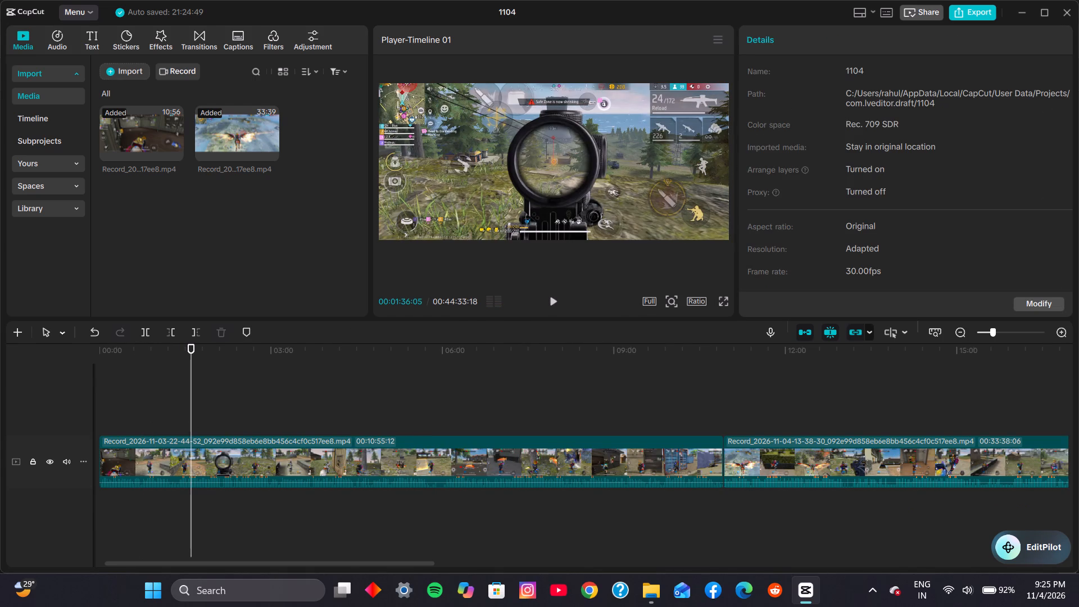
click(205, 420)
click(210, 420)
click(216, 419)
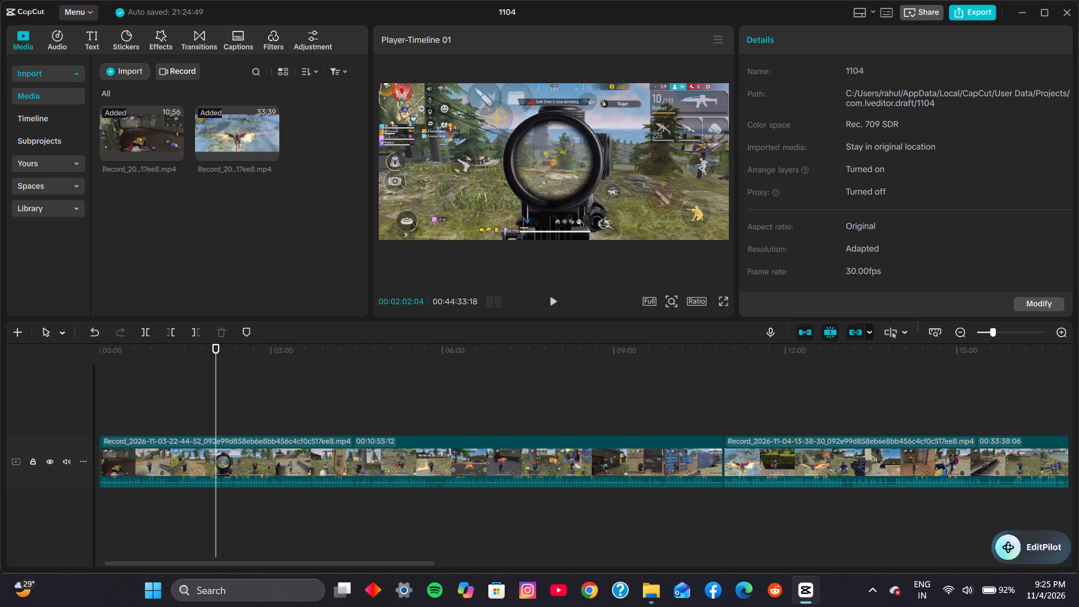
click(224, 419)
click(232, 419)
click(236, 419)
click(247, 419)
click(252, 419)
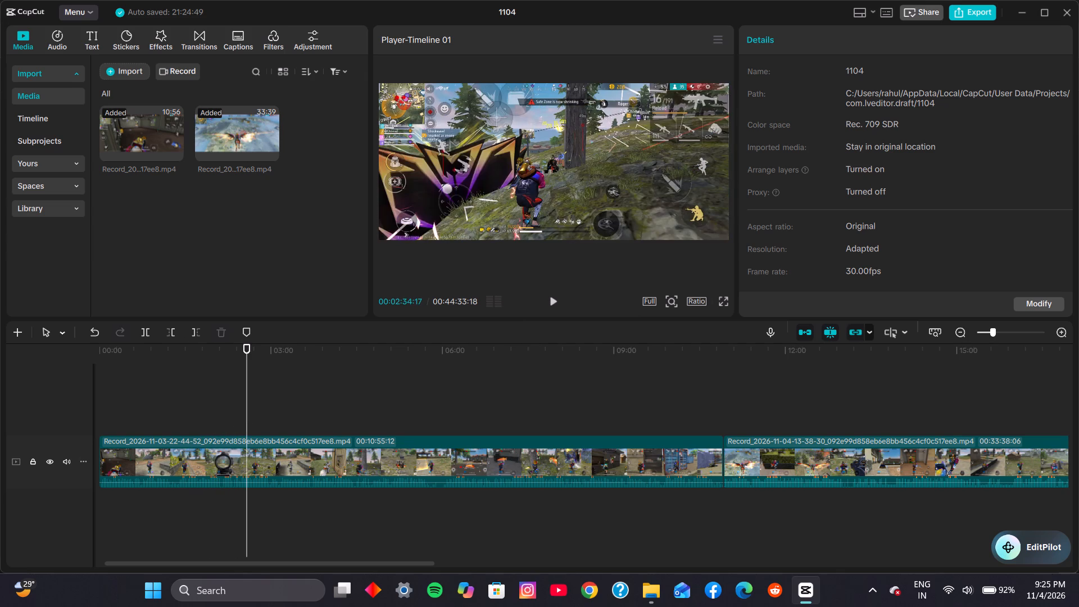
click(229, 420)
click(221, 419)
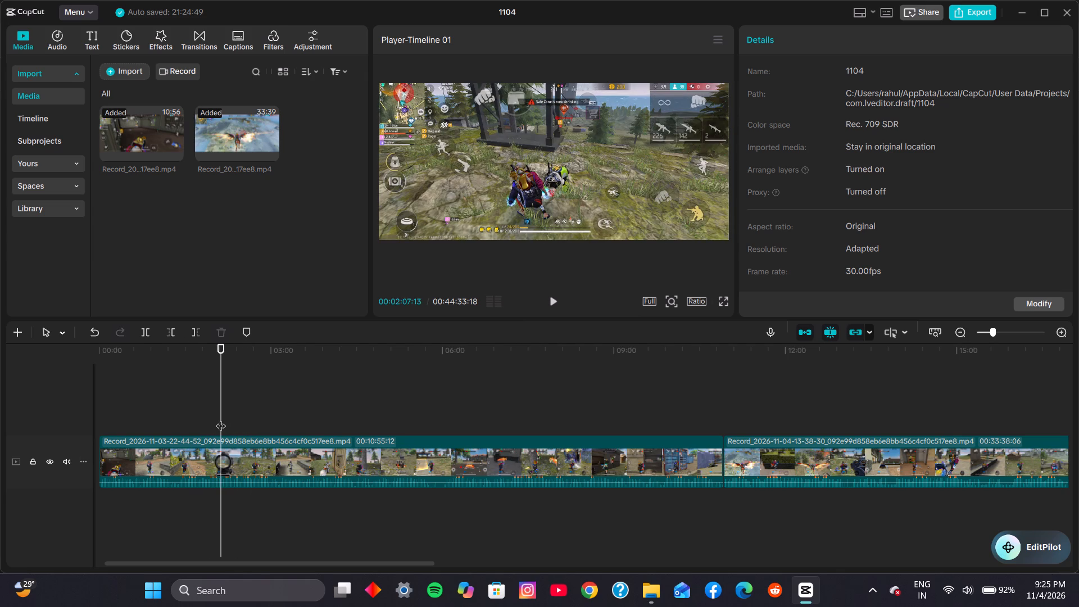
click(556, 306)
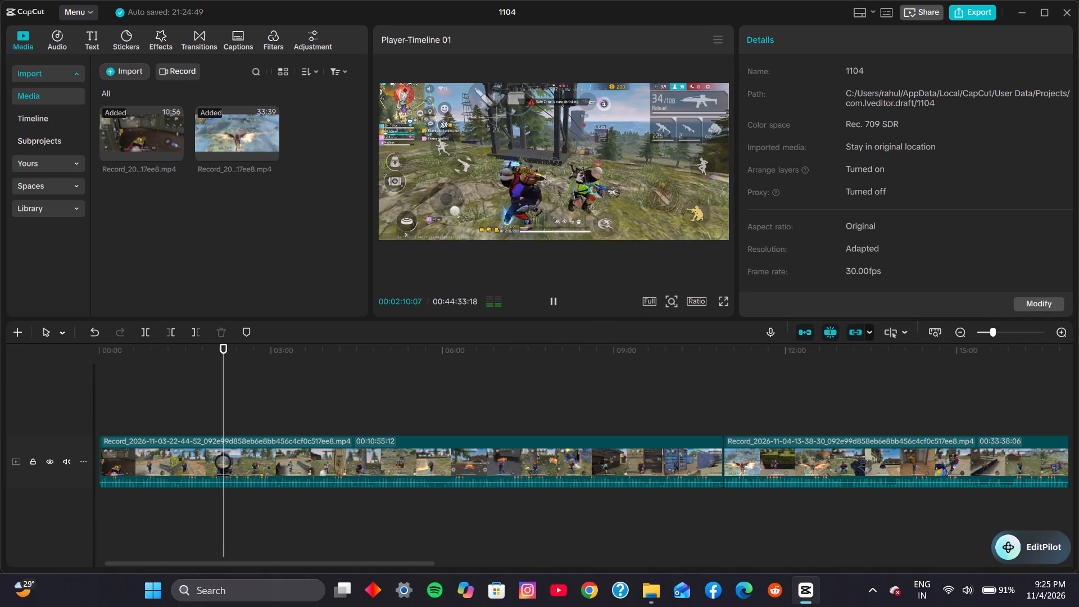
click(551, 309)
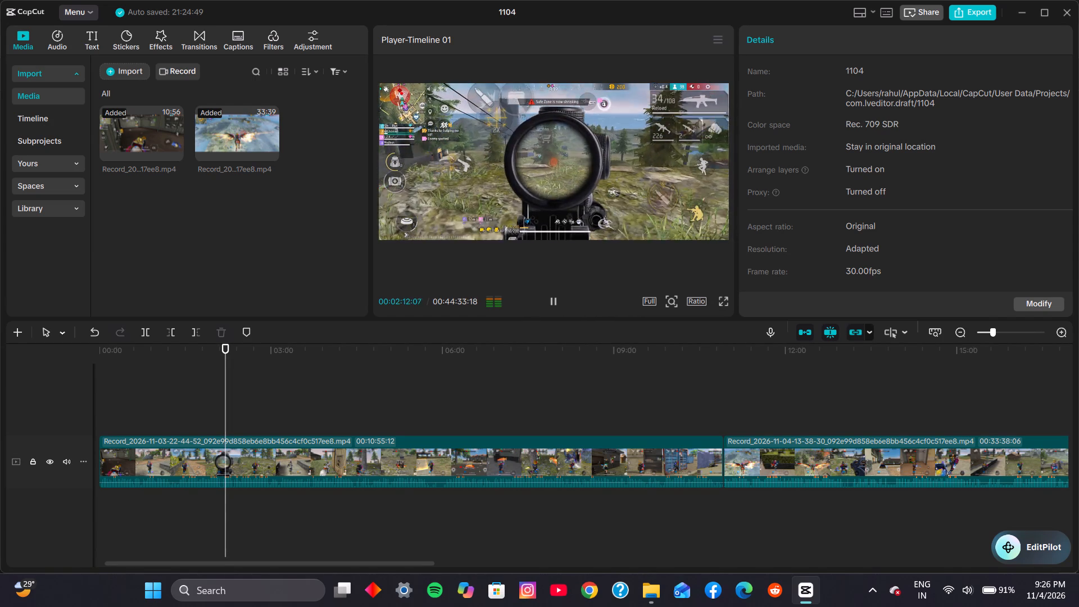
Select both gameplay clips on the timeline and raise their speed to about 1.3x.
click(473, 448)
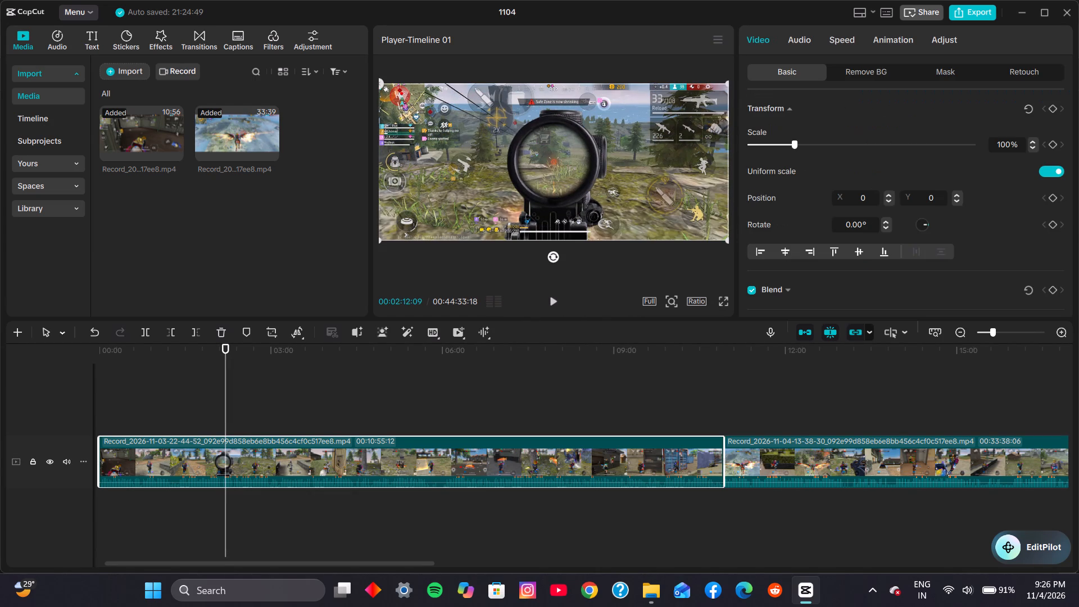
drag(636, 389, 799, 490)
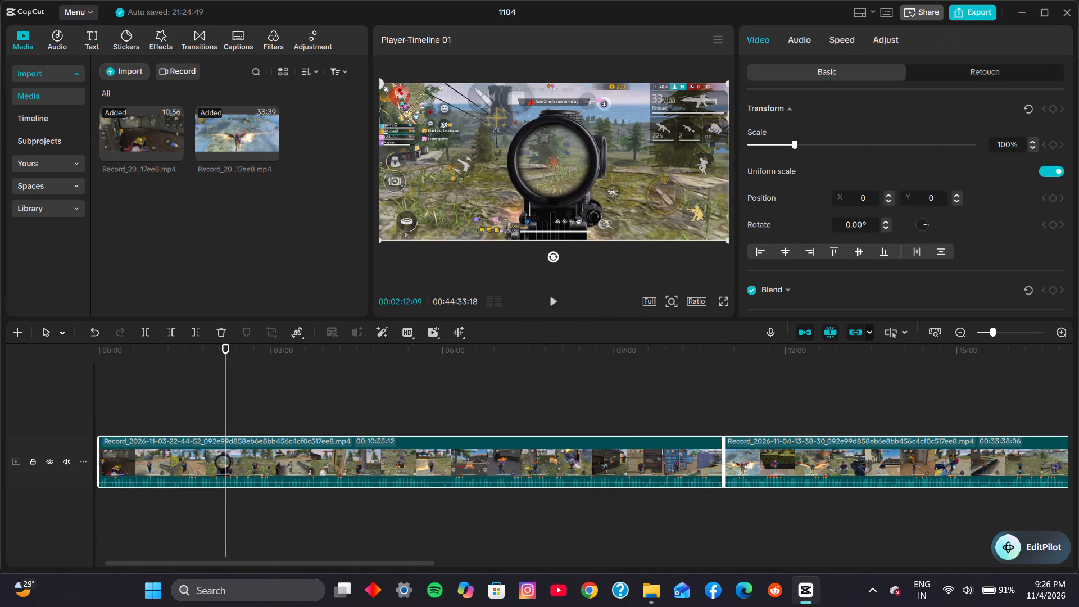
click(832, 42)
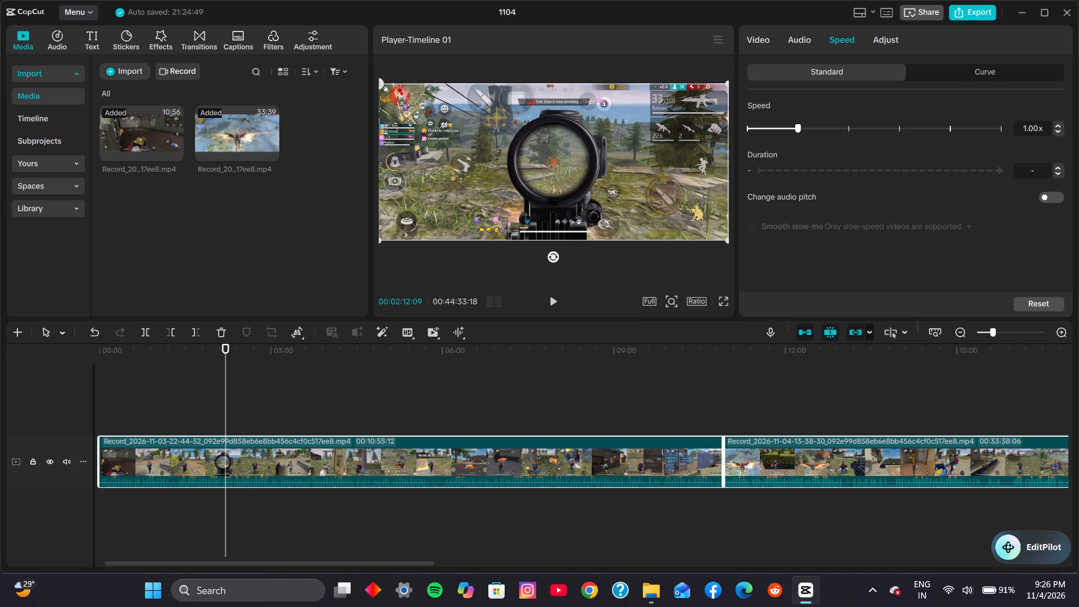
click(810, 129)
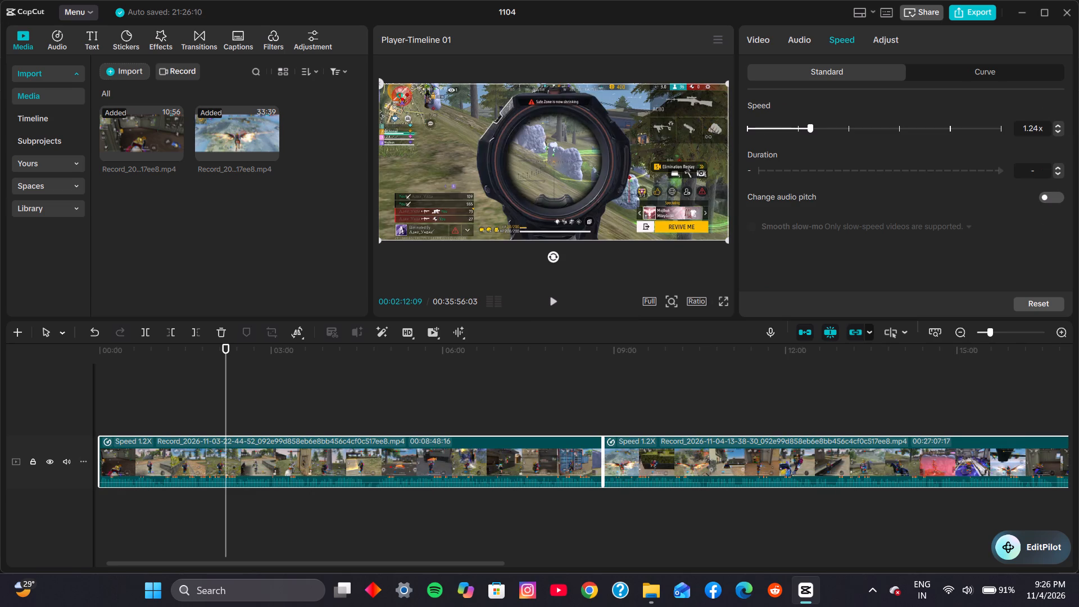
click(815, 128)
Play the sped-up footage from the start of the timeline to check its pace.
click(469, 409)
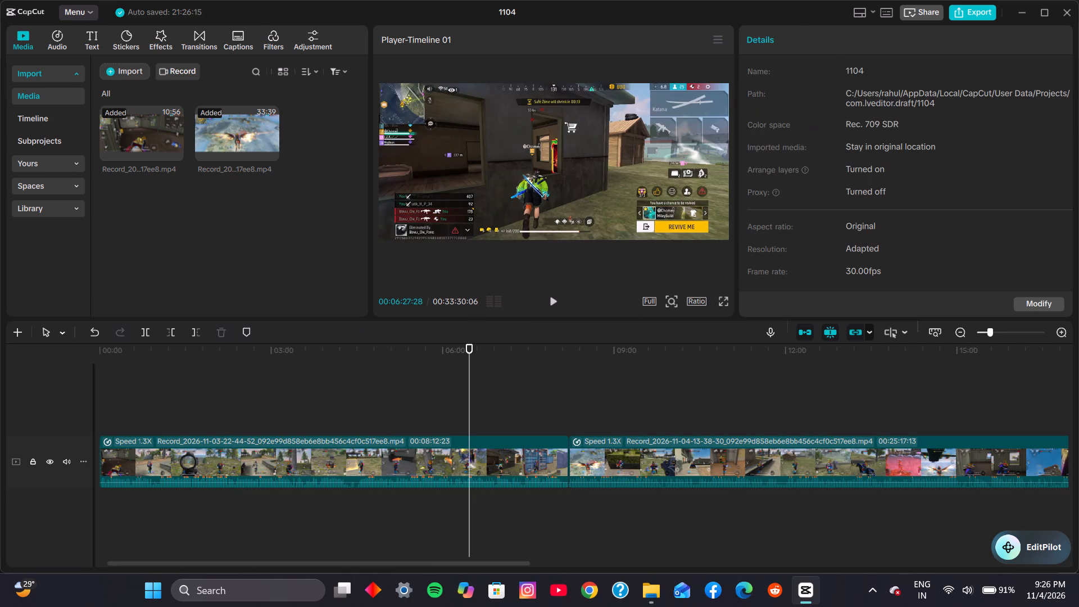
click(93, 396)
click(103, 393)
click(550, 296)
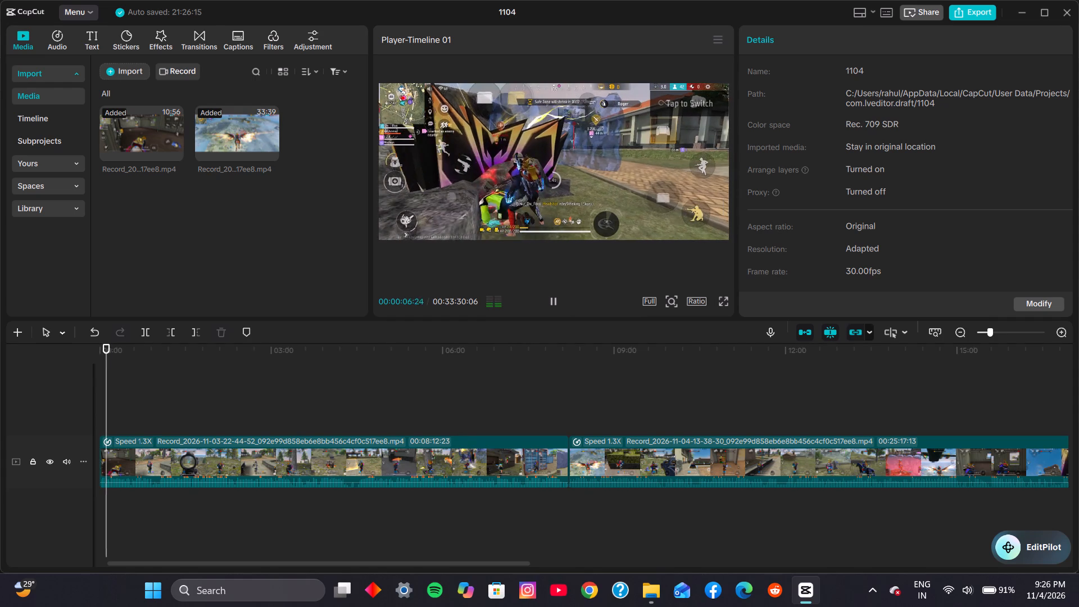
click(551, 297)
click(551, 297)
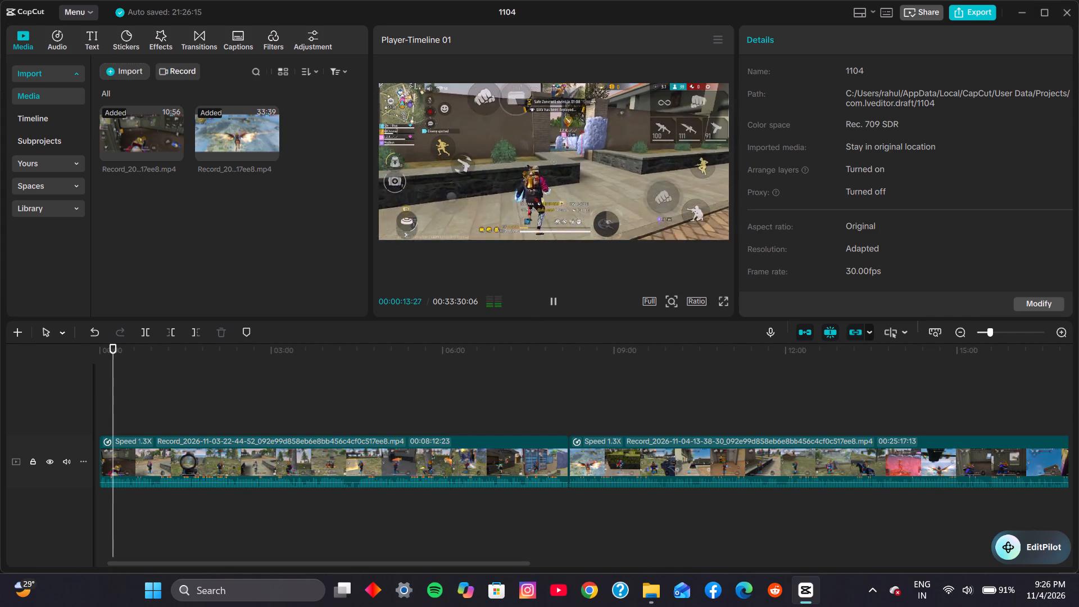
click(551, 297)
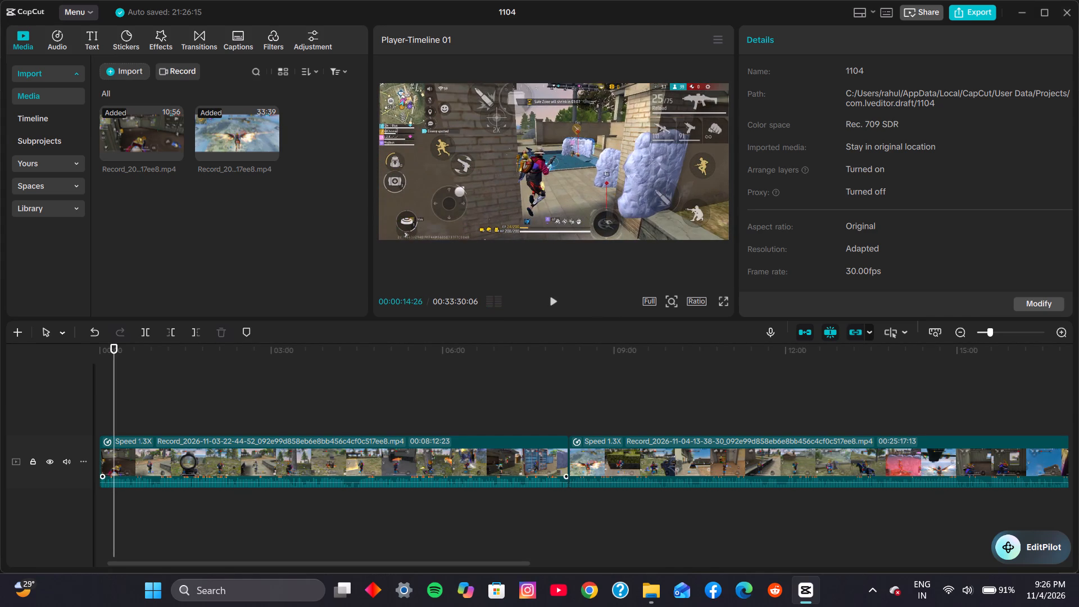
Select both gameplay clips again and set their speed to 1.30x.
drag(325, 406, 729, 470)
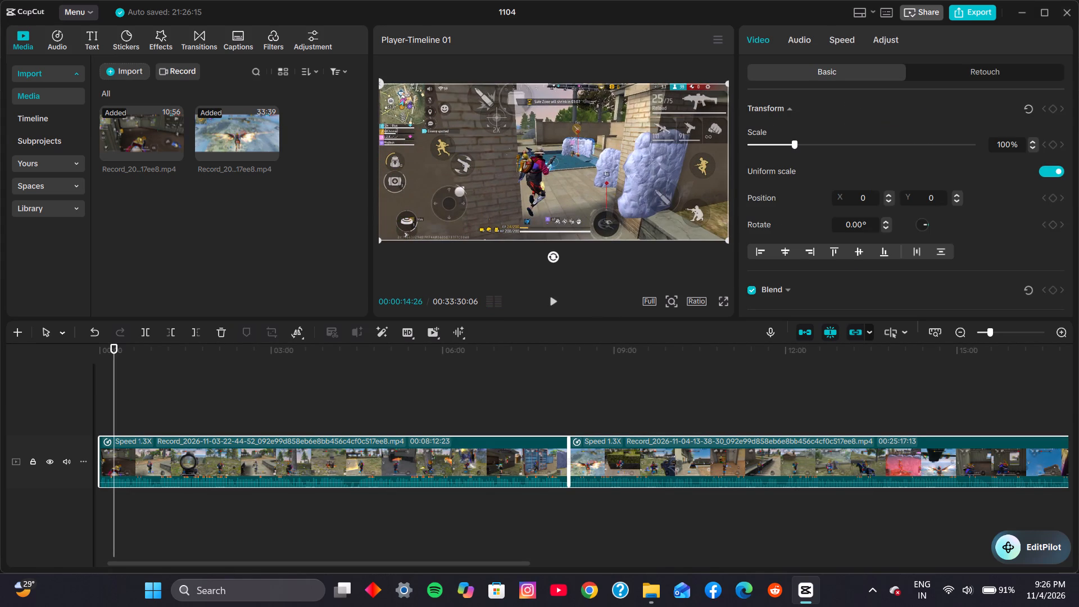
click(835, 39)
click(810, 128)
click(813, 128)
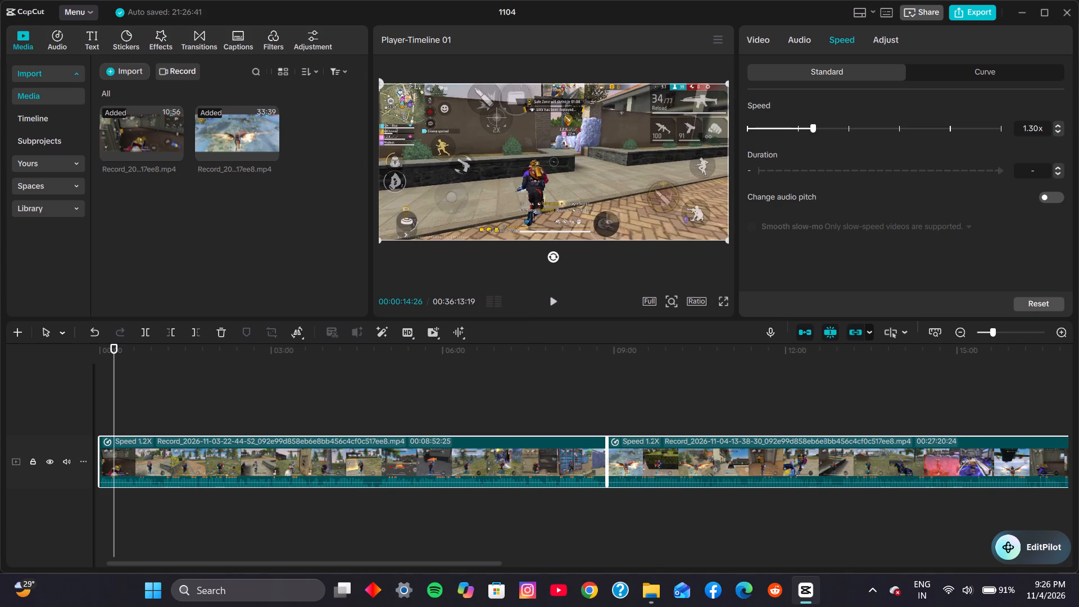
Play back the footage at this speed and lower both clips' speed to 1.20x.
click(552, 304)
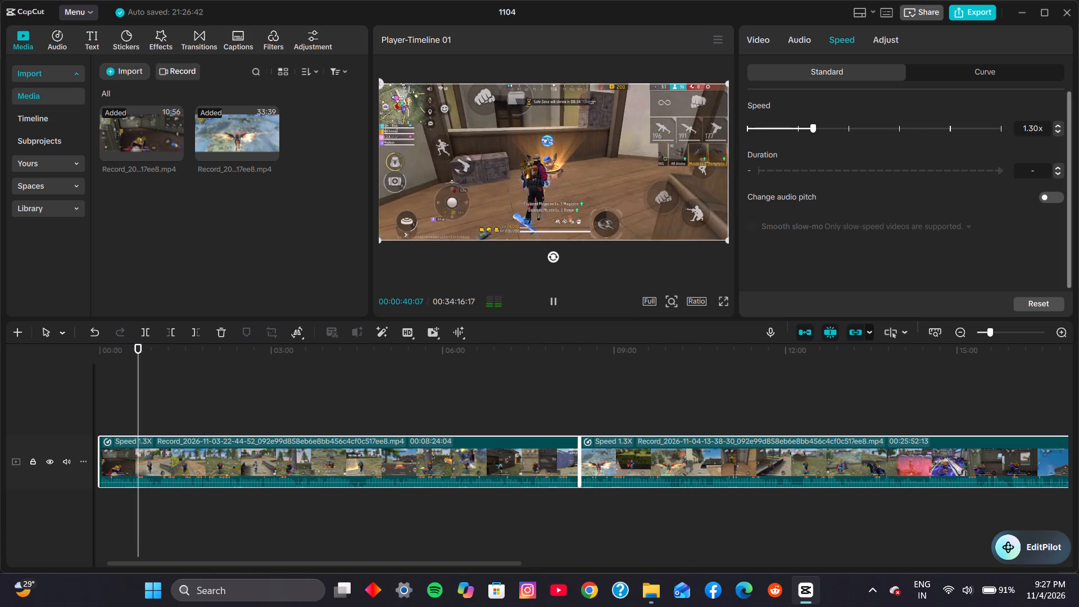
click(1059, 132)
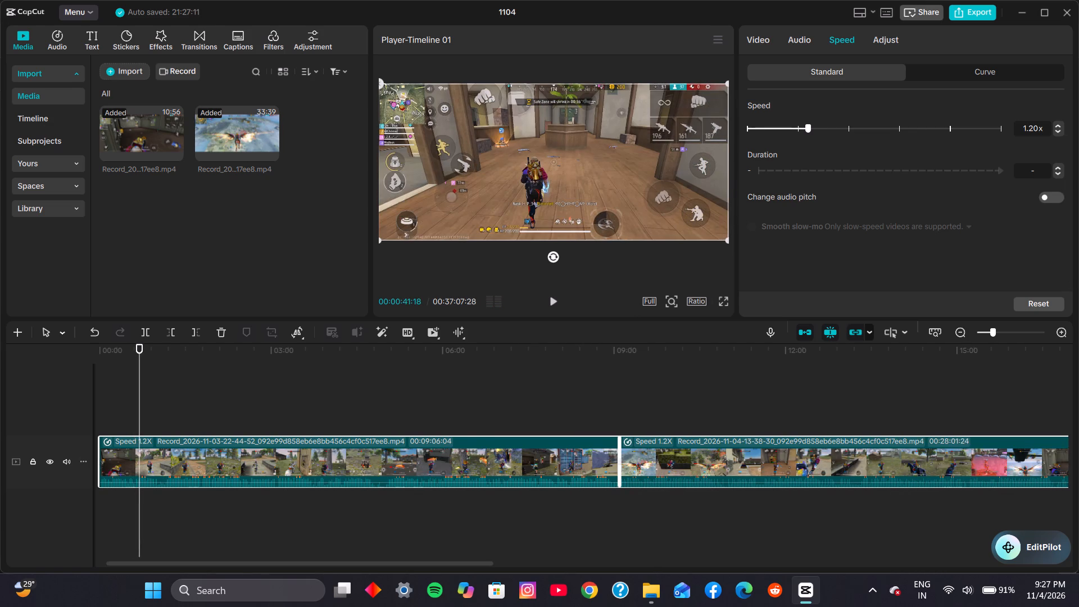
click(1059, 132)
click(1059, 121)
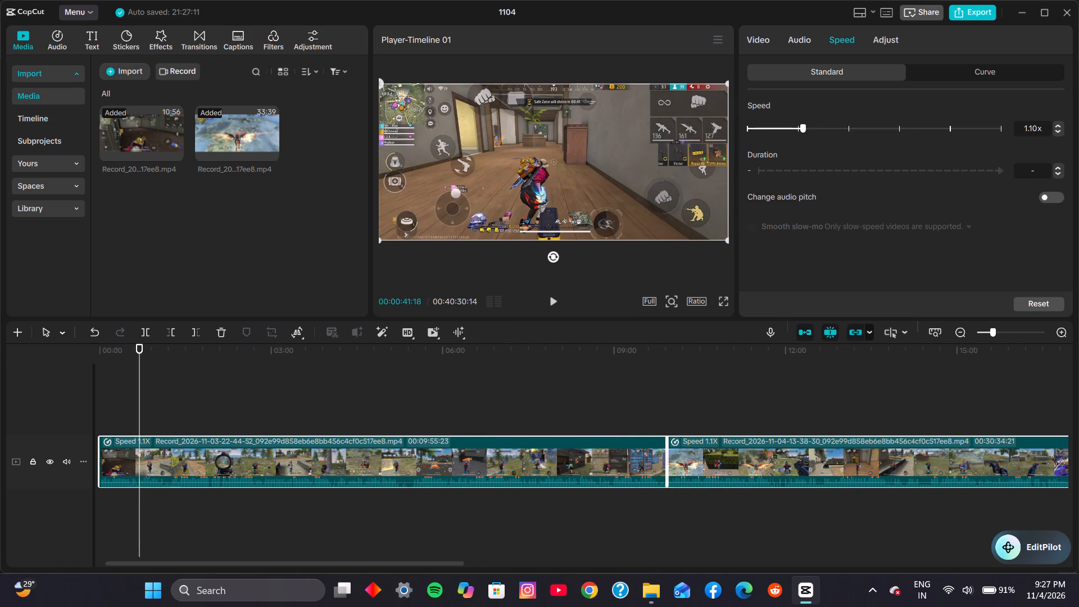
click(1059, 123)
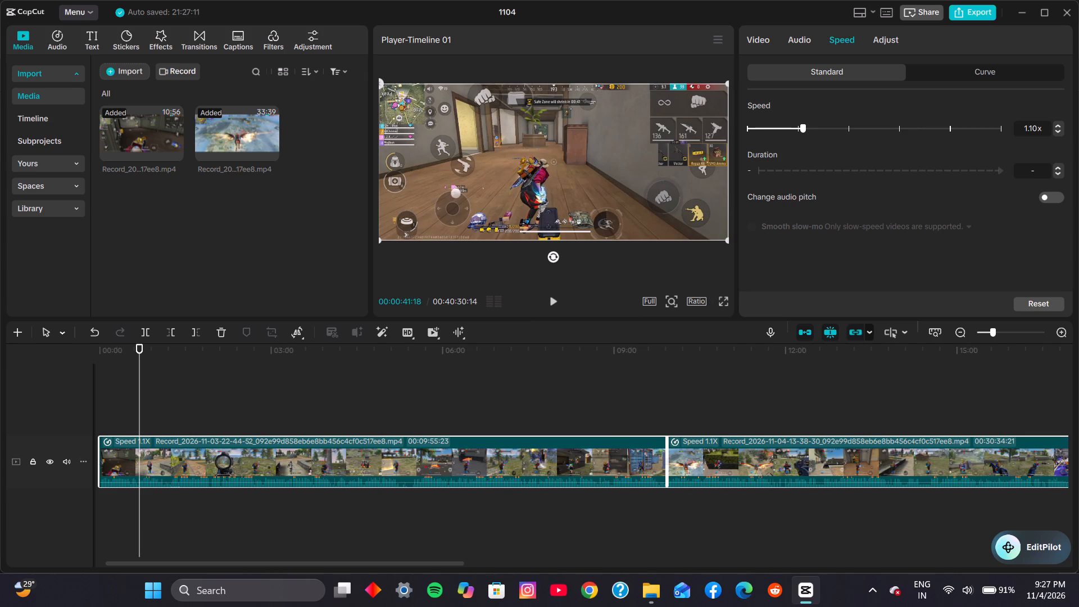
click(1057, 123)
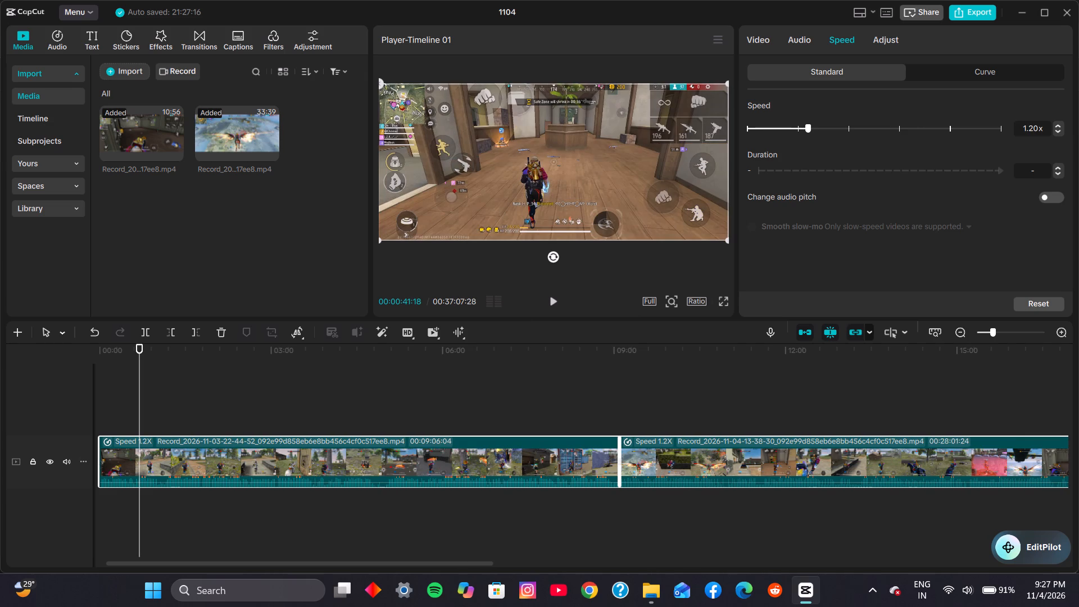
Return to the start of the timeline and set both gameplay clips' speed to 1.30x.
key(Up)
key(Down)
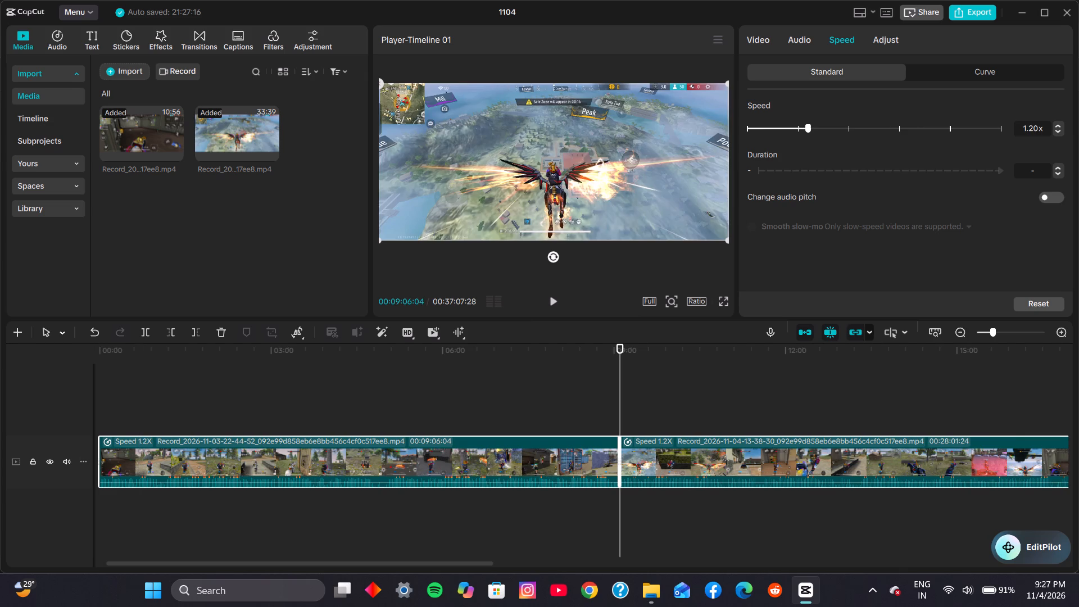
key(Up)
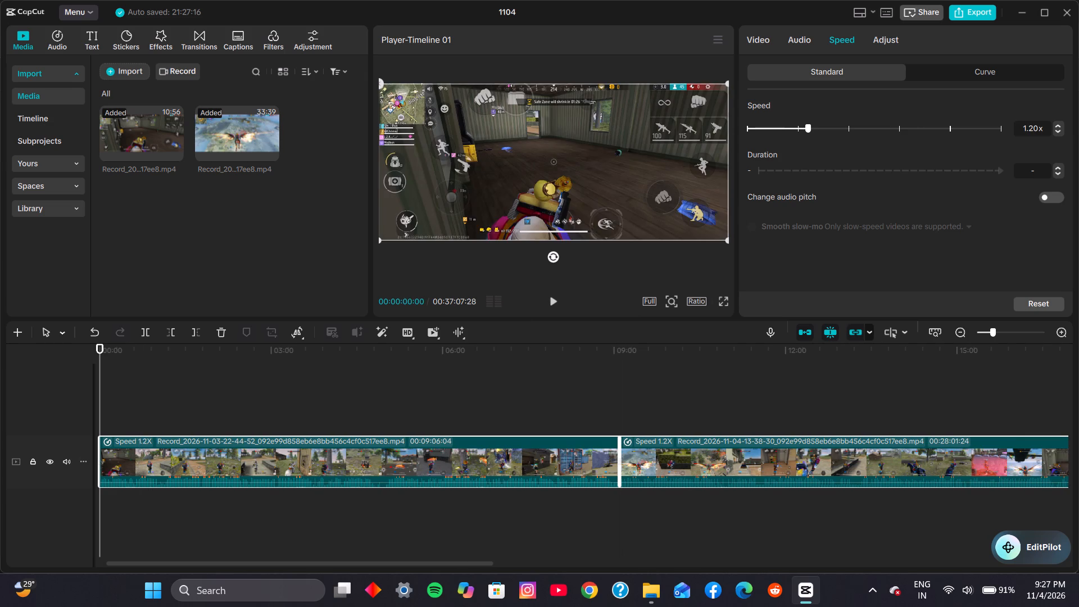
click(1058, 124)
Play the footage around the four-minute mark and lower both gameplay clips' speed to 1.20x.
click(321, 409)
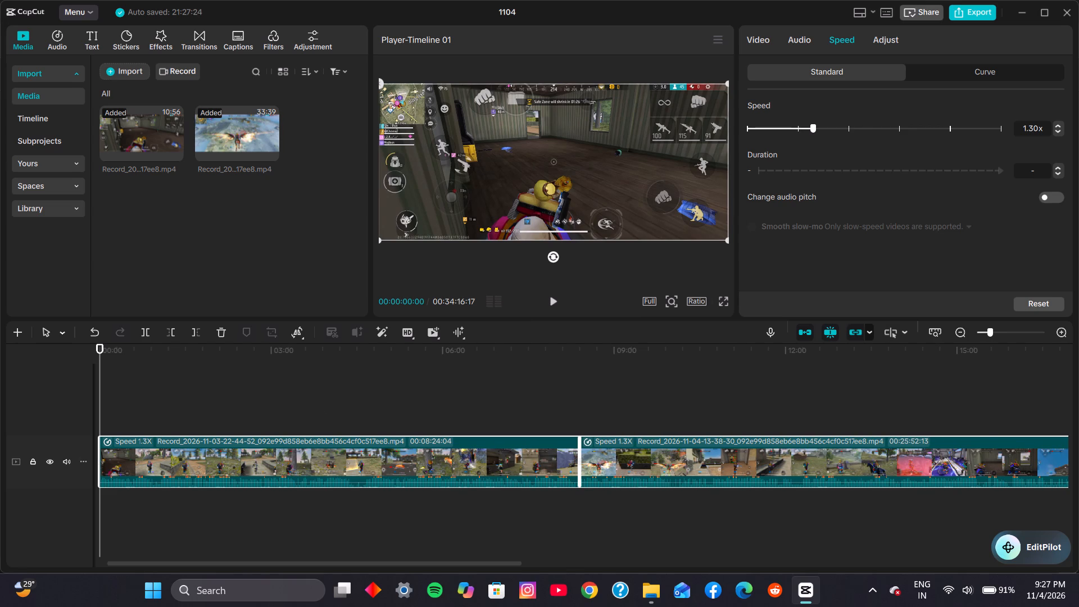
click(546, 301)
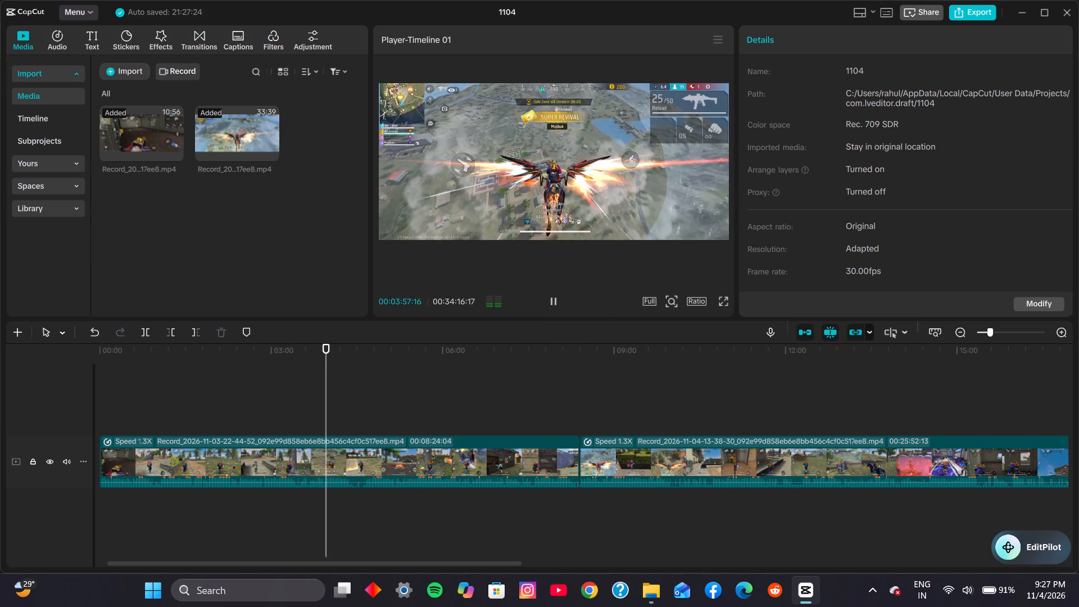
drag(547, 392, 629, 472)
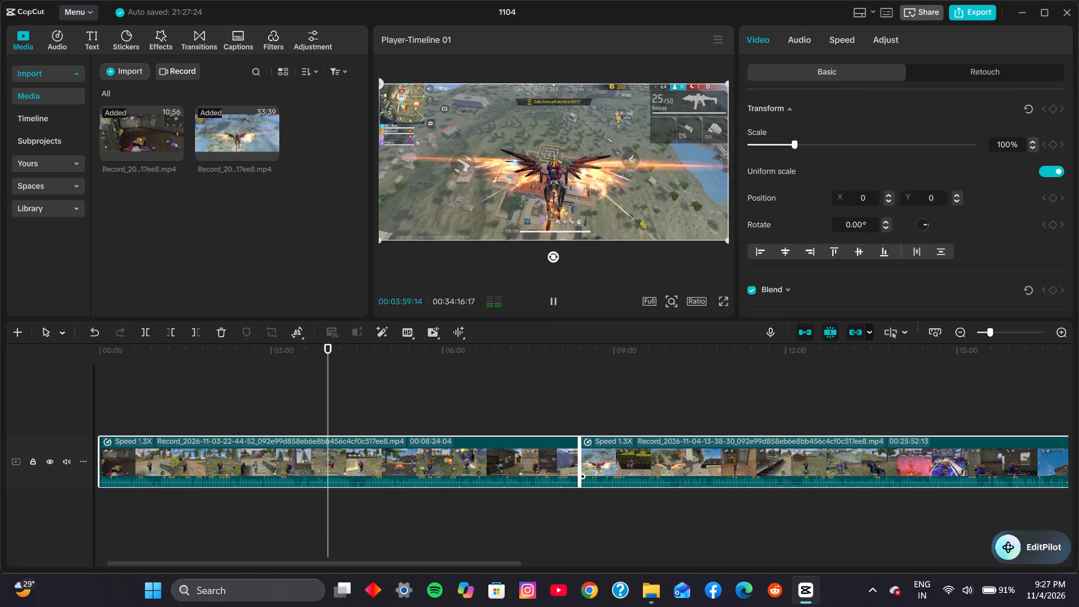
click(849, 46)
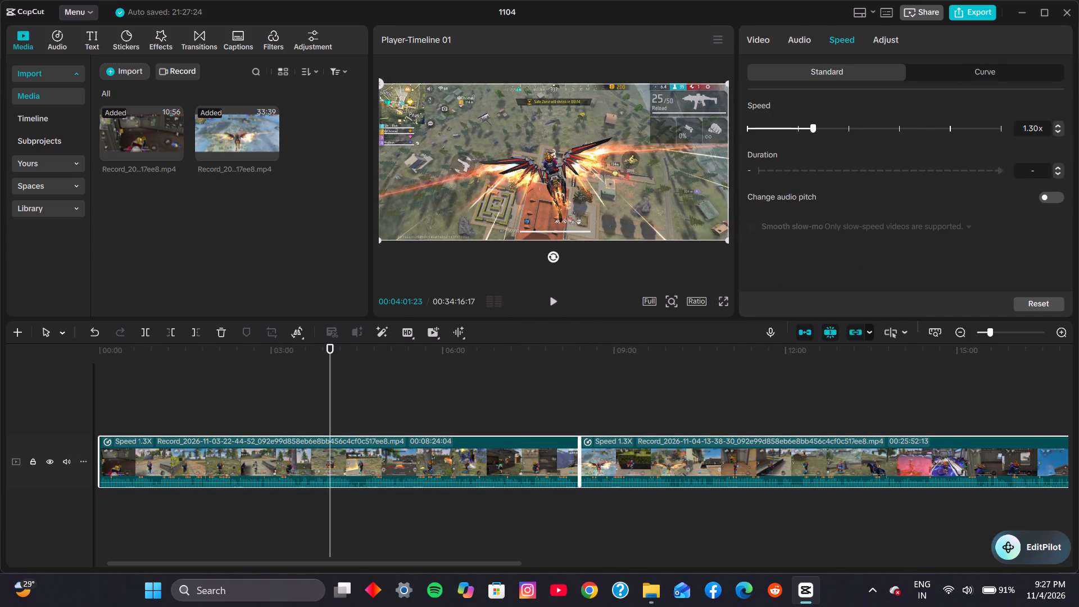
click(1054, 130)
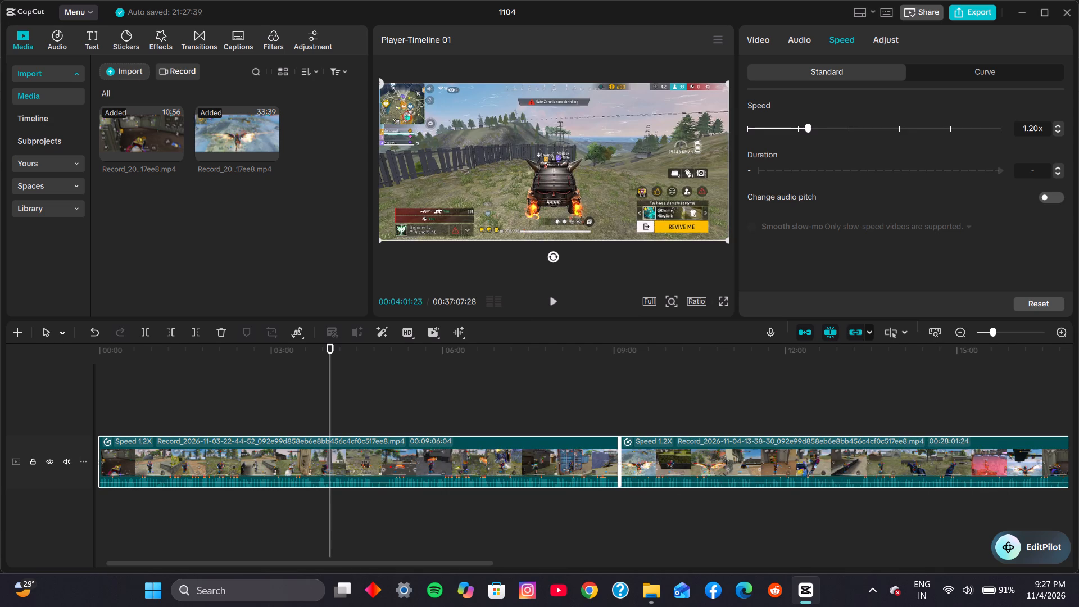
Play the footage from about 4:01 and about 6:24, and set both gameplay clips' speed to 1.30x.
click(557, 304)
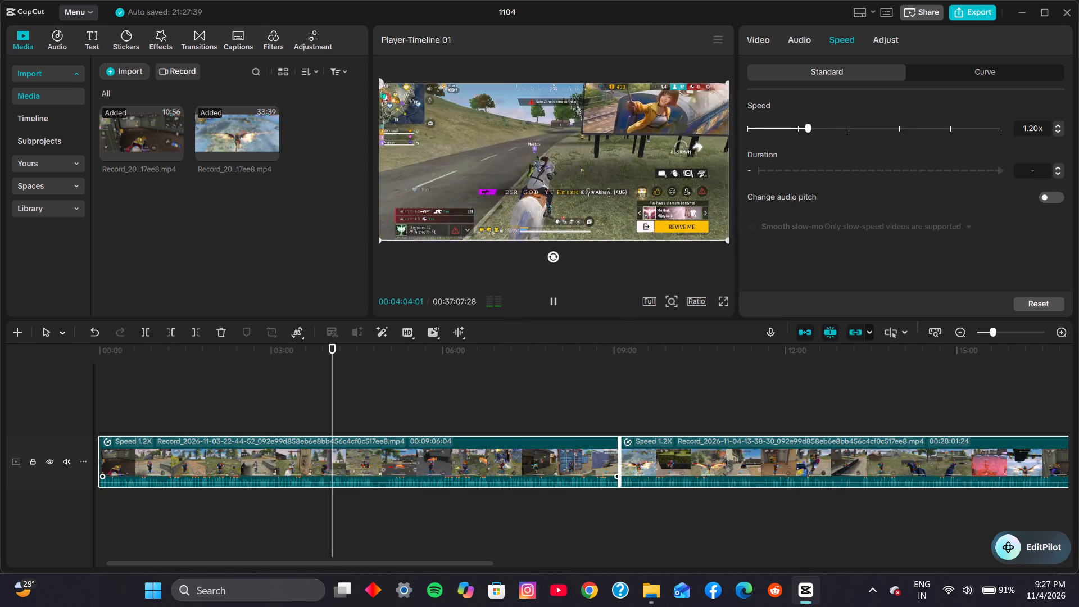
click(256, 406)
click(465, 429)
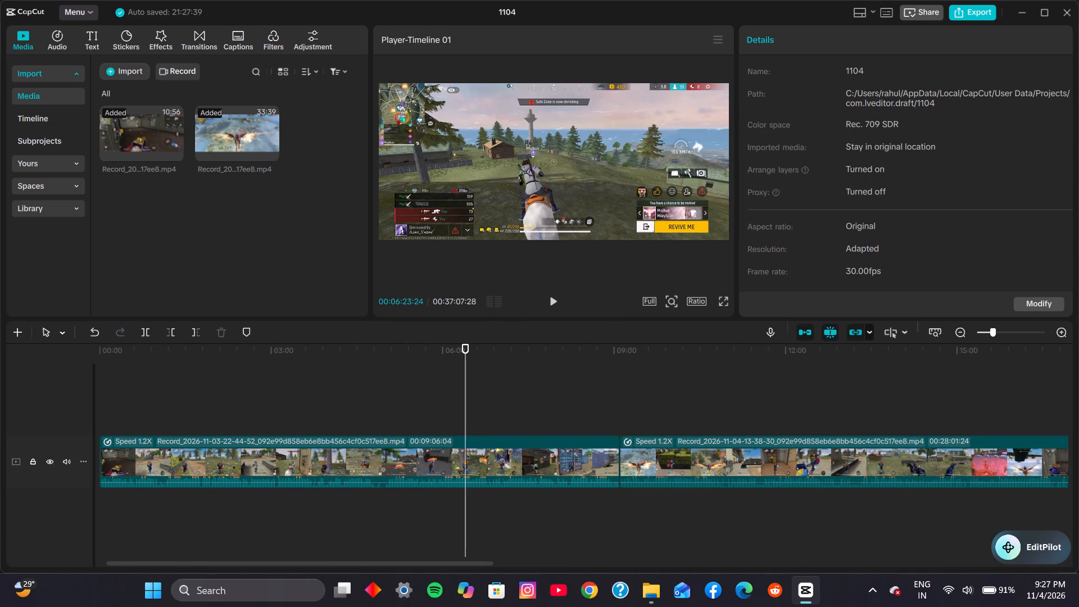
click(556, 303)
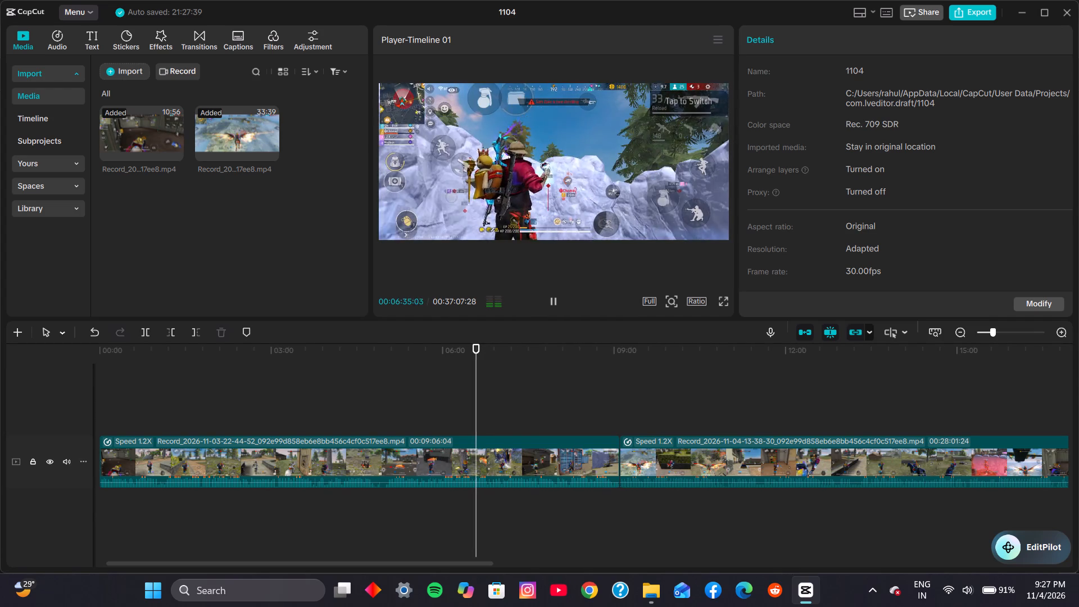
drag(591, 388, 733, 464)
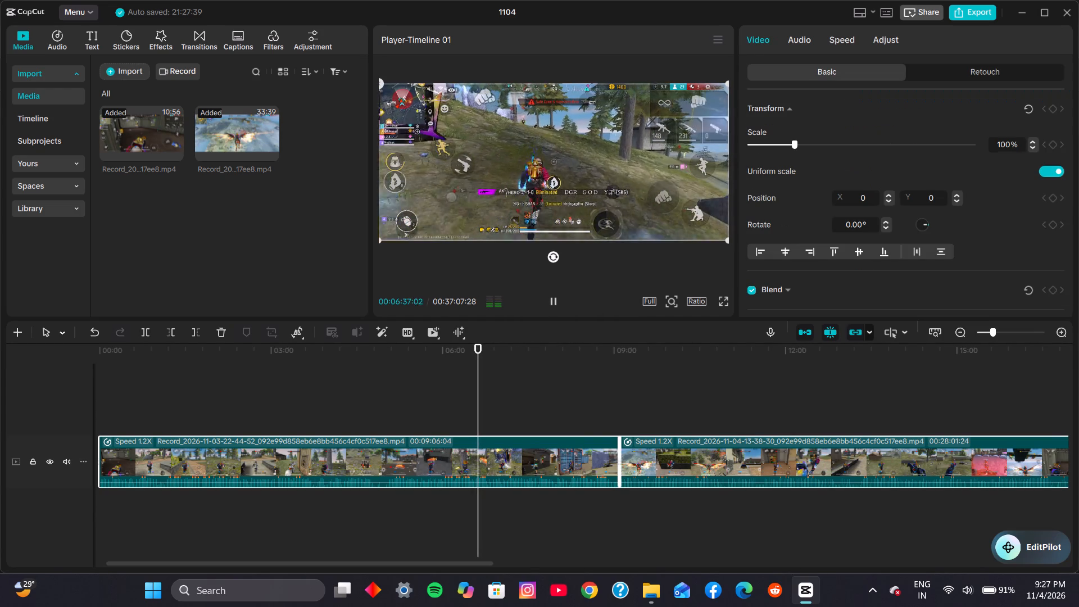
click(829, 39)
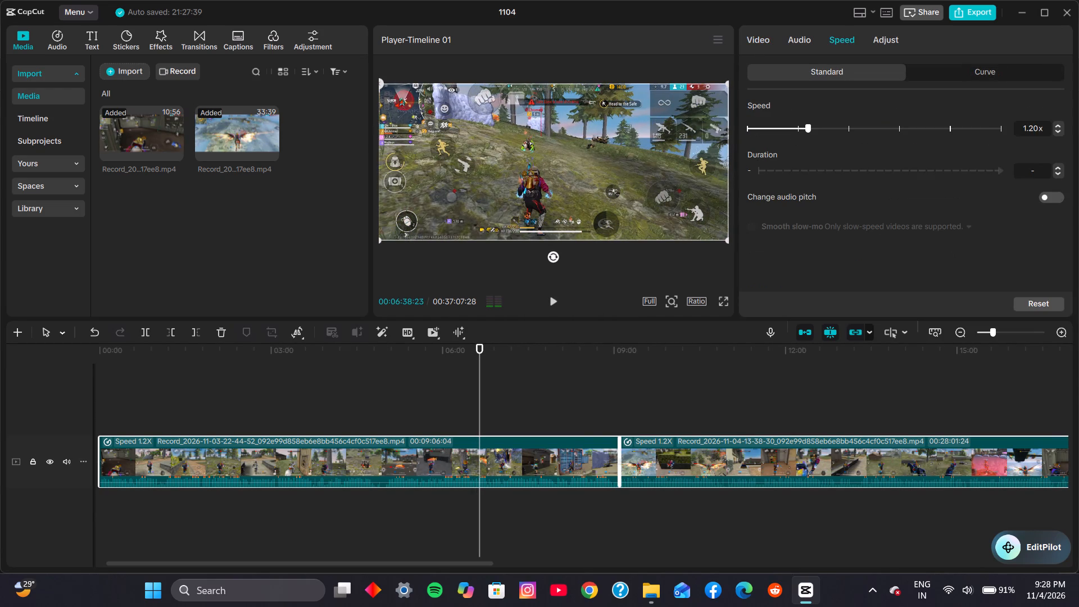
click(1058, 125)
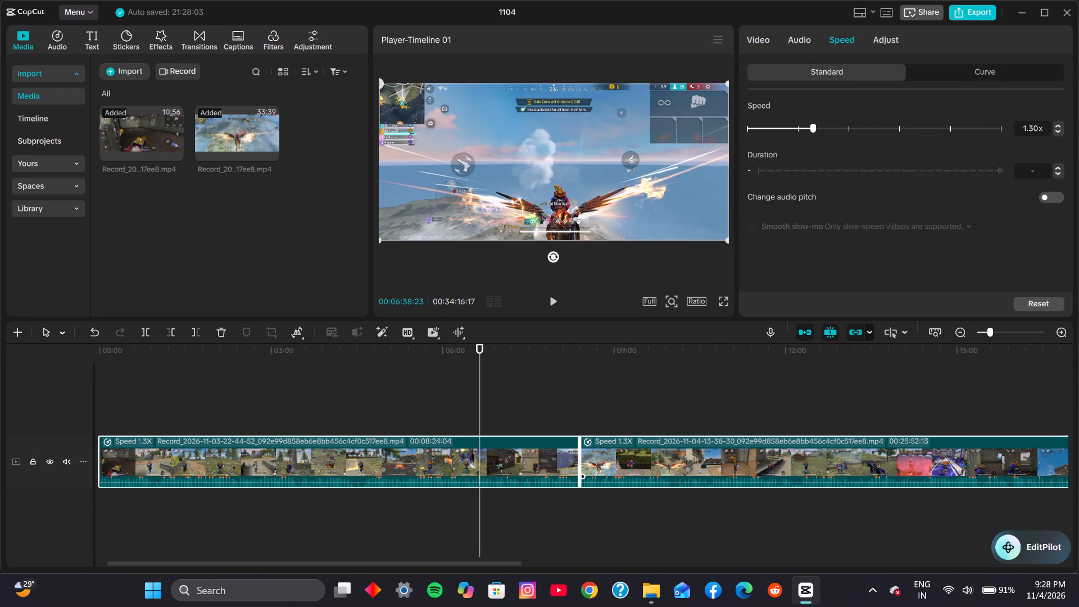
Skim the first two minutes of the first gameplay clip and play the fight from about 1:48, pausing around the elimination.
click(129, 397)
click(188, 390)
click(134, 393)
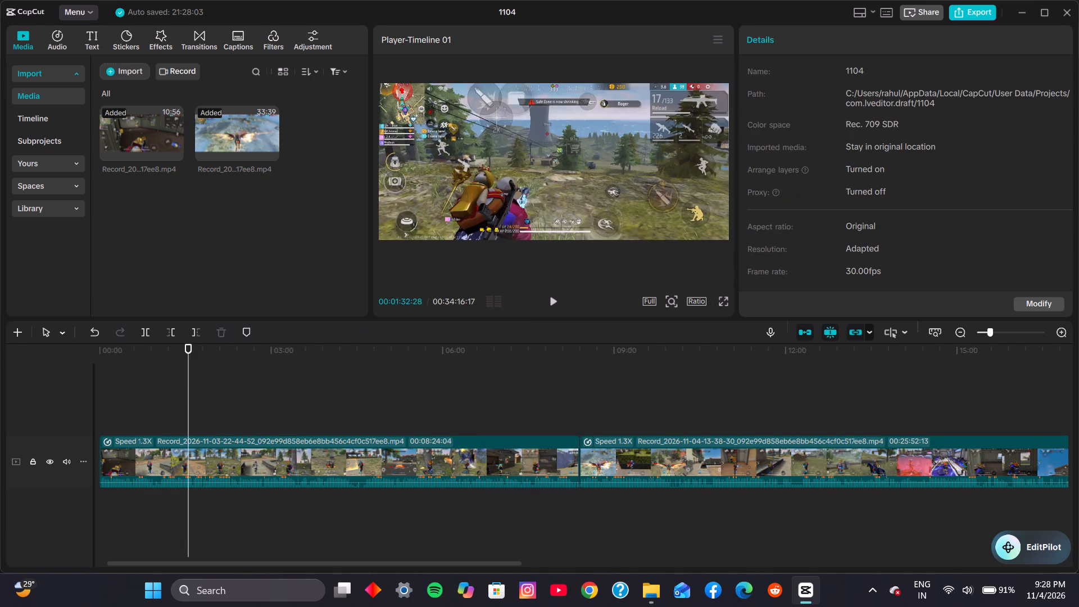
click(149, 381)
click(169, 391)
click(210, 393)
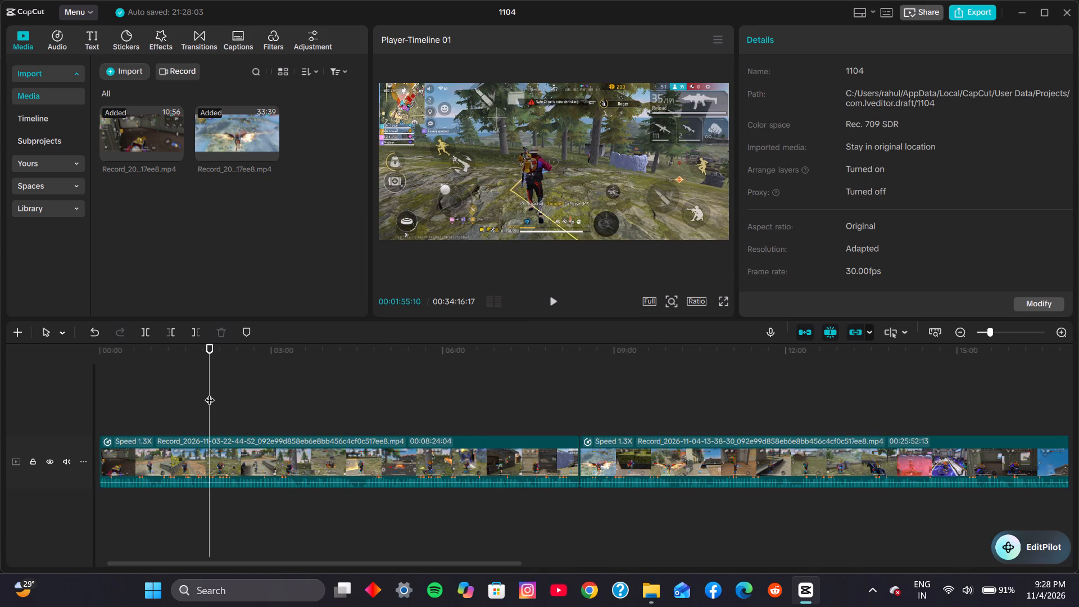
click(216, 392)
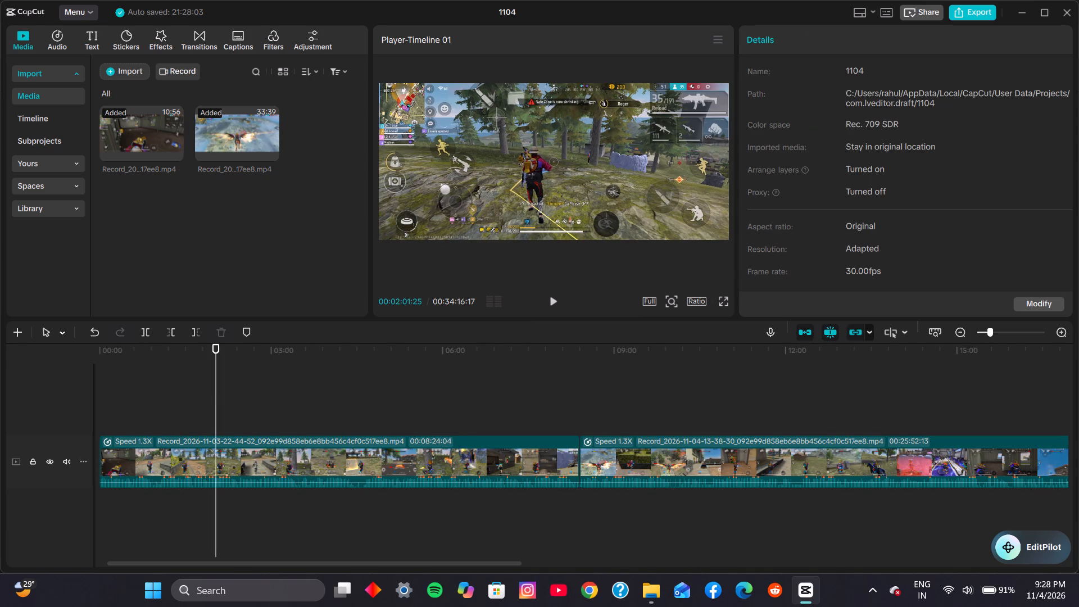
click(203, 391)
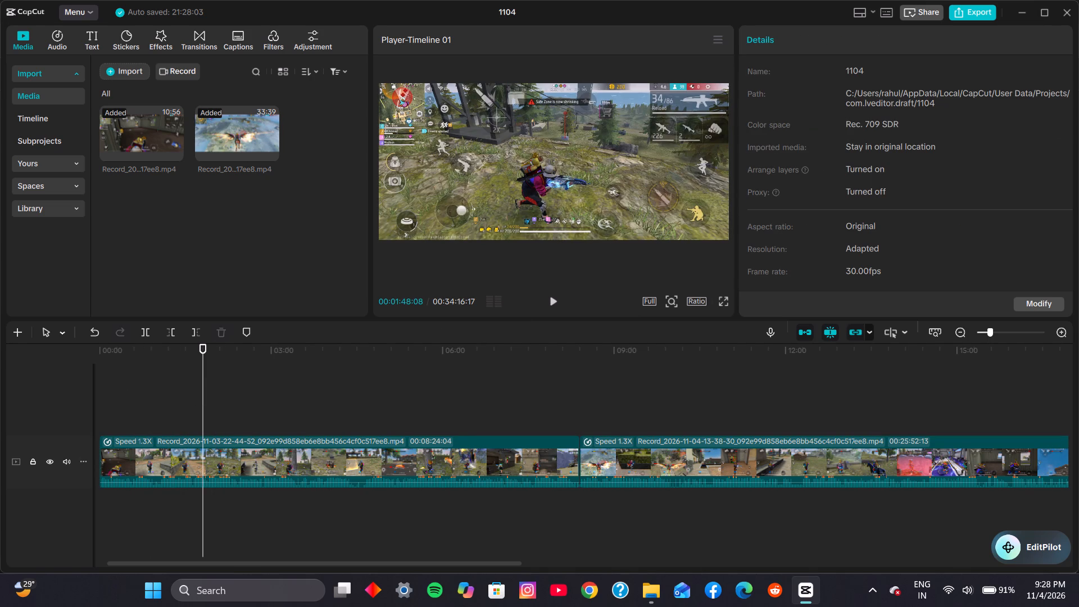
click(556, 300)
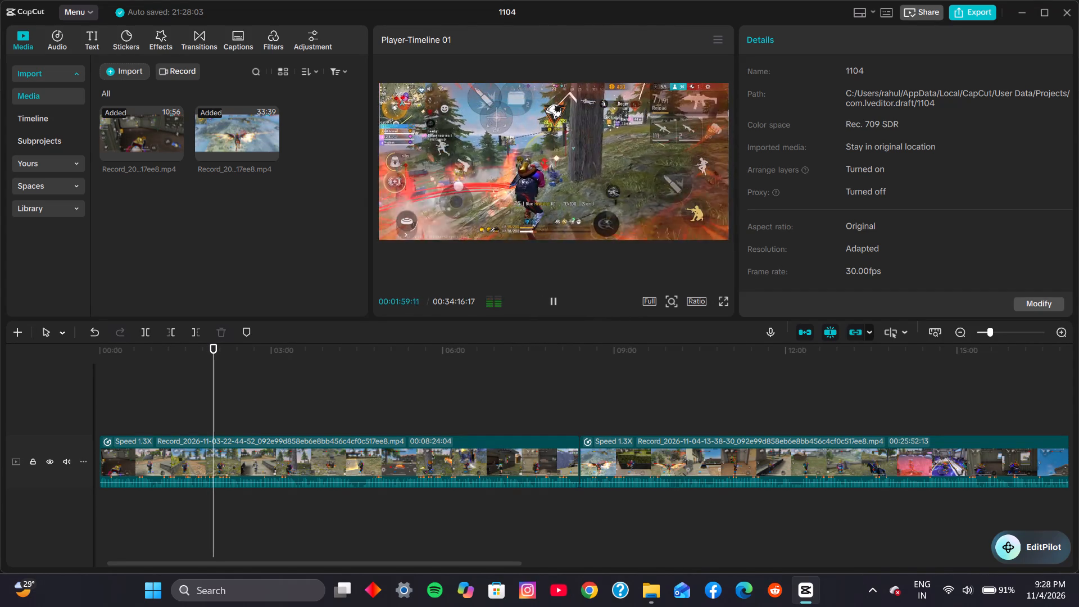
click(556, 300)
click(556, 300)
click(556, 300)
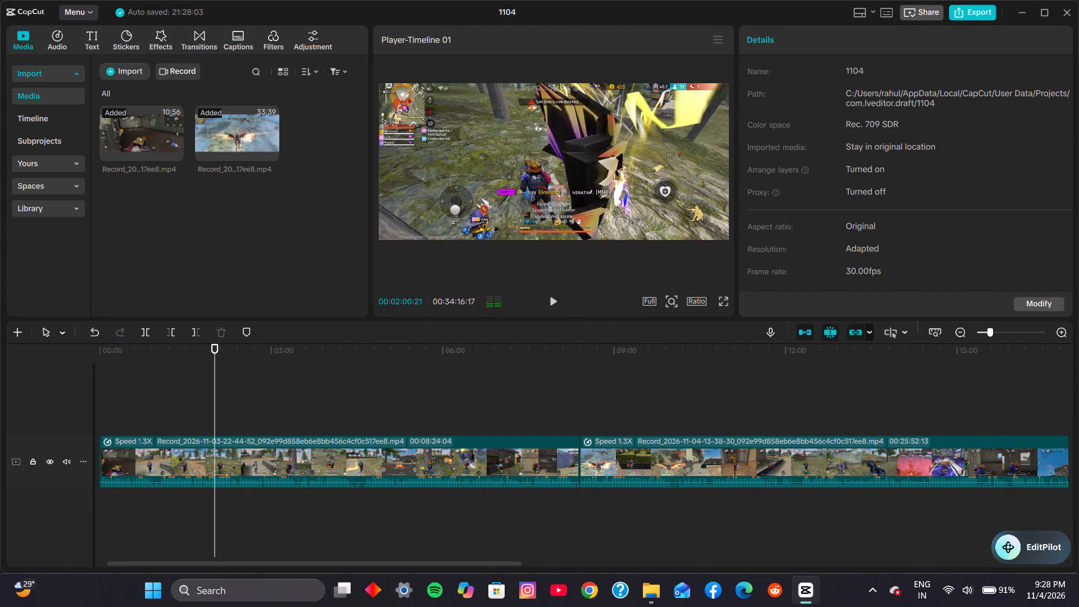
click(556, 300)
double_click(556, 300)
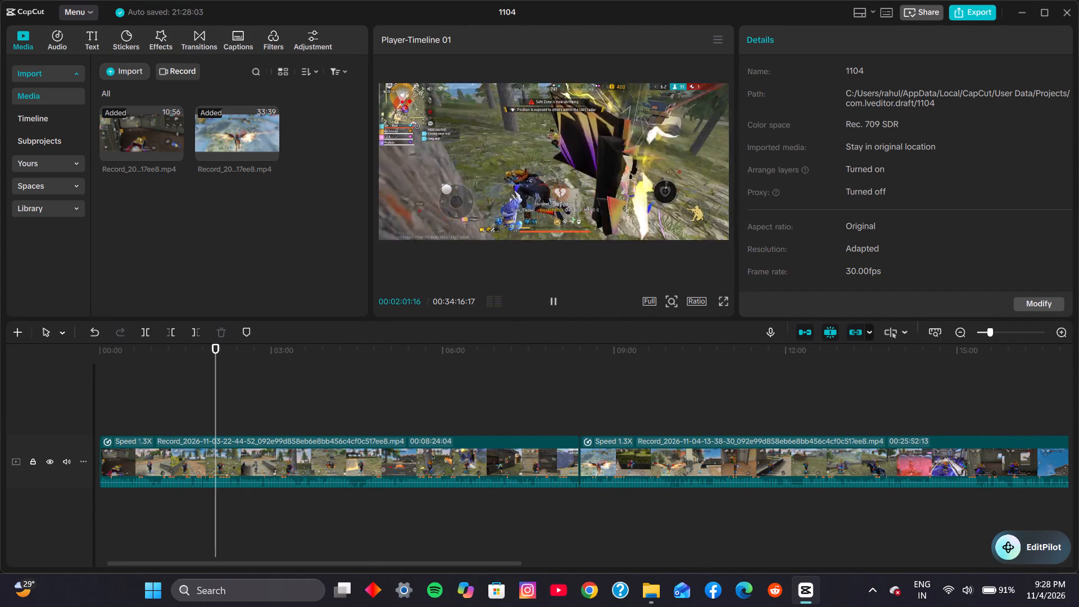
click(556, 300)
click(556, 300)
click(556, 300)
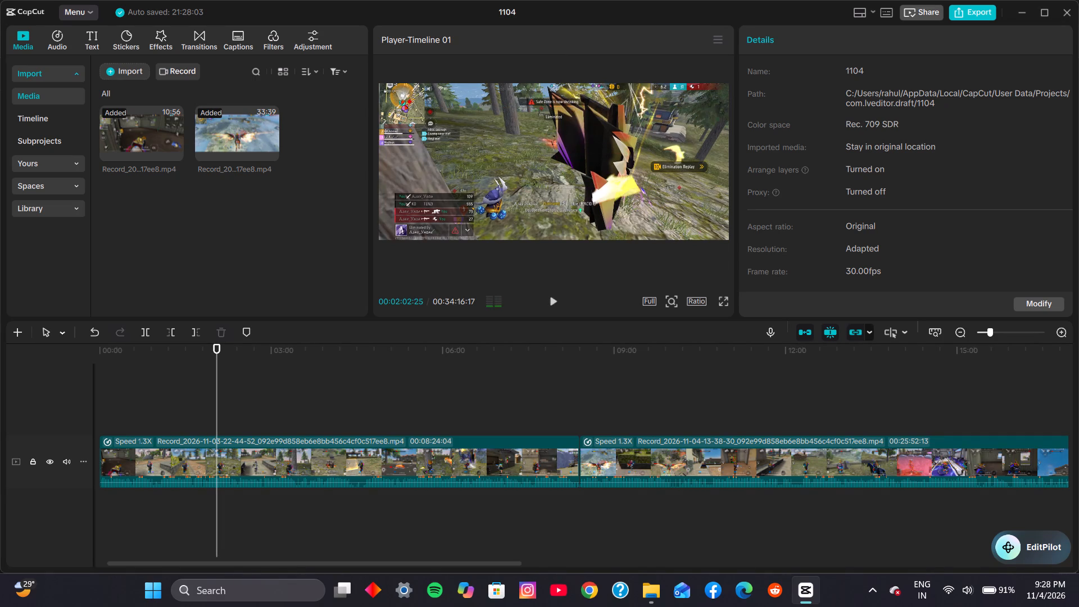
Play from about 1:24, split the first gameplay clip at 00:01:54:06, and delete the part before the split.
click(180, 407)
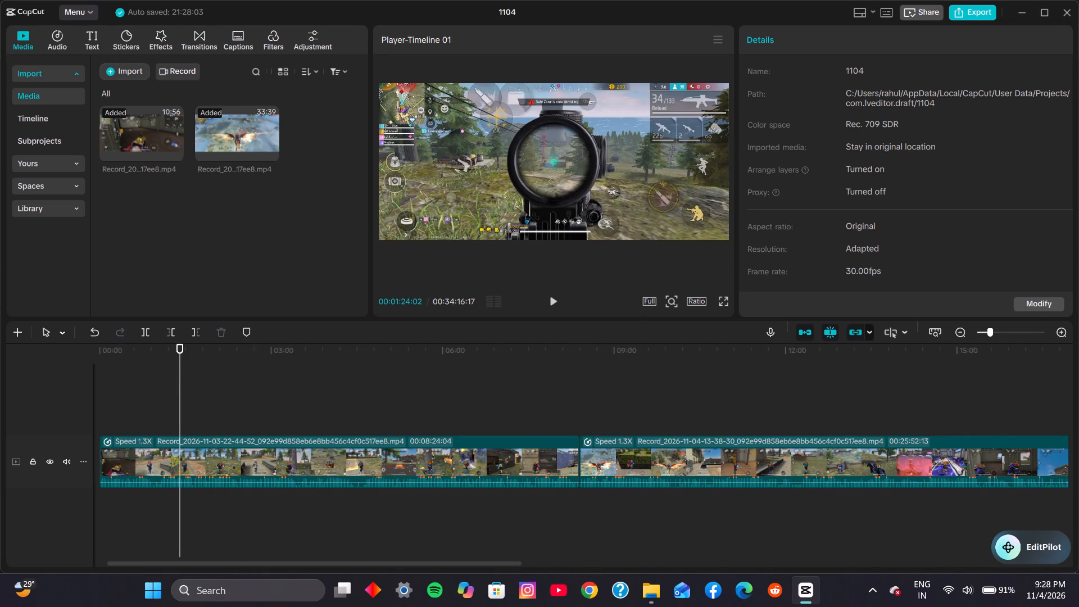
click(565, 301)
click(559, 302)
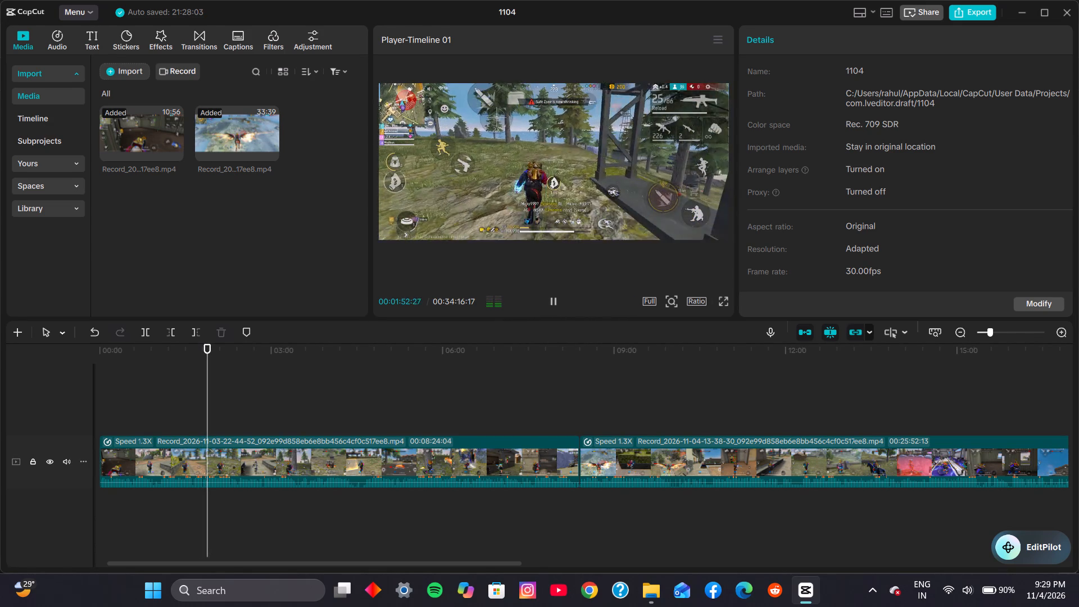
key(ctrl+b)
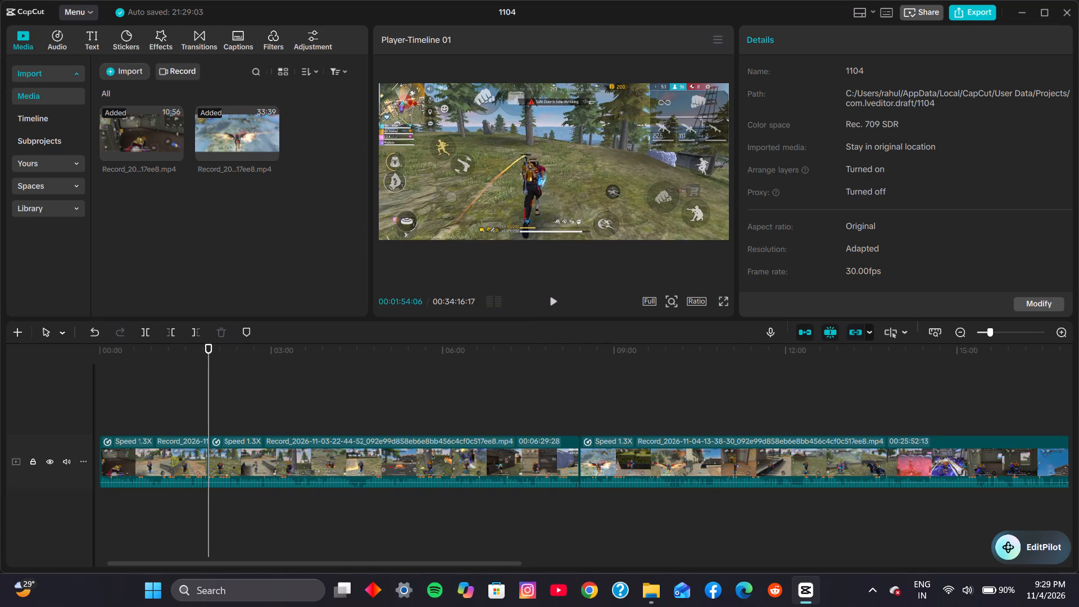
click(197, 459)
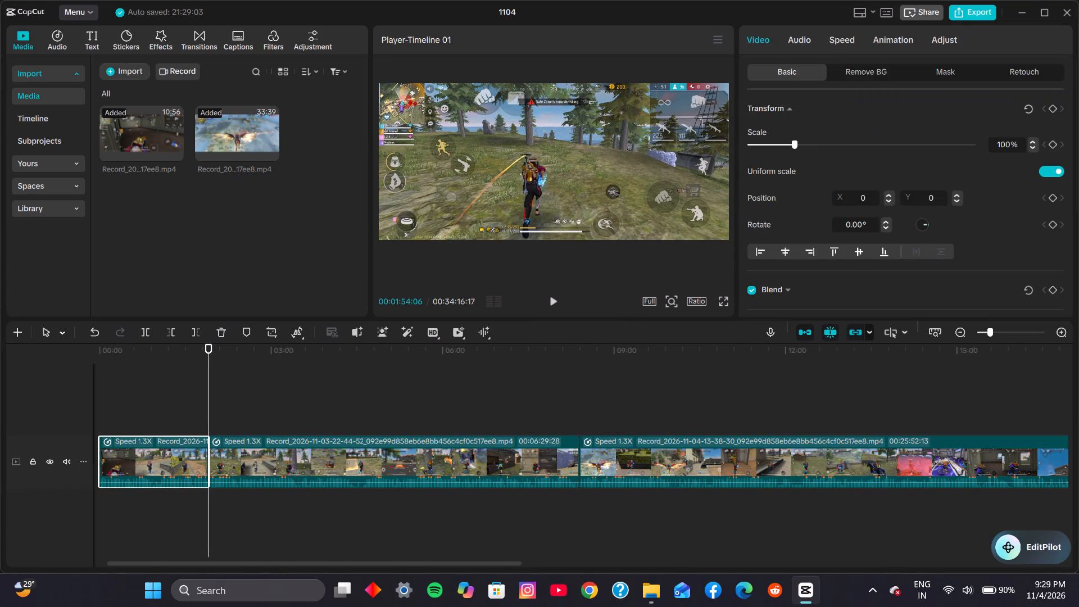
click(225, 329)
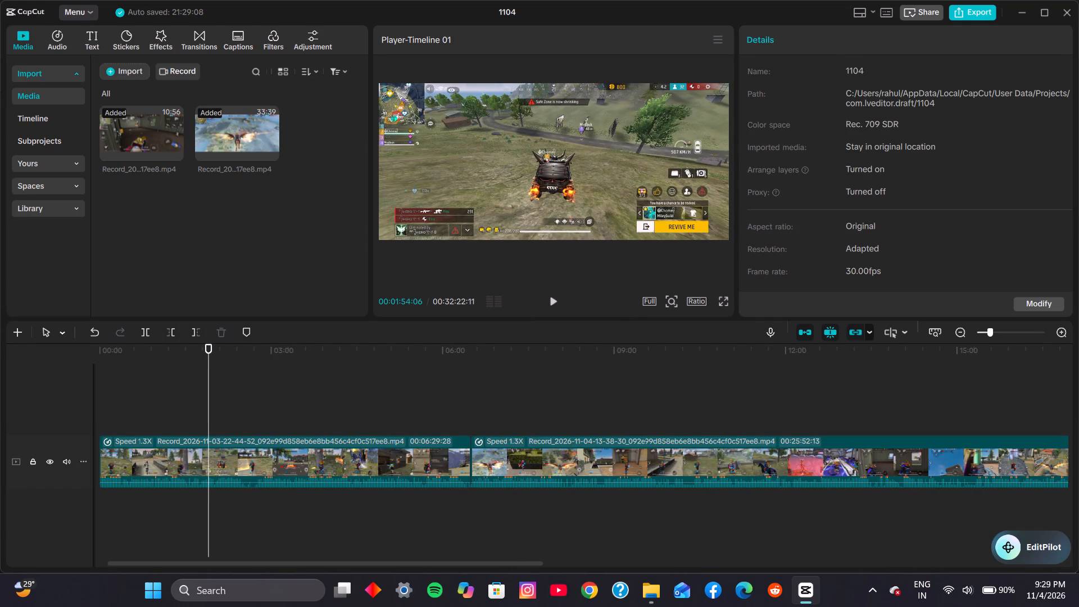
Play the first ten seconds of the first gameplay clip in short stretches, pausing around the elimination.
drag(158, 406, 105, 406)
click(81, 405)
click(108, 397)
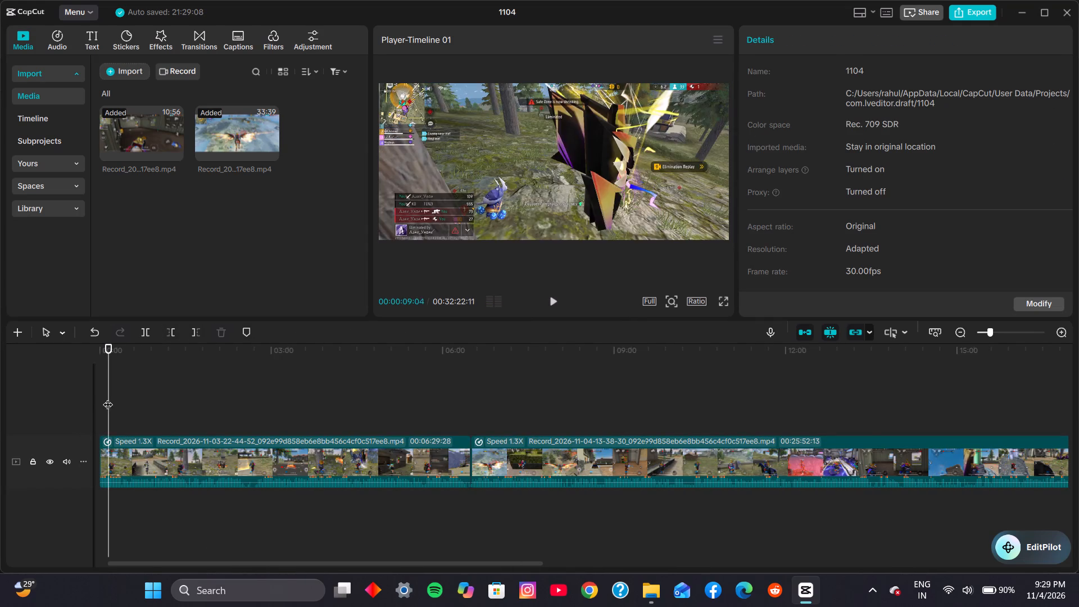
drag(107, 397, 93, 401)
click(549, 303)
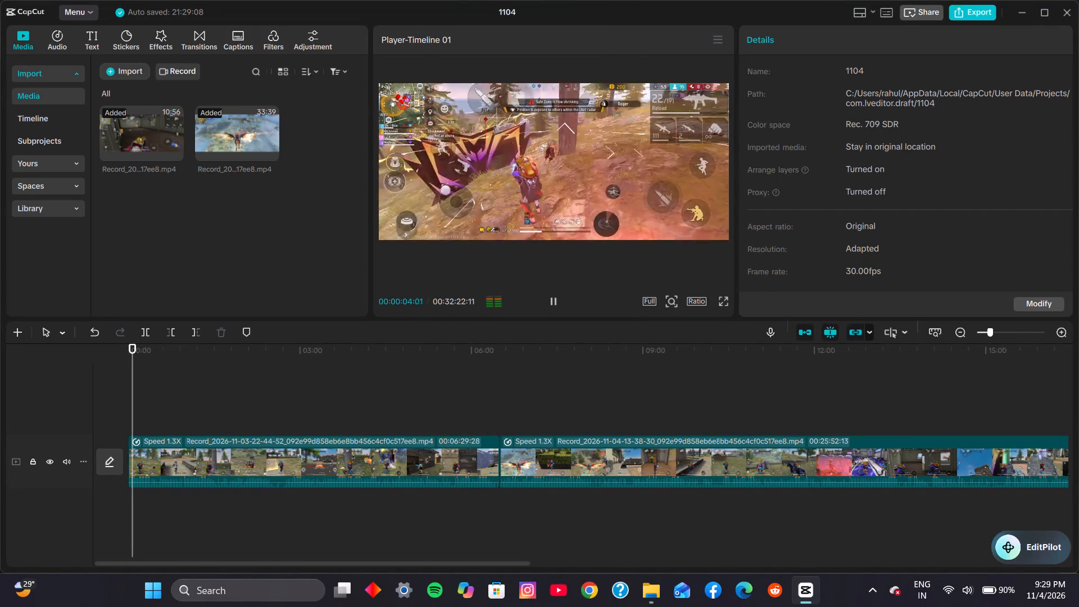
click(549, 303)
click(549, 303)
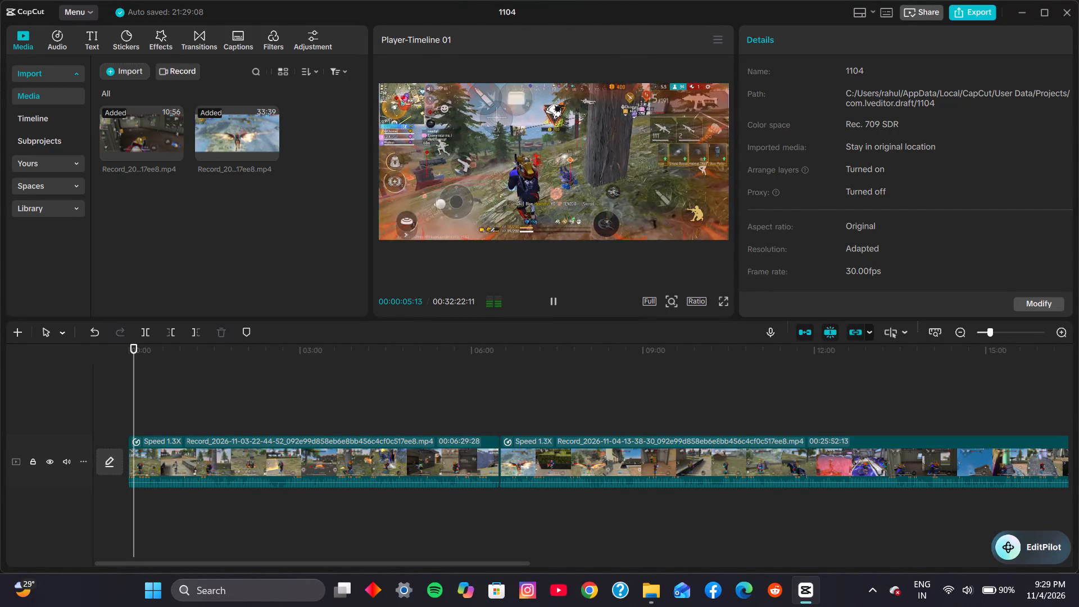
click(549, 303)
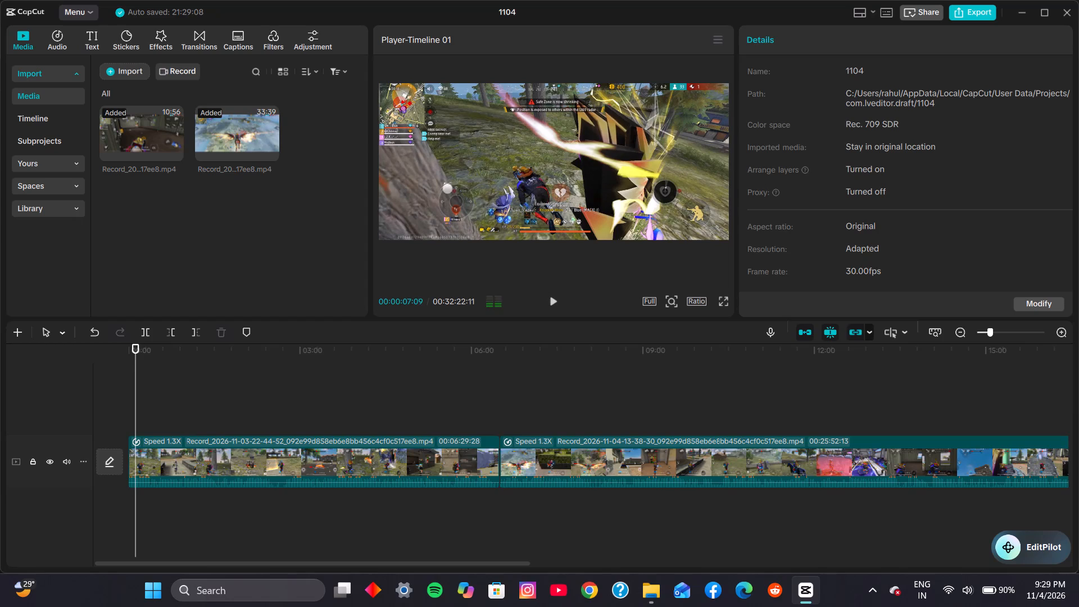
click(549, 303)
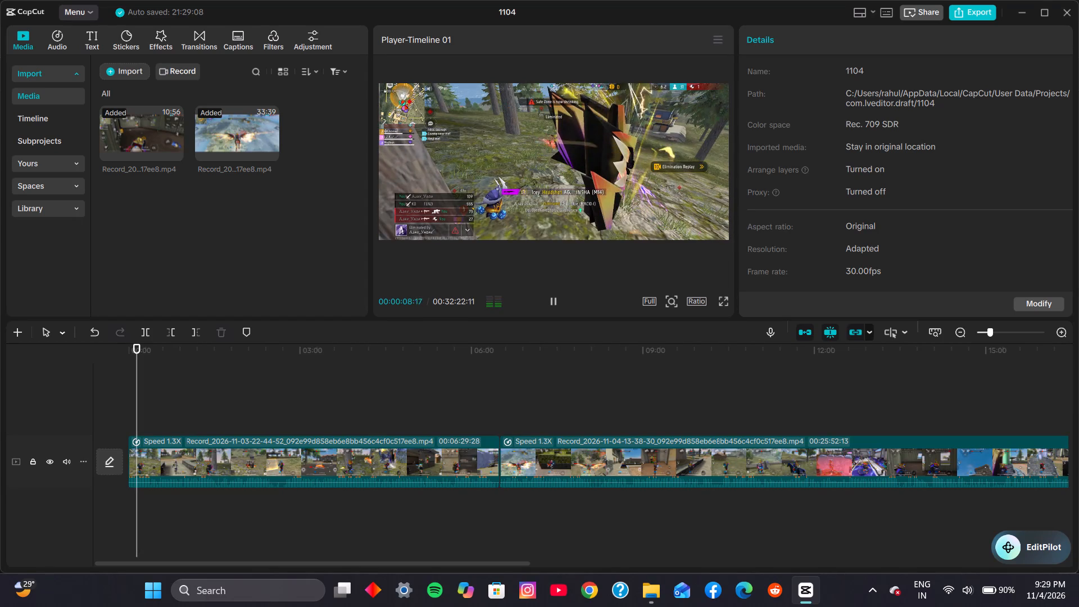
click(549, 303)
click(549, 303)
click(549, 303)
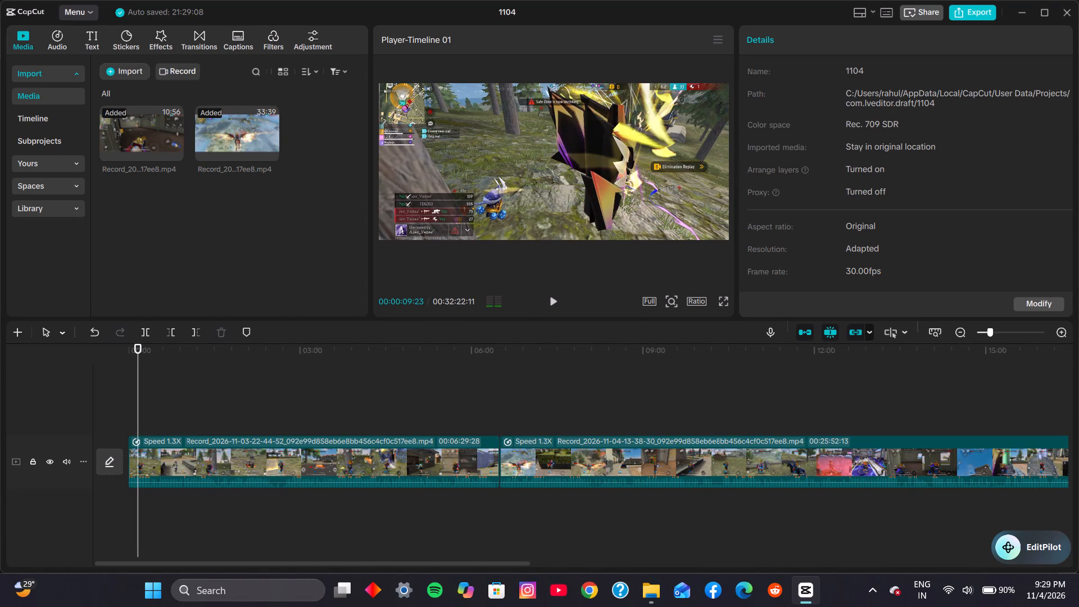
Find the elimination moment on the enlarged timeline and split the first gameplay clip at 00:00:09:22.
double_click(1061, 328)
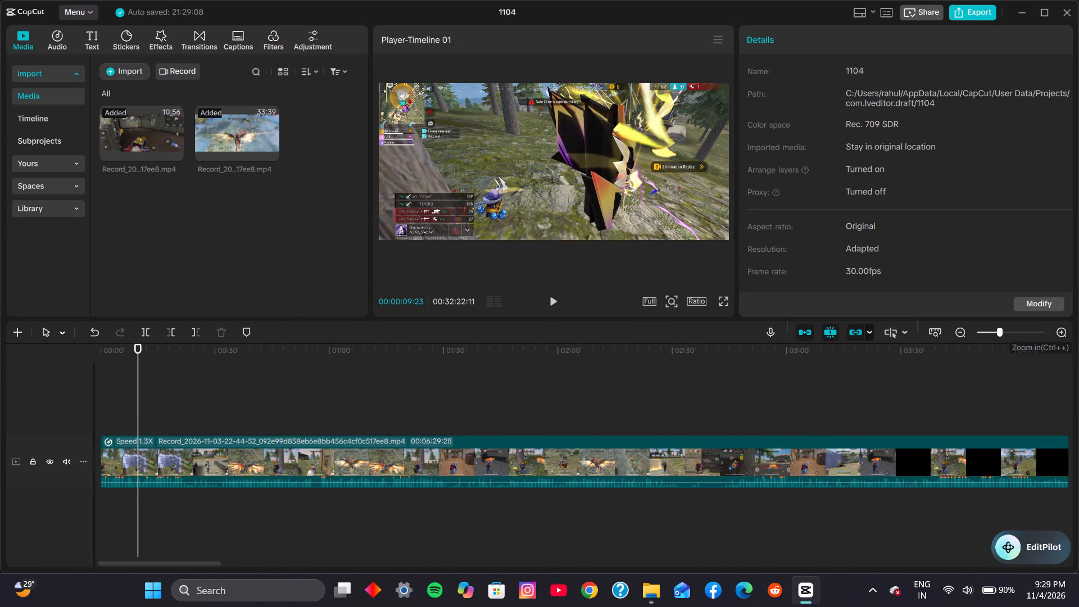
click(557, 306)
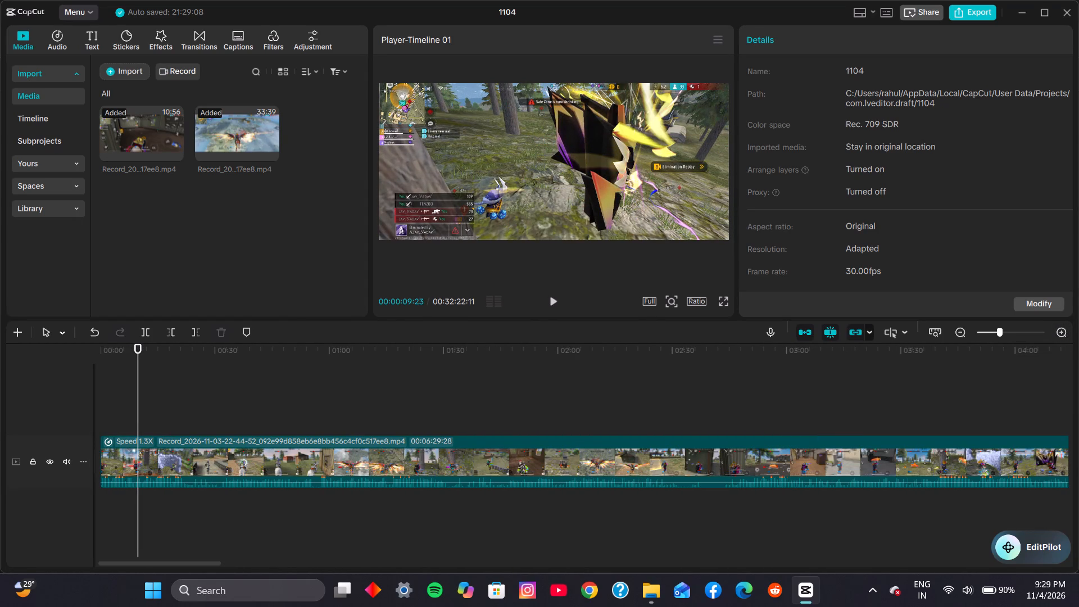
click(557, 306)
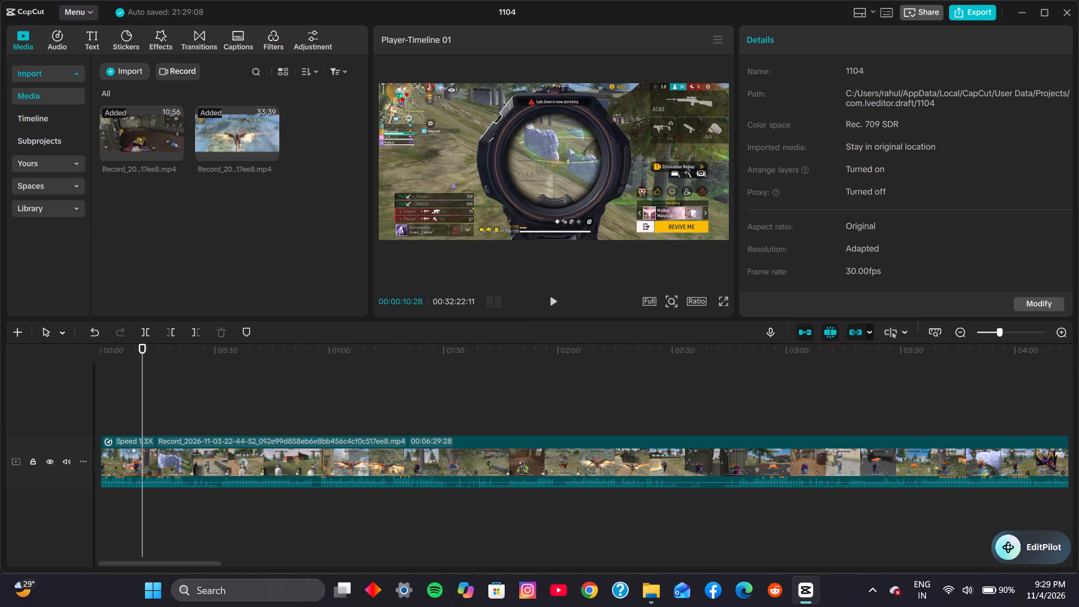
click(138, 392)
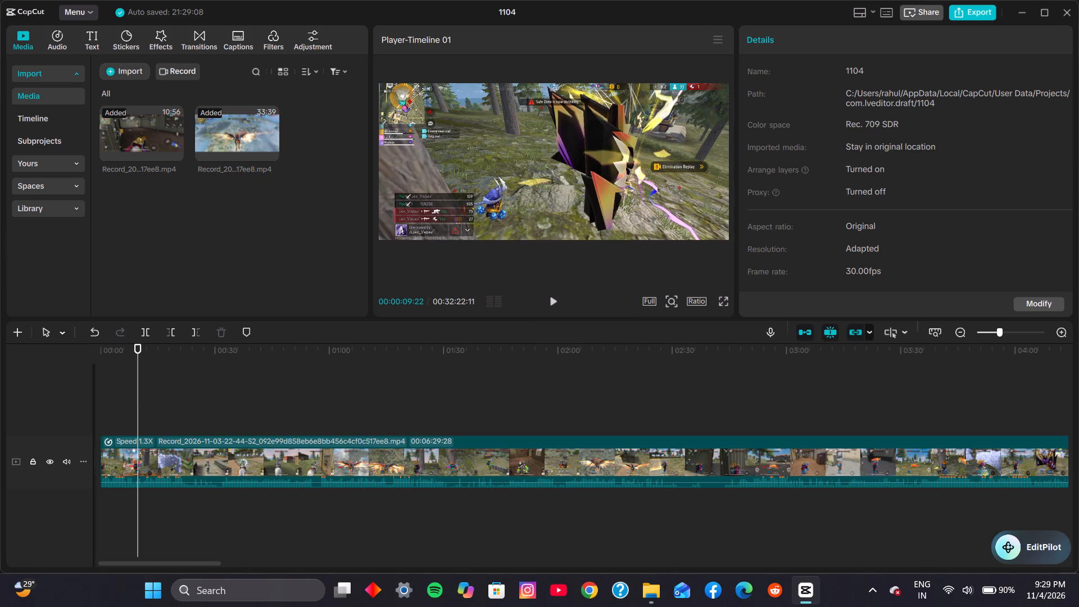
key(ctrl+b)
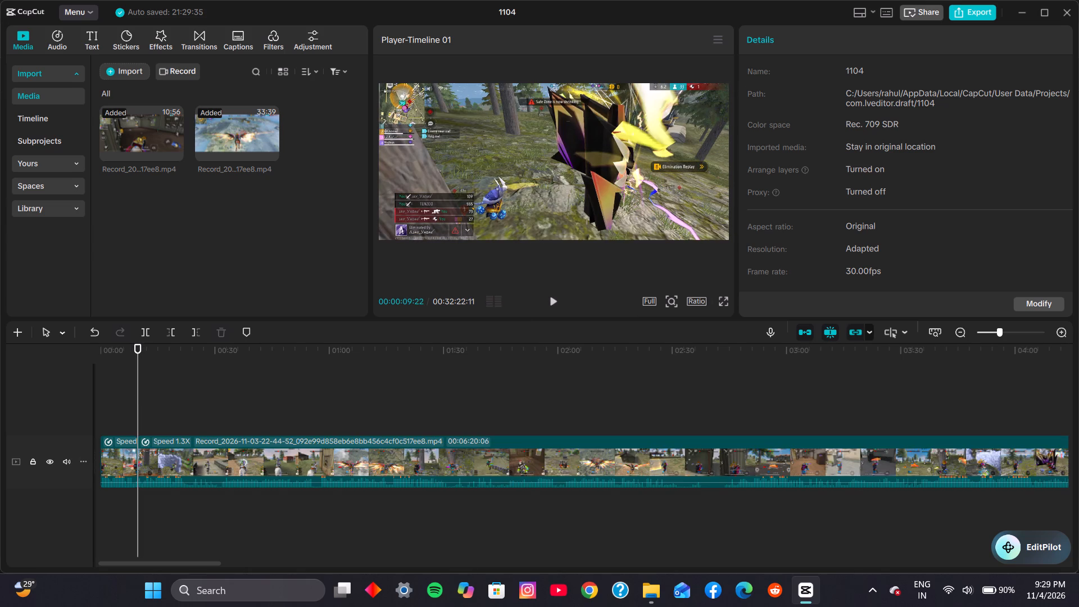
Skim the footage after the split from about 0:10 to 1:03, checking the horse ride and the start of the flight.
click(551, 296)
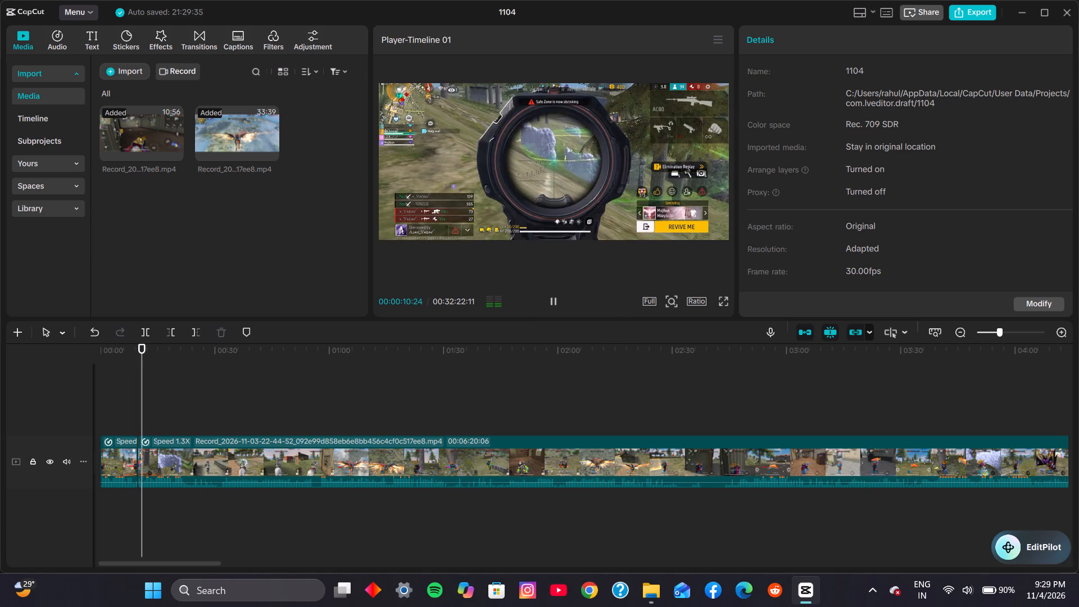
click(165, 425)
click(179, 424)
drag(190, 421, 197, 421)
click(215, 419)
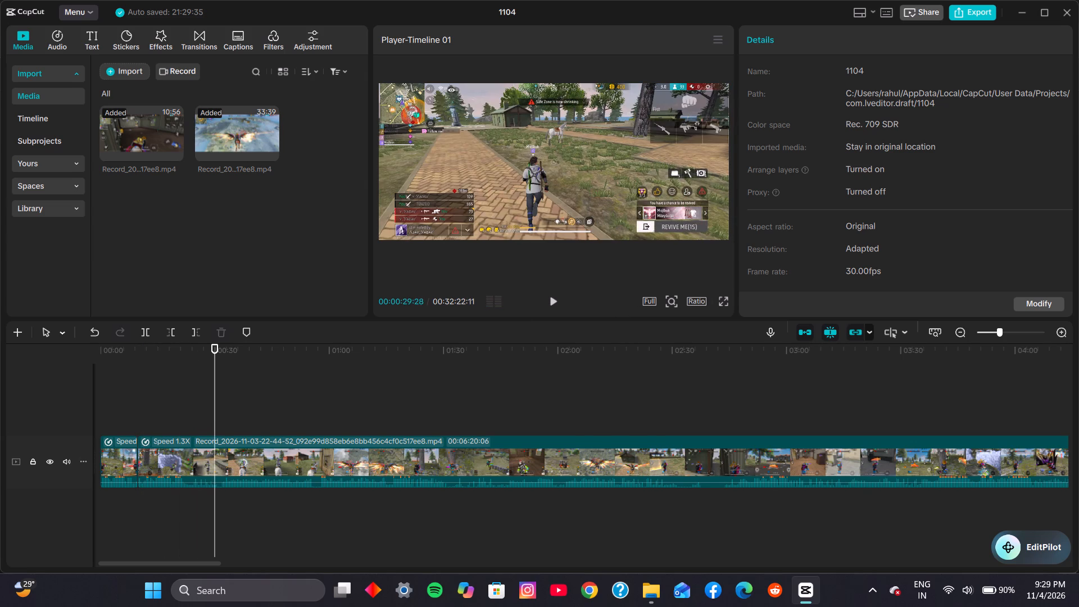
click(225, 418)
click(236, 418)
click(250, 418)
click(257, 418)
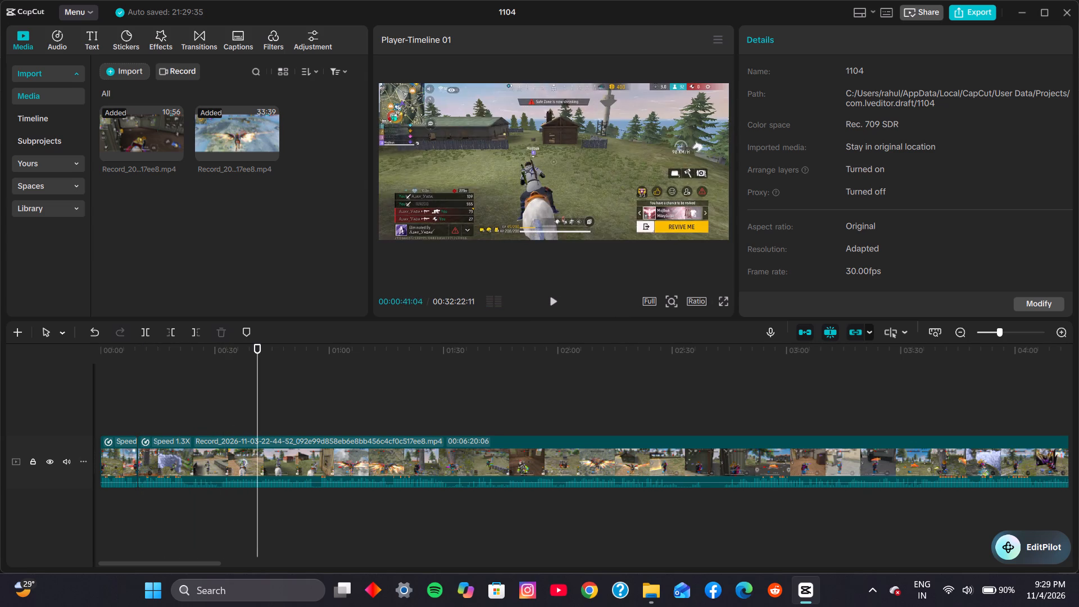
click(267, 416)
click(277, 415)
click(284, 415)
drag(289, 415, 296, 419)
click(306, 421)
click(318, 421)
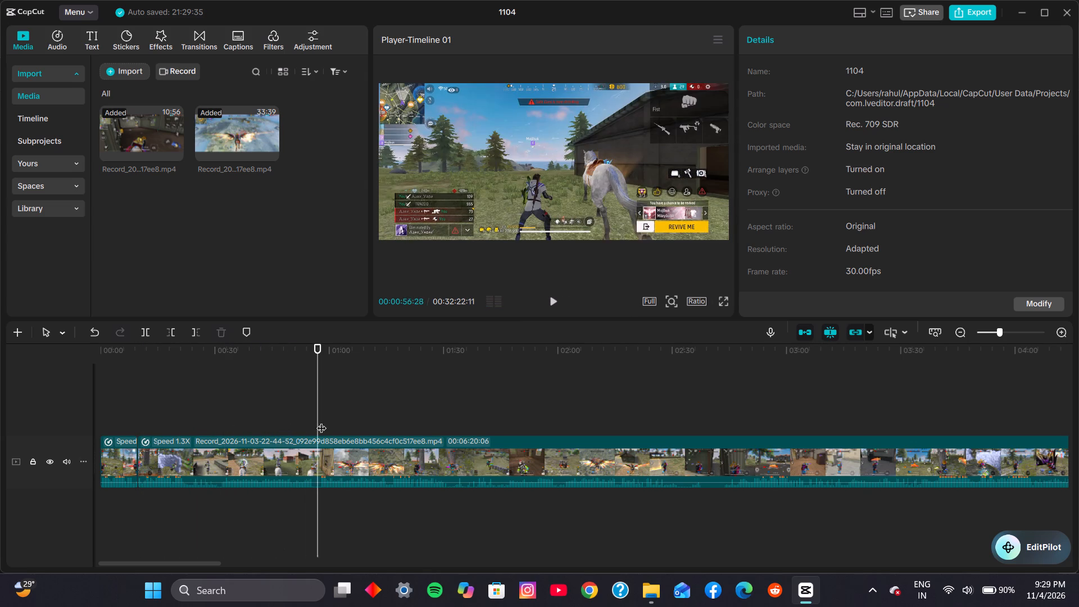
click(321, 421)
click(341, 419)
click(341, 419)
click(329, 419)
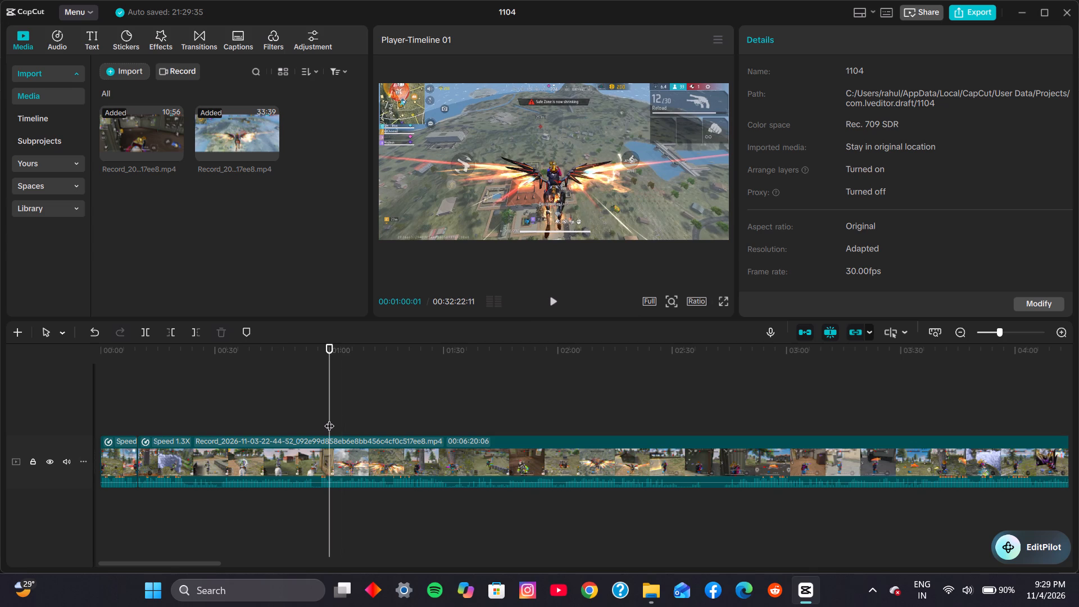
click(302, 419)
click(550, 303)
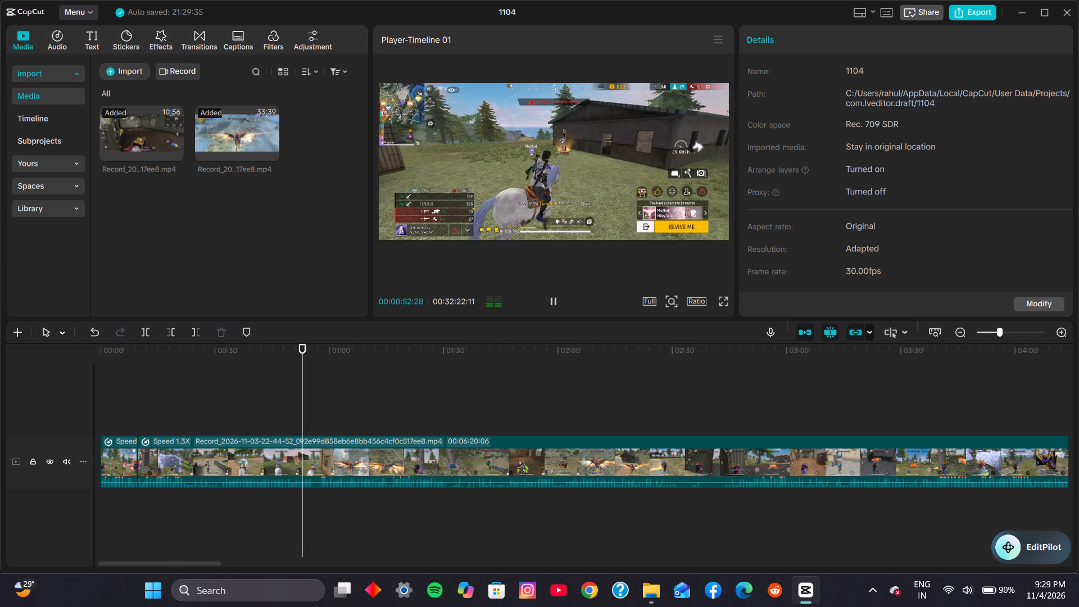
Split the gameplay at 00:01:07:25 during the flight and remove the section between 00:00:09:22 and this split.
click(330, 423)
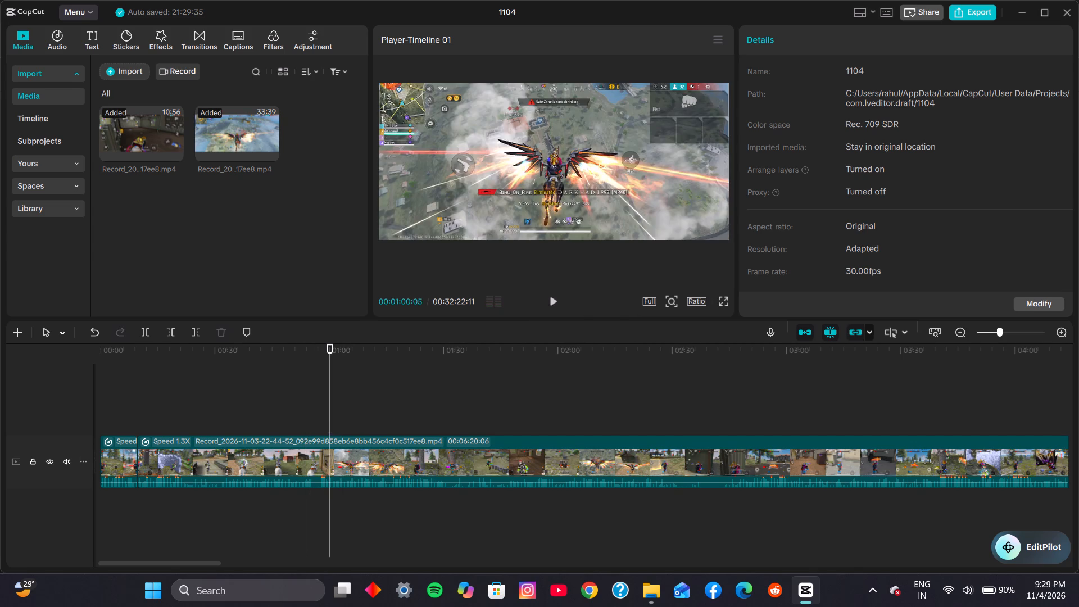
click(350, 419)
click(365, 415)
click(374, 416)
click(386, 417)
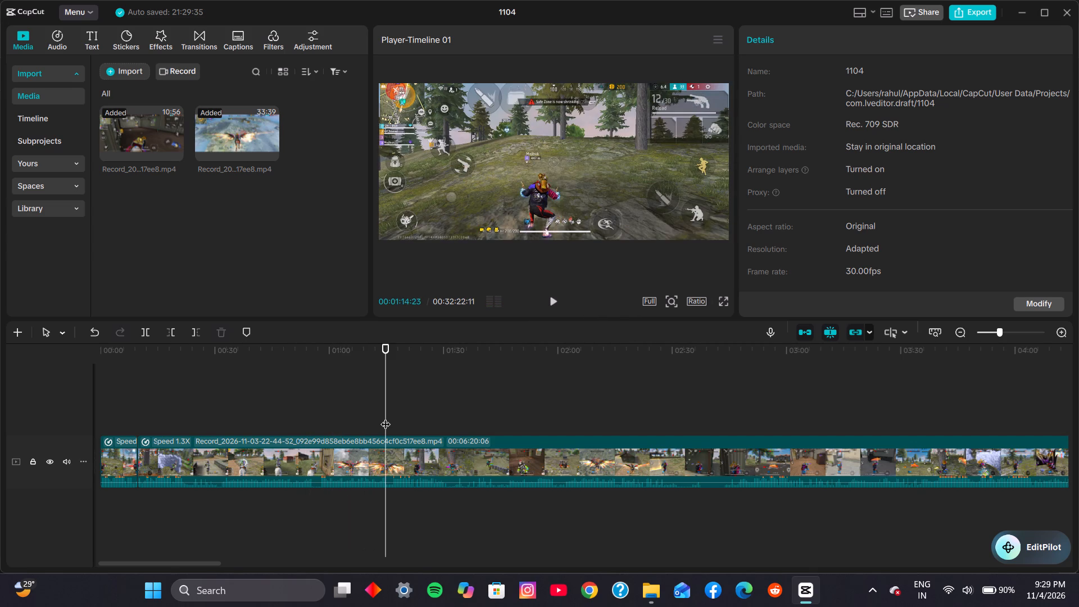
click(375, 423)
click(359, 416)
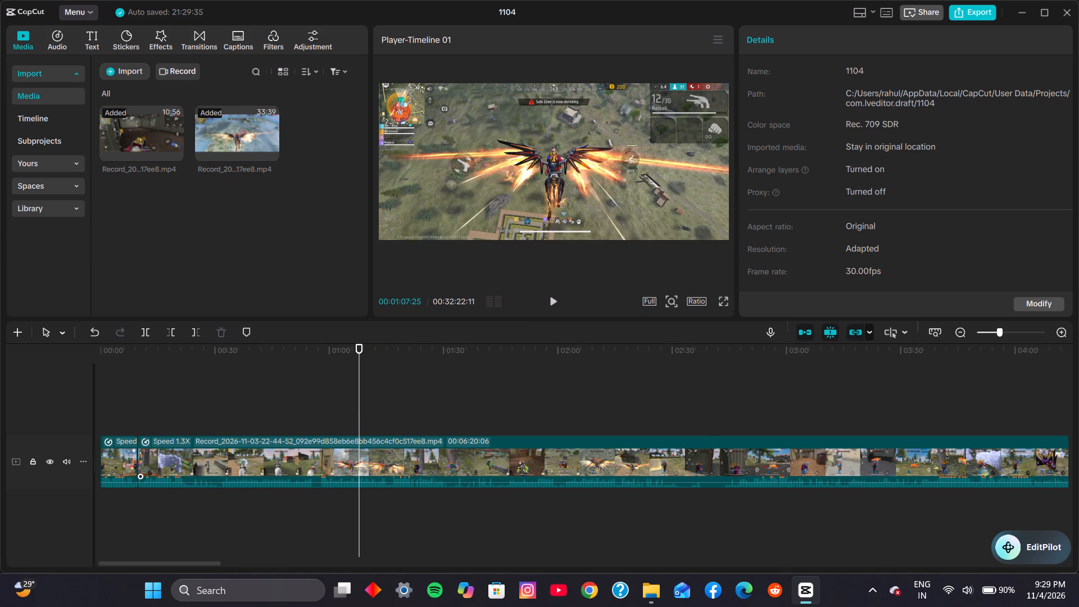
key(ctrl+b)
click(293, 484)
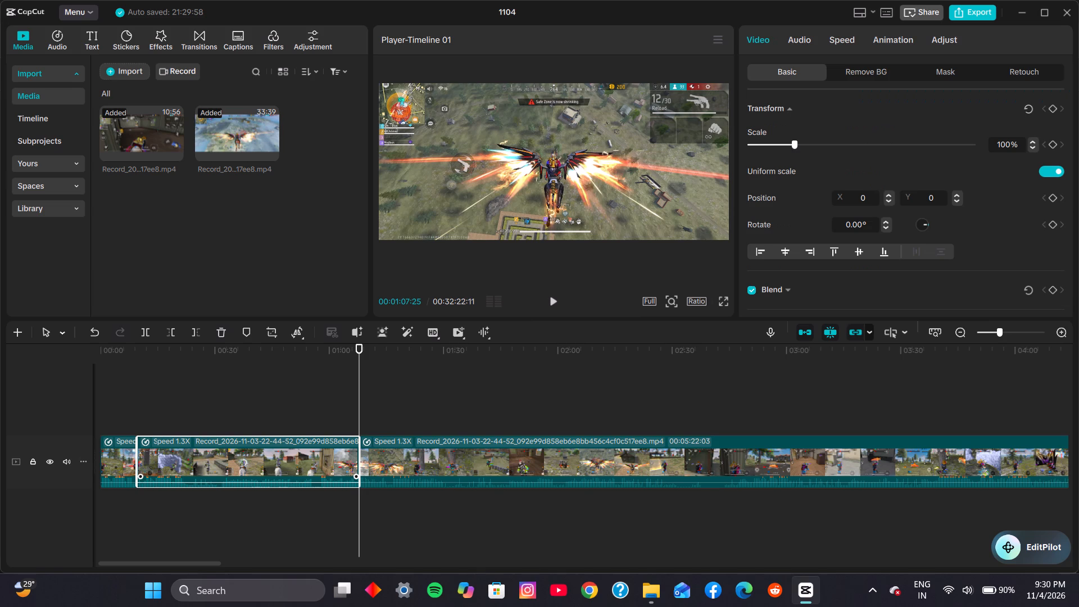
key(ctrl+x)
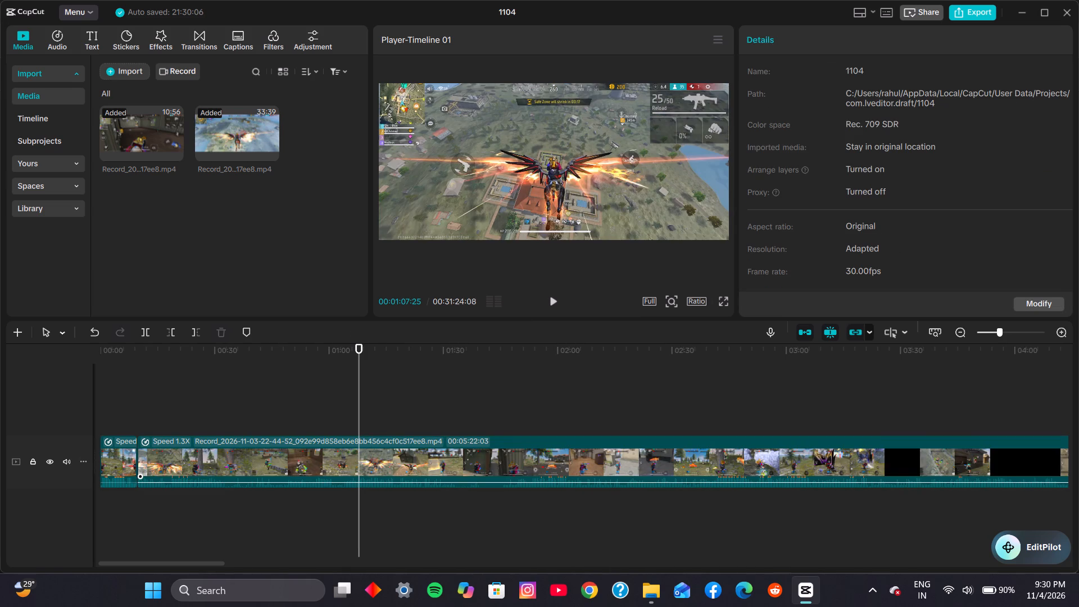
Play the landing from about 0:11 to 0:17 and trim about 2.5 seconds off the second gameplay segment's start.
click(146, 401)
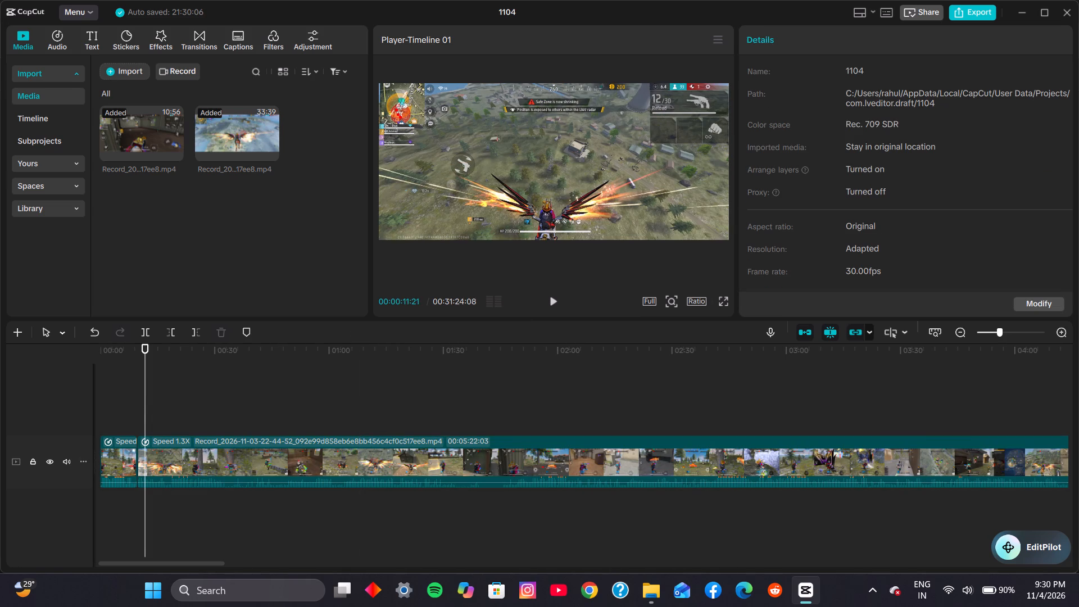
click(549, 300)
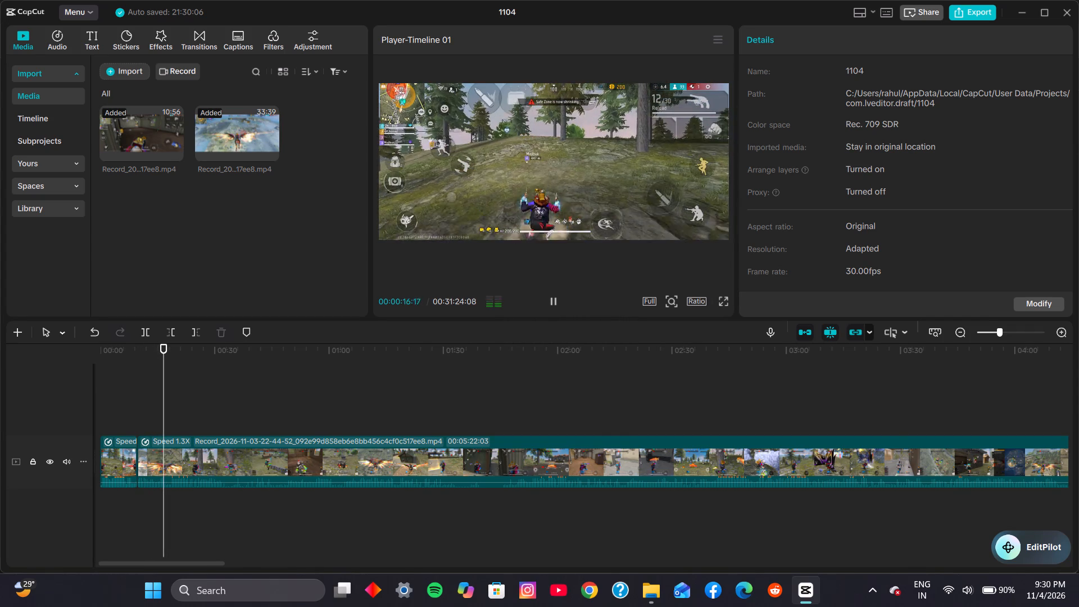
click(550, 298)
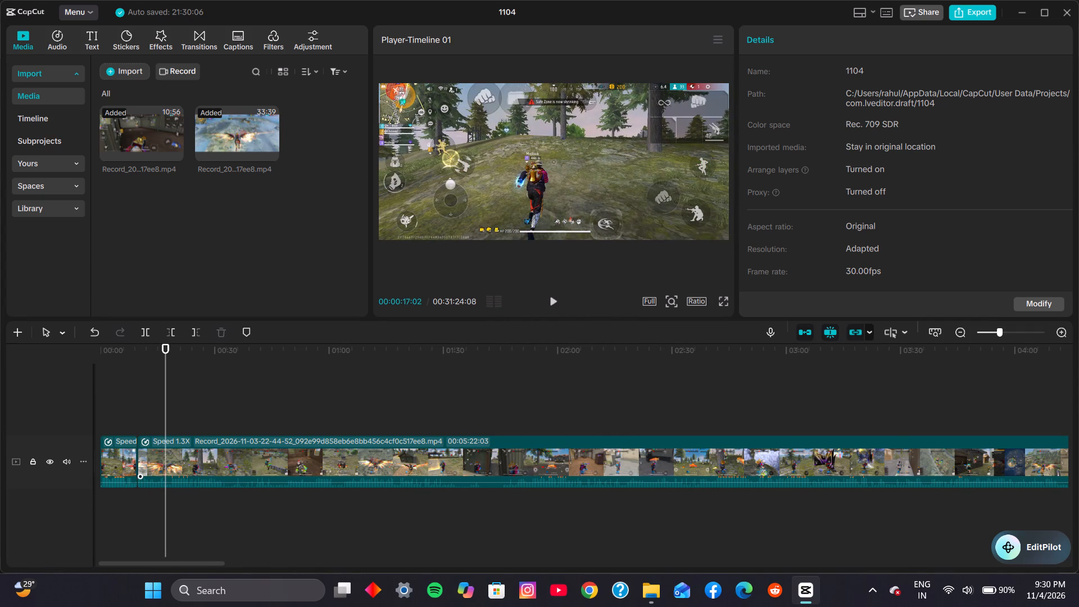
click(146, 458)
drag(139, 454, 143, 454)
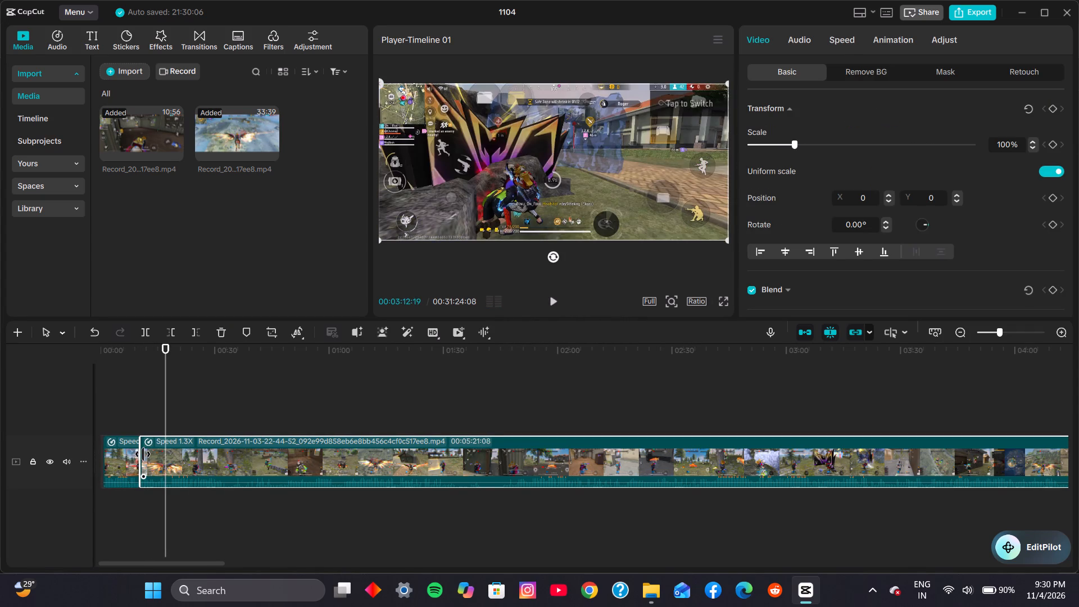
drag(143, 454, 149, 454)
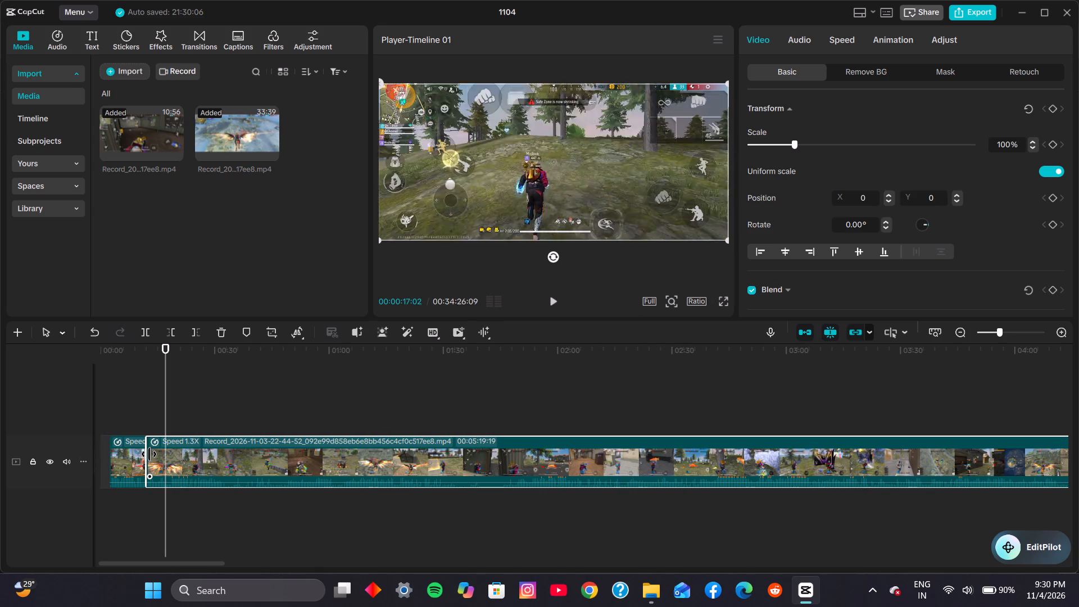
Play from about 0:08 across the cut through the fight by the tree, and split the second gameplay segment at 00:00:31:01.
click(133, 417)
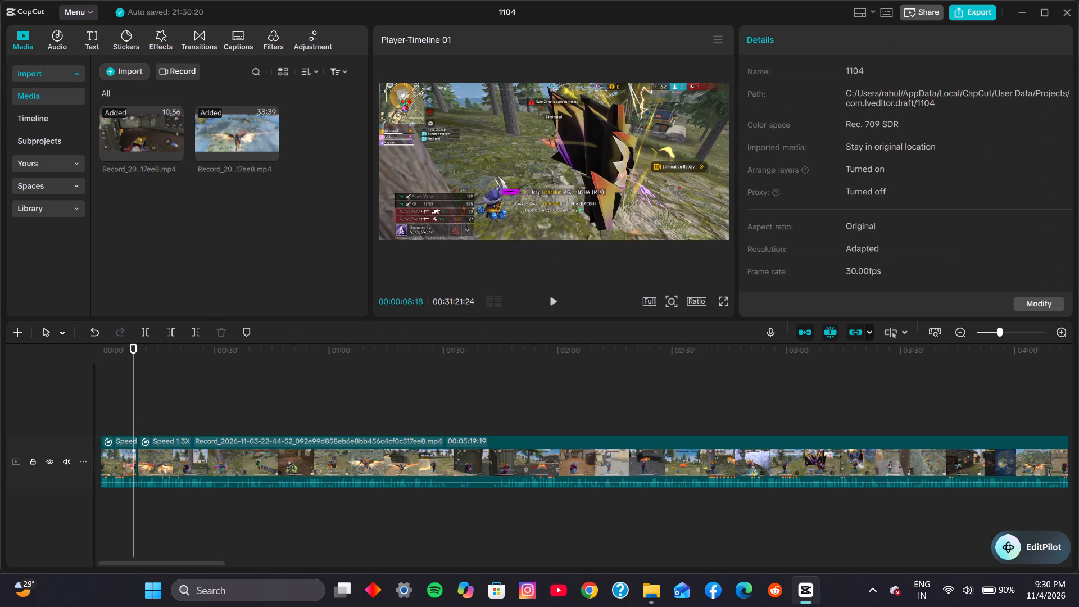
click(550, 298)
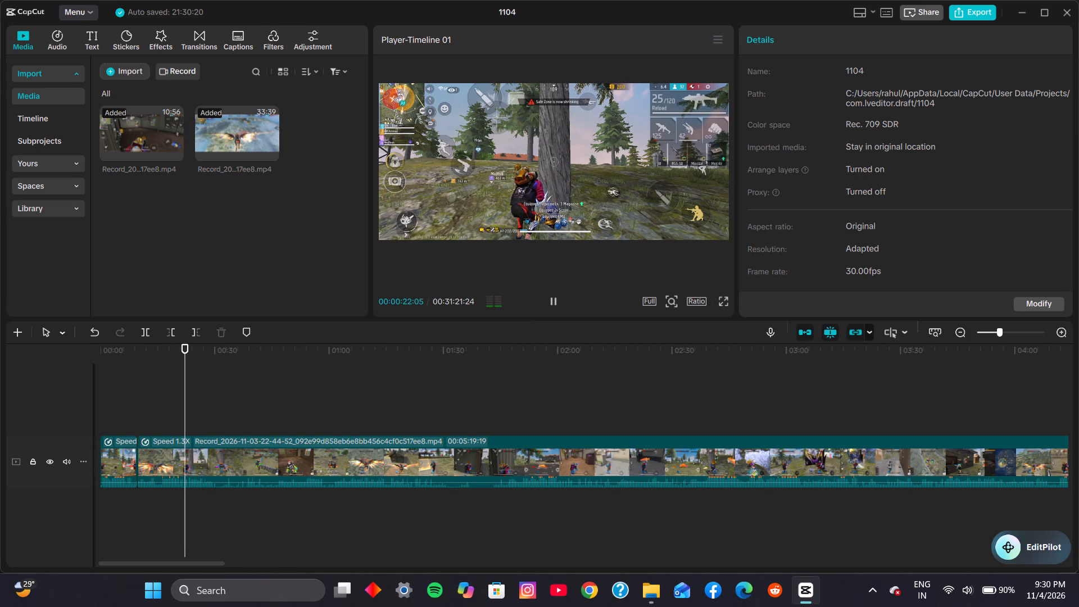
click(550, 298)
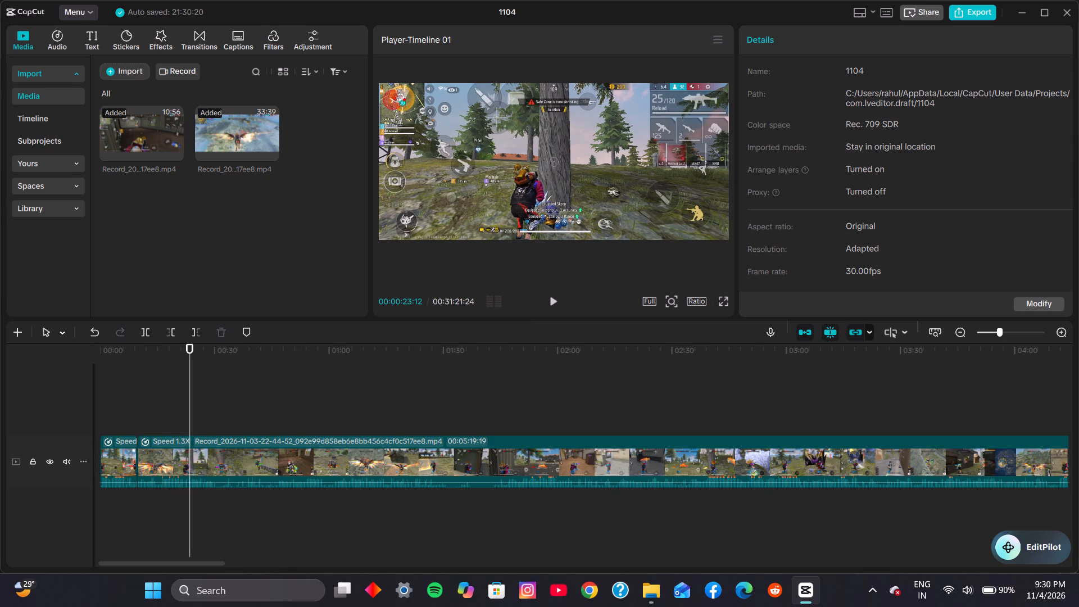
click(550, 298)
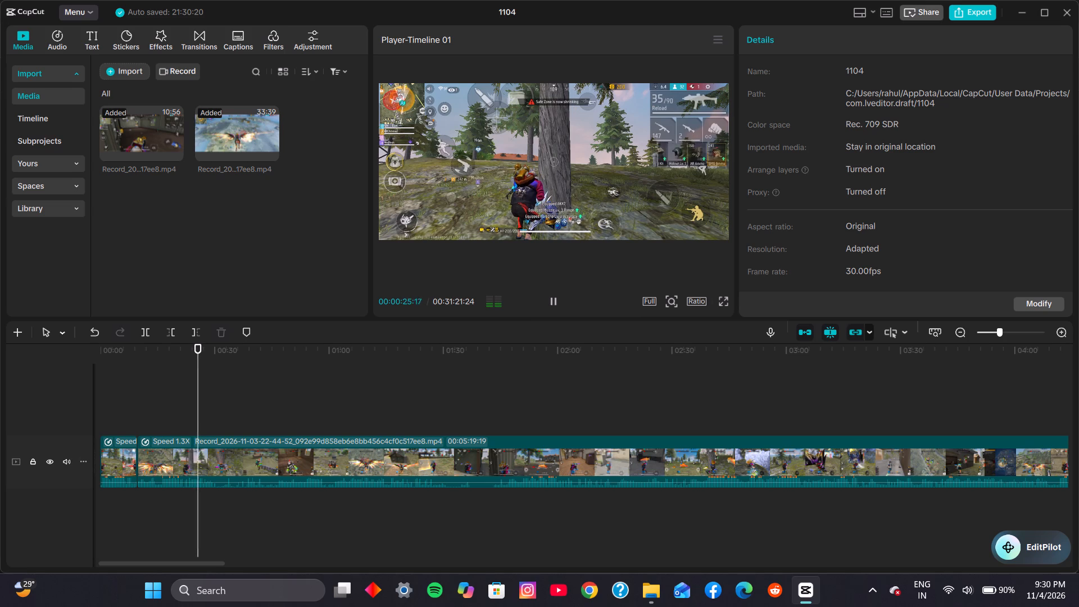
click(550, 298)
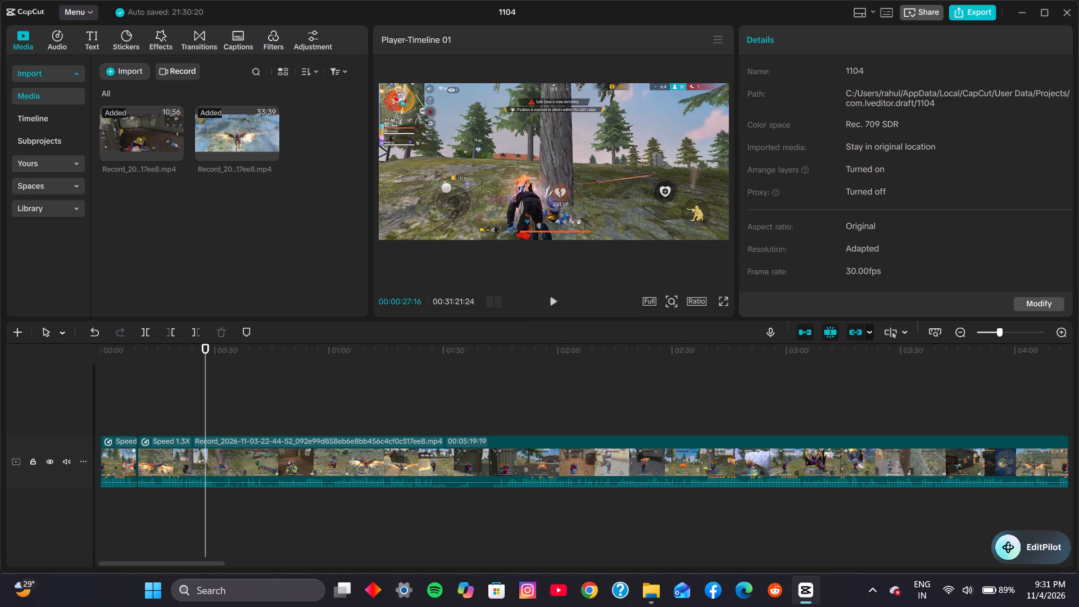
click(550, 298)
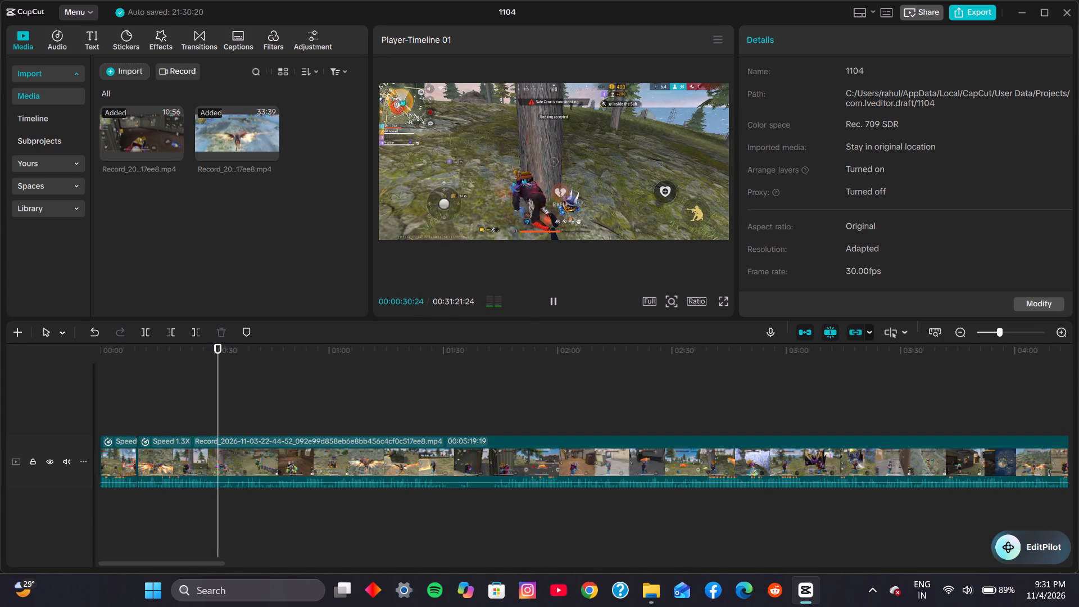
click(550, 298)
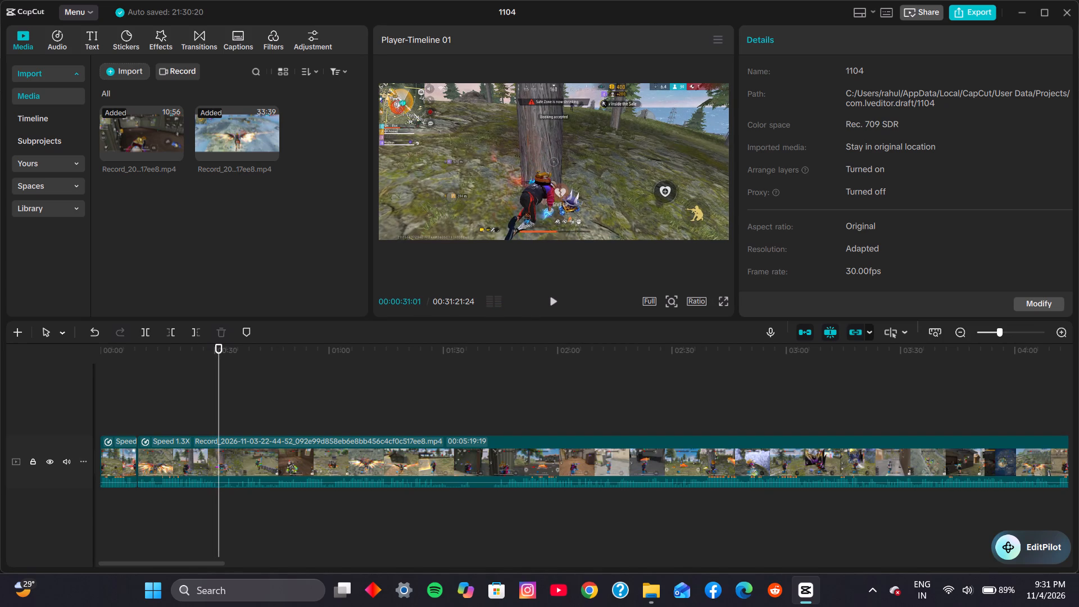
key(ctrl+b)
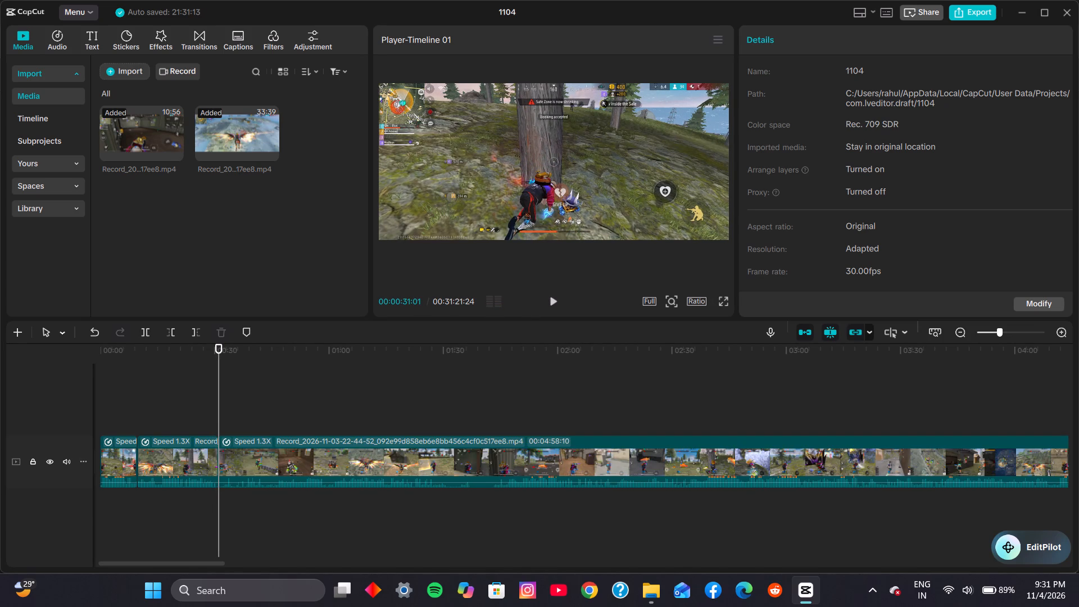
Trim about 3 seconds off the end of the second gameplay segment, during the fight by the tree.
click(194, 459)
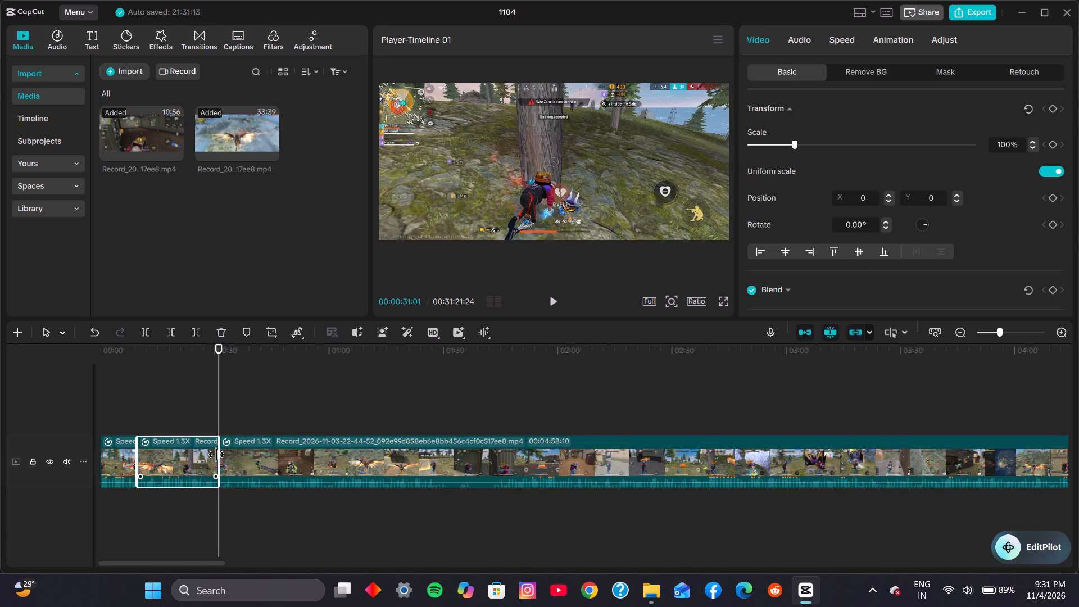
drag(216, 455, 208, 458)
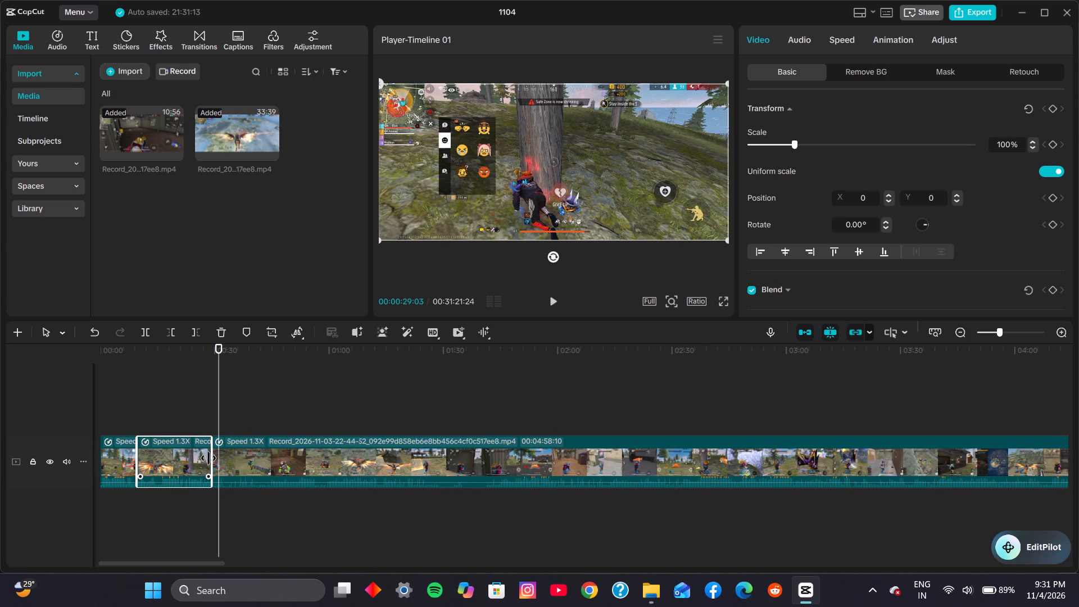
drag(208, 458, 201, 460)
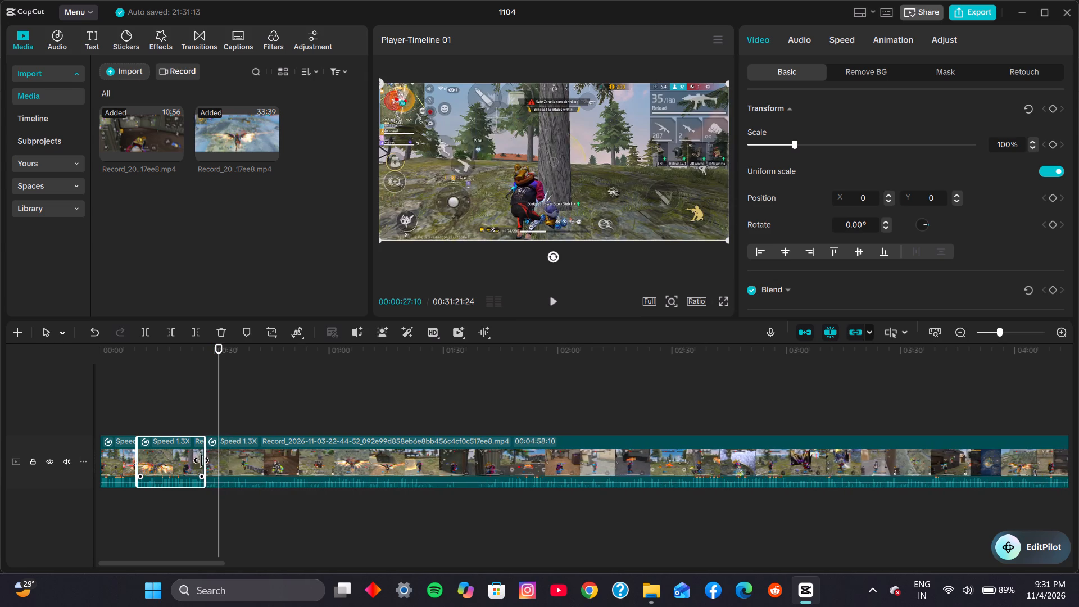
drag(201, 460, 205, 463)
Set the second gameplay segment's speed to 1.50x.
click(154, 463)
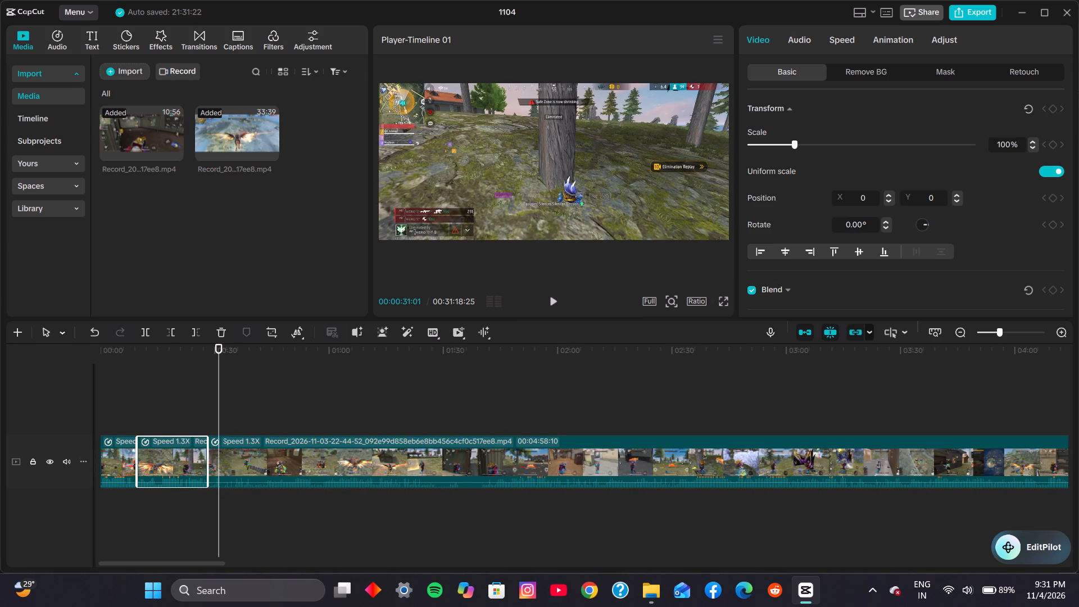
click(846, 40)
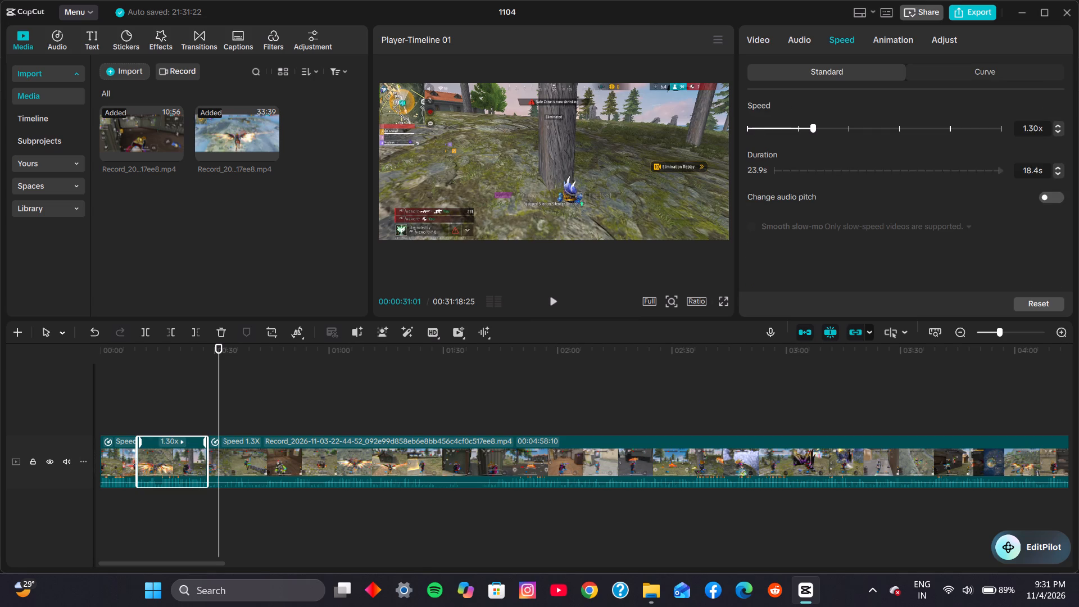
click(1057, 124)
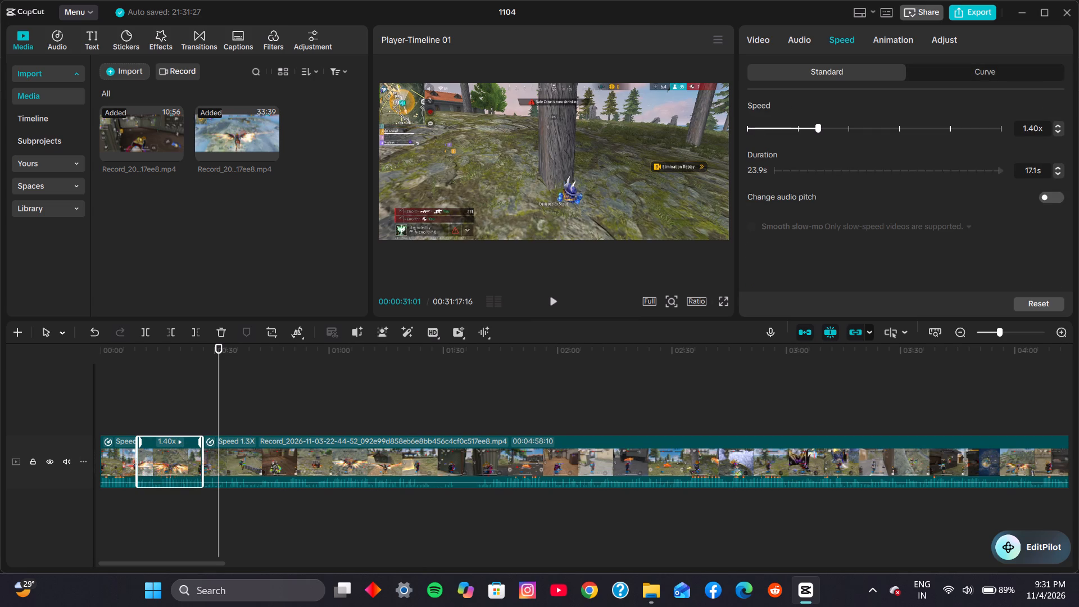
click(1057, 124)
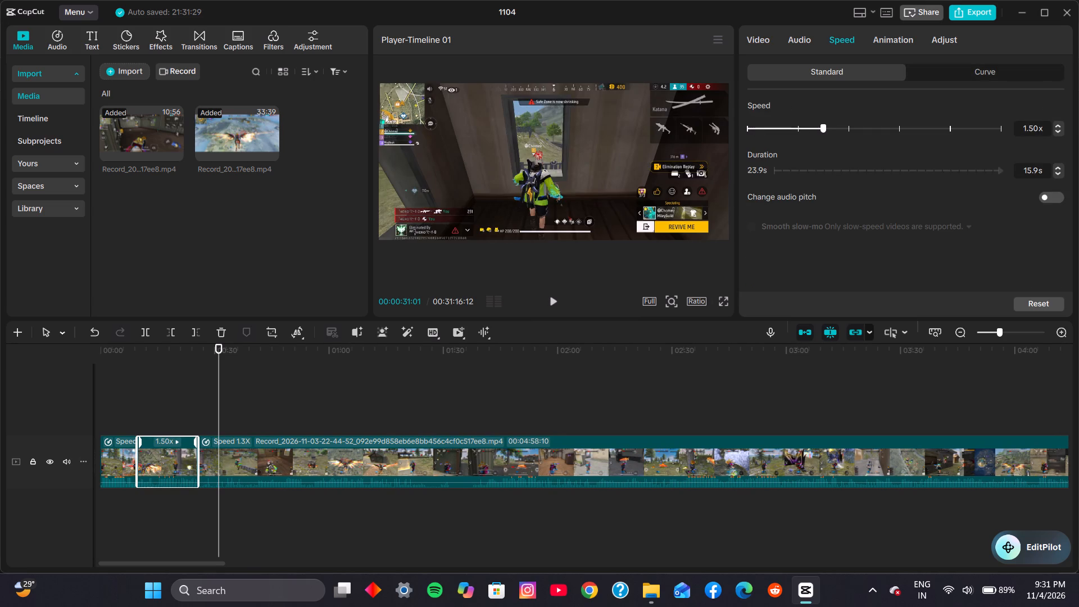
Play from about 0:07 to 0:37, split the third segment at 00:01:01:25 during the flight, and remove the section before this split.
click(138, 395)
click(127, 394)
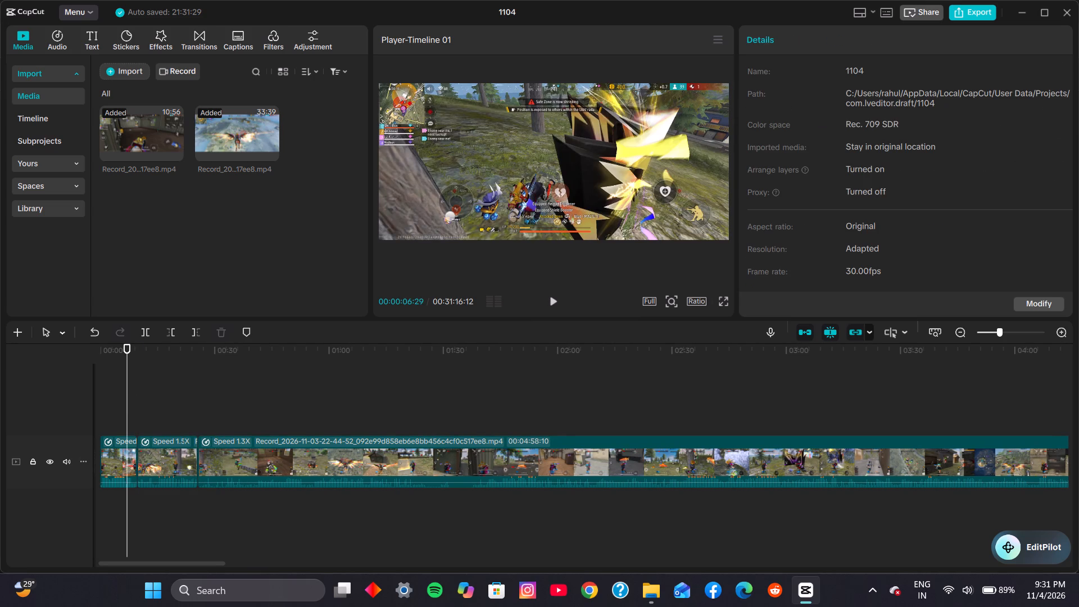
click(539, 308)
click(555, 300)
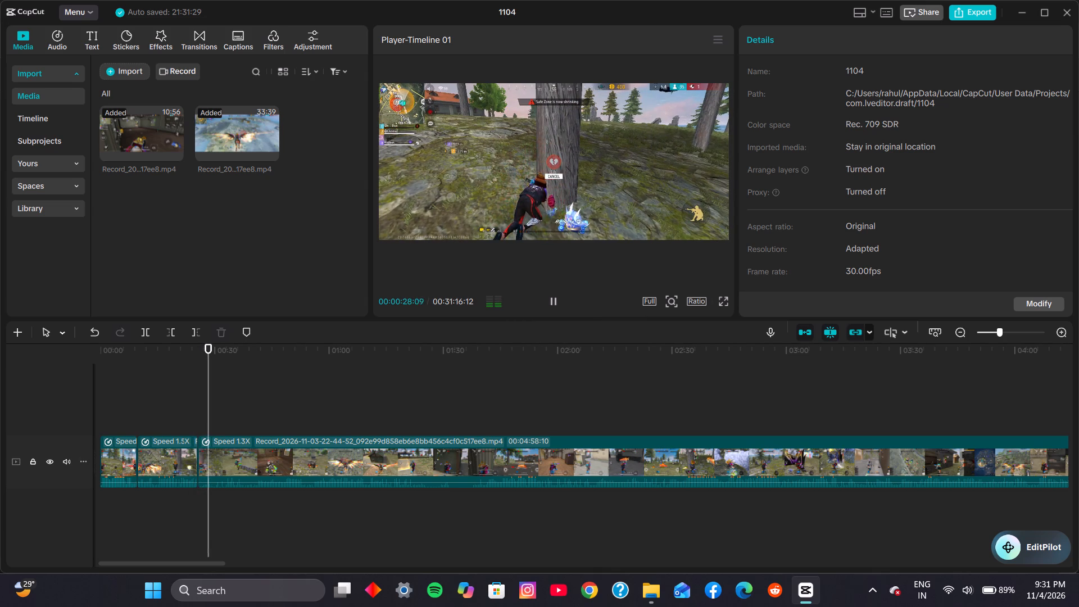
click(554, 301)
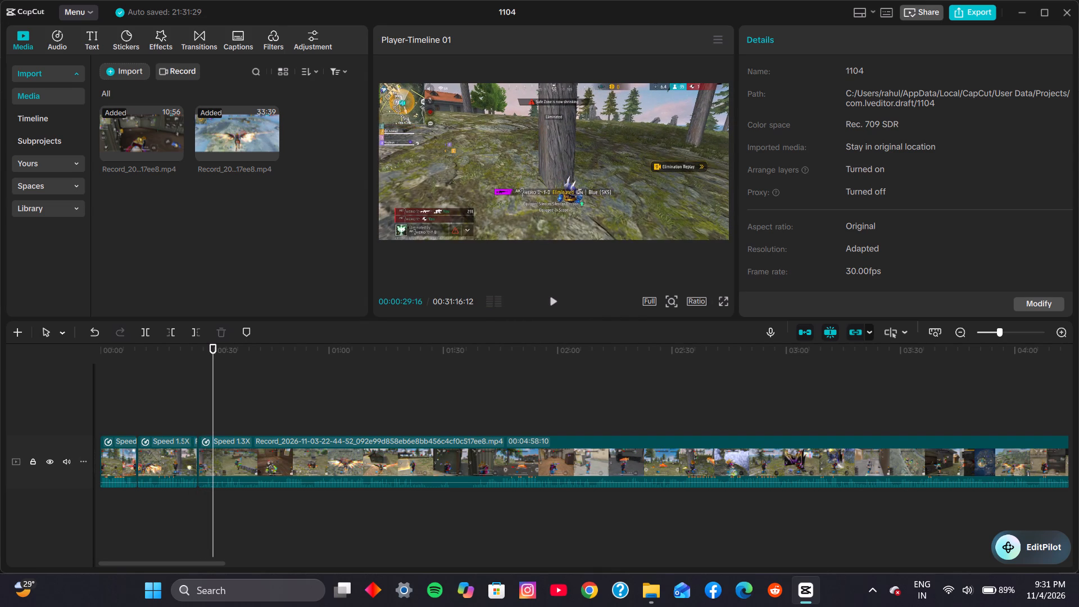
click(554, 301)
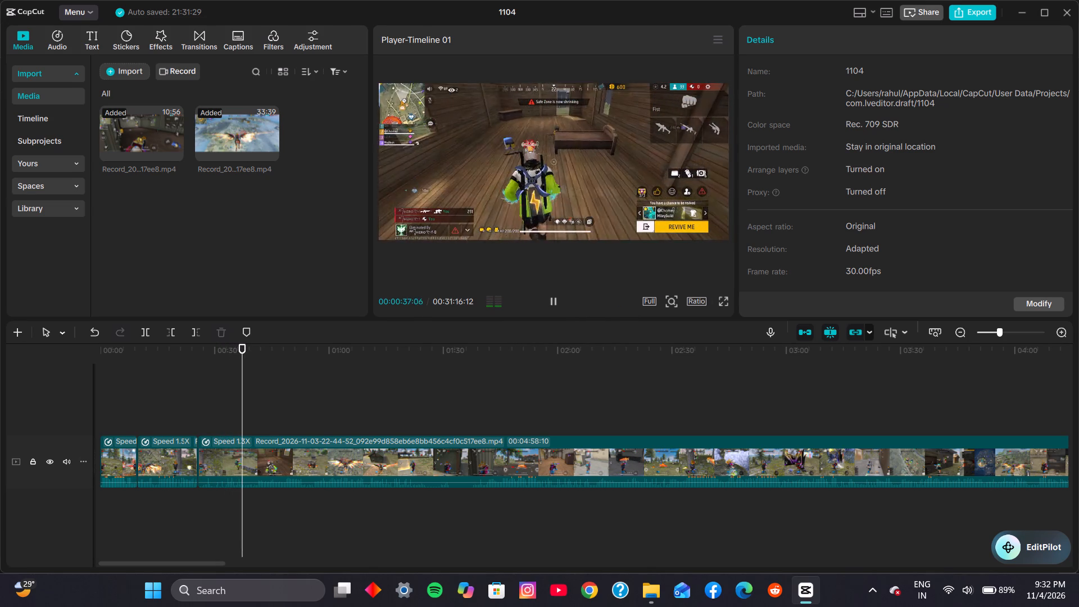
click(300, 409)
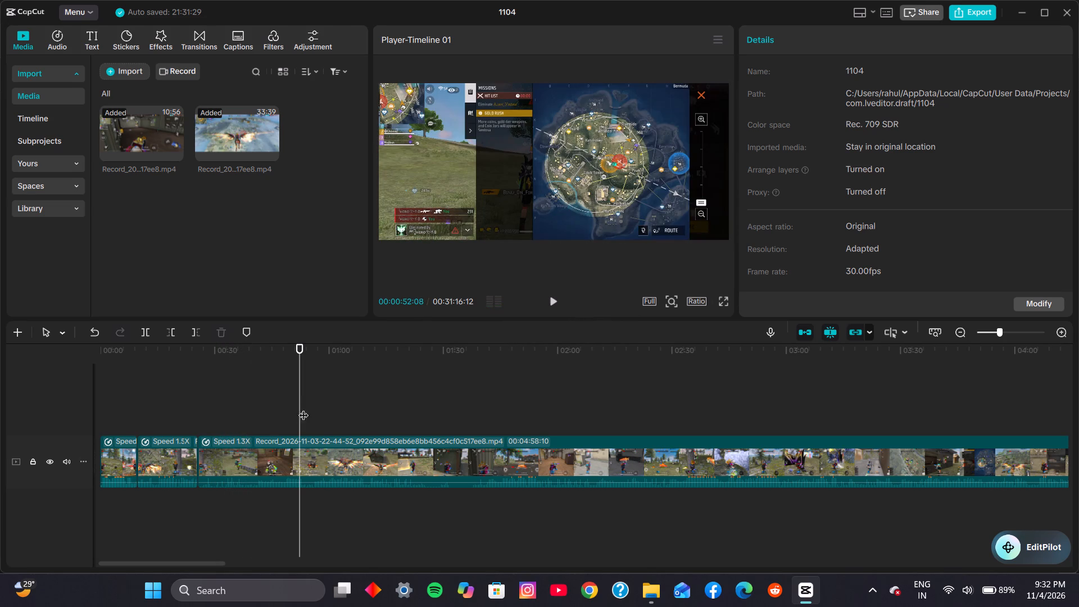
click(327, 402)
click(336, 402)
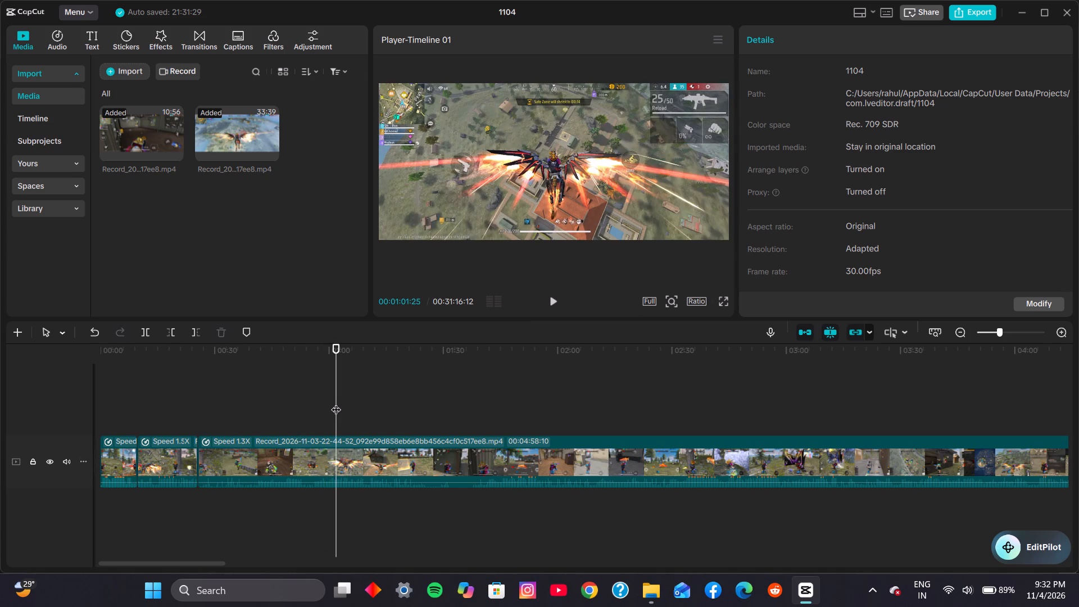
key(ctrl+b)
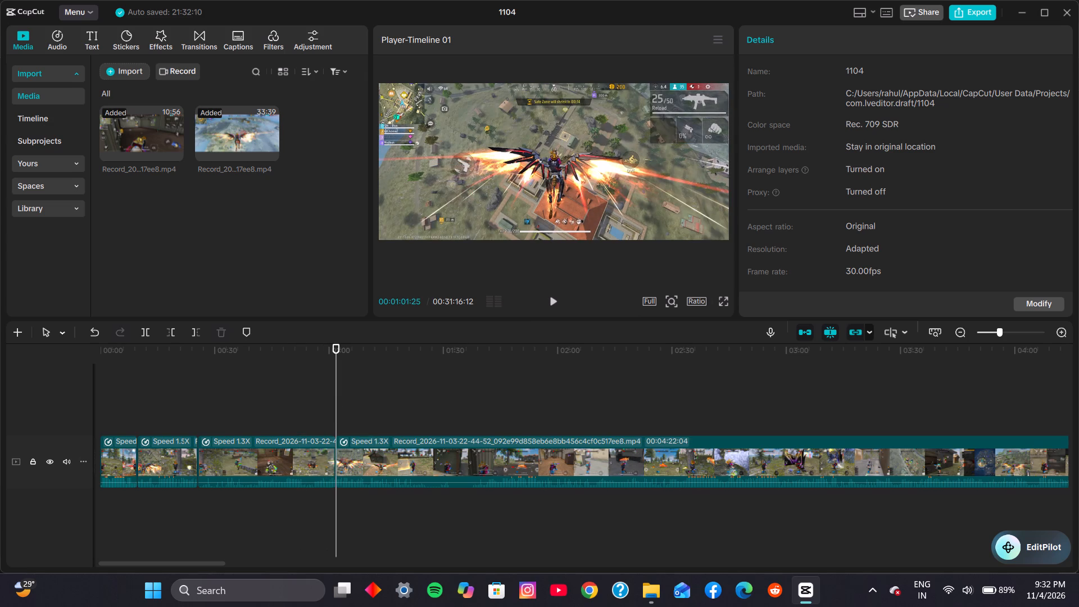
click(272, 461)
key(ctrl+x)
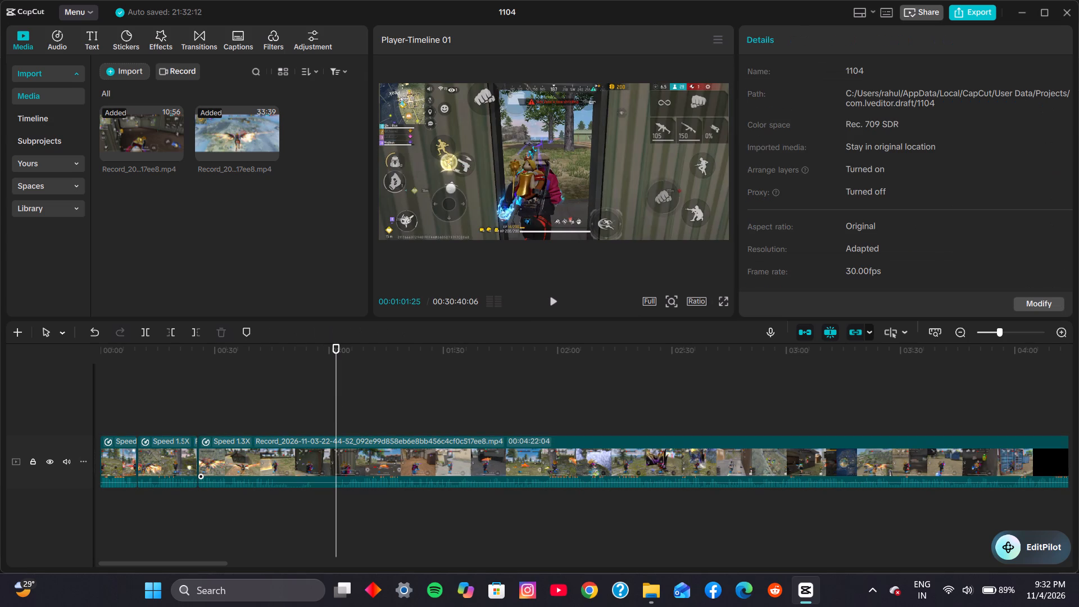
Skim the footage from about 0:28 to 1:10, checking the flight, the house area and the car drive.
click(207, 421)
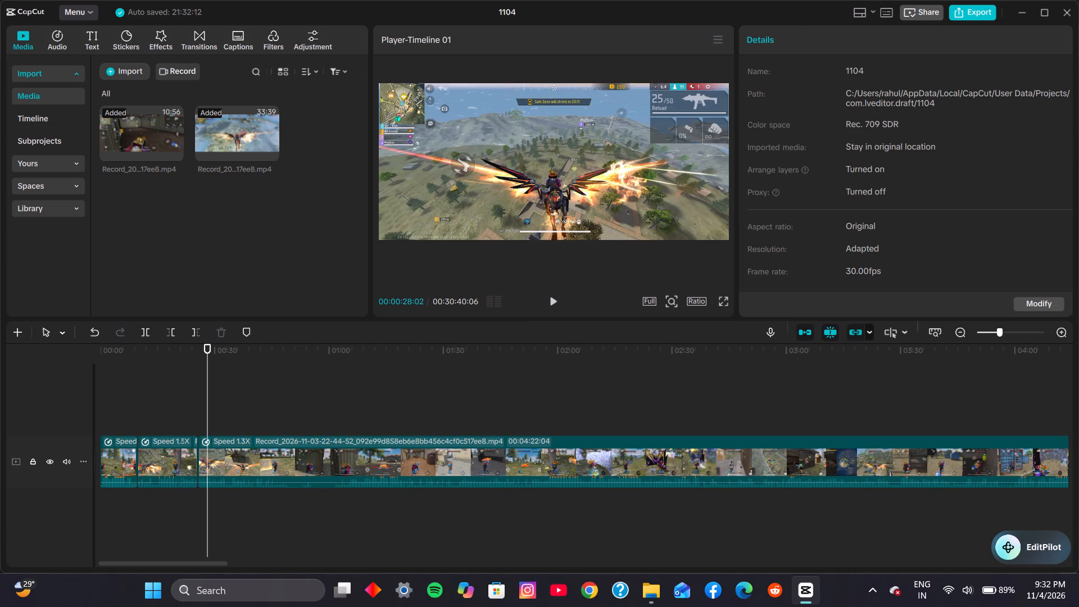
click(546, 296)
click(546, 296)
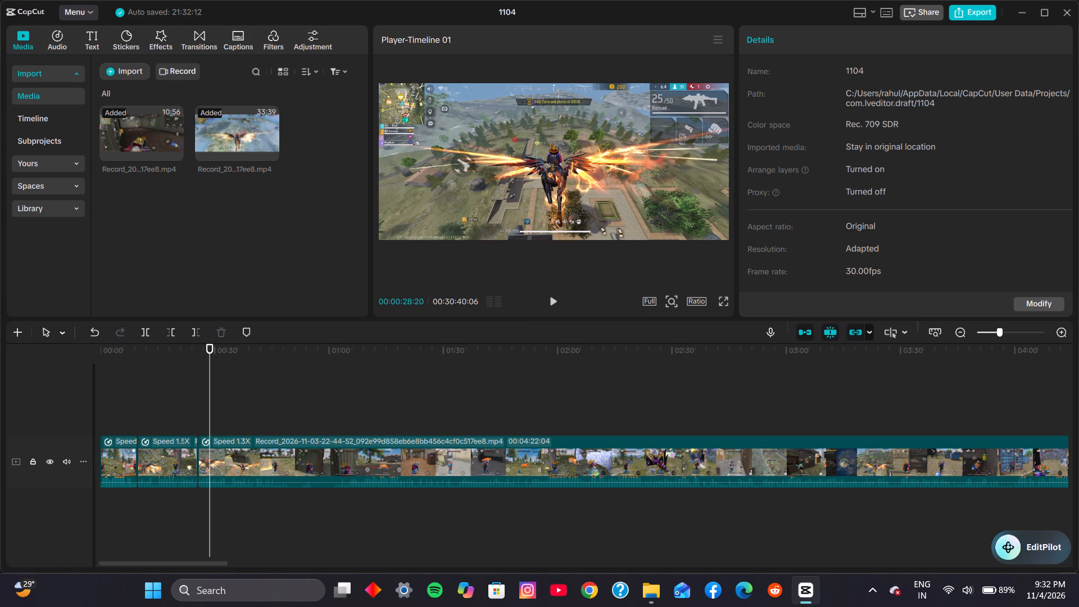
key(space)
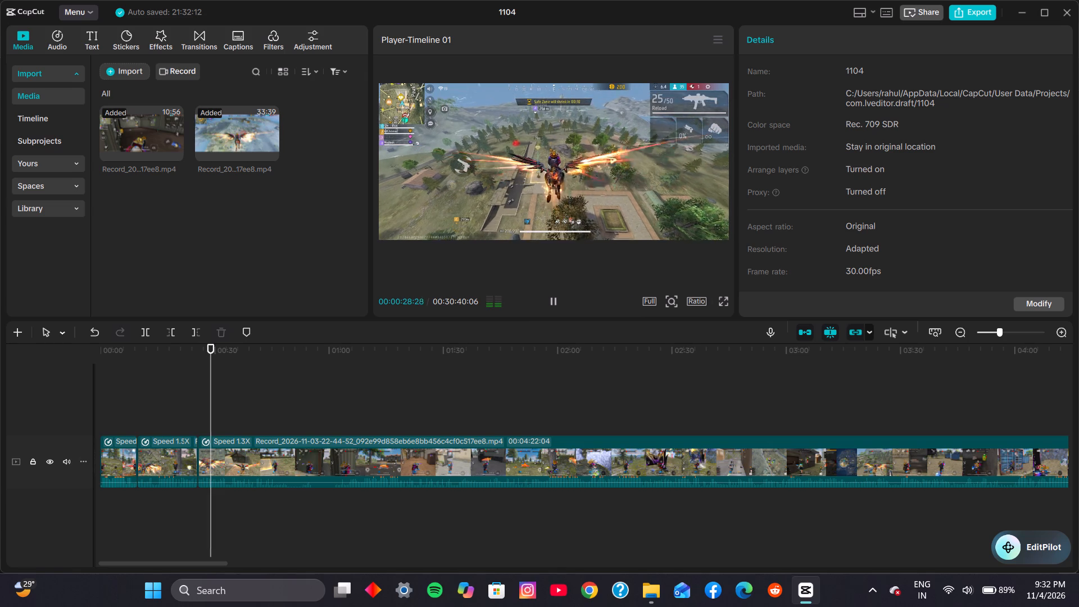
key(space)
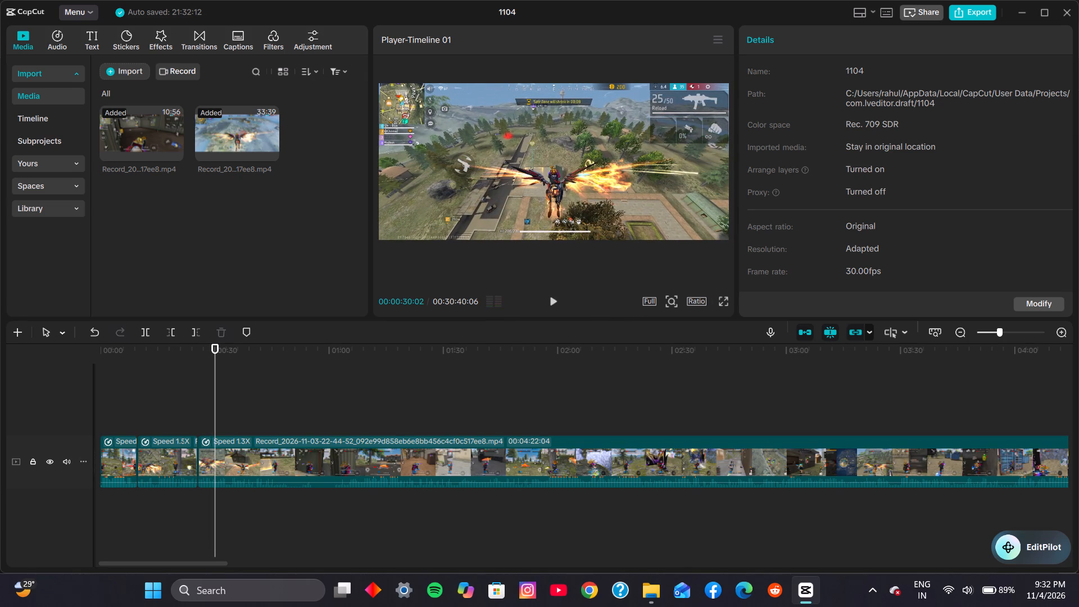
key(space)
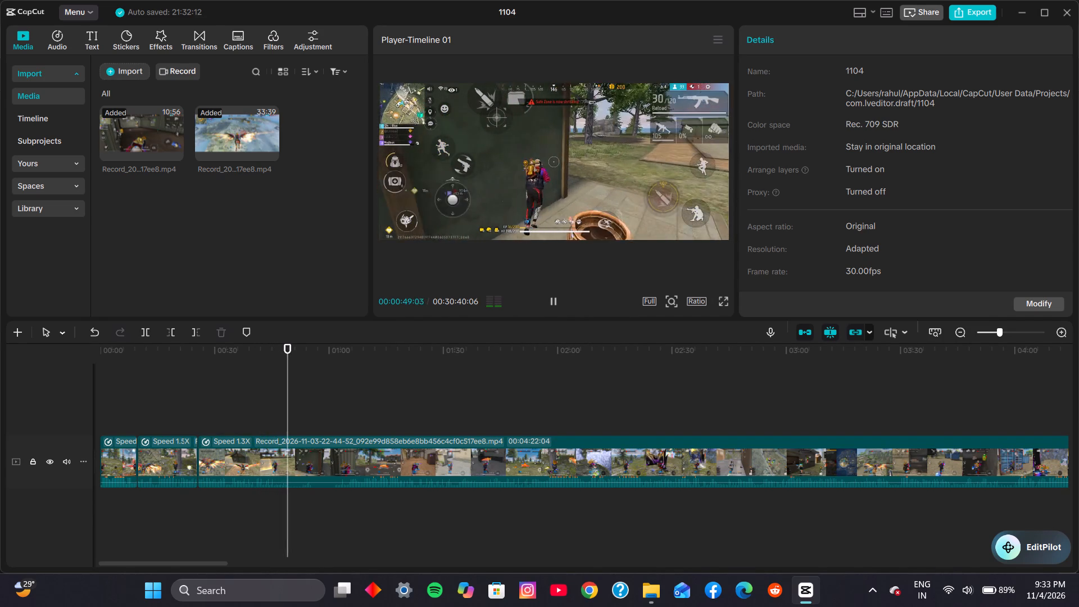
click(306, 414)
click(319, 414)
click(324, 414)
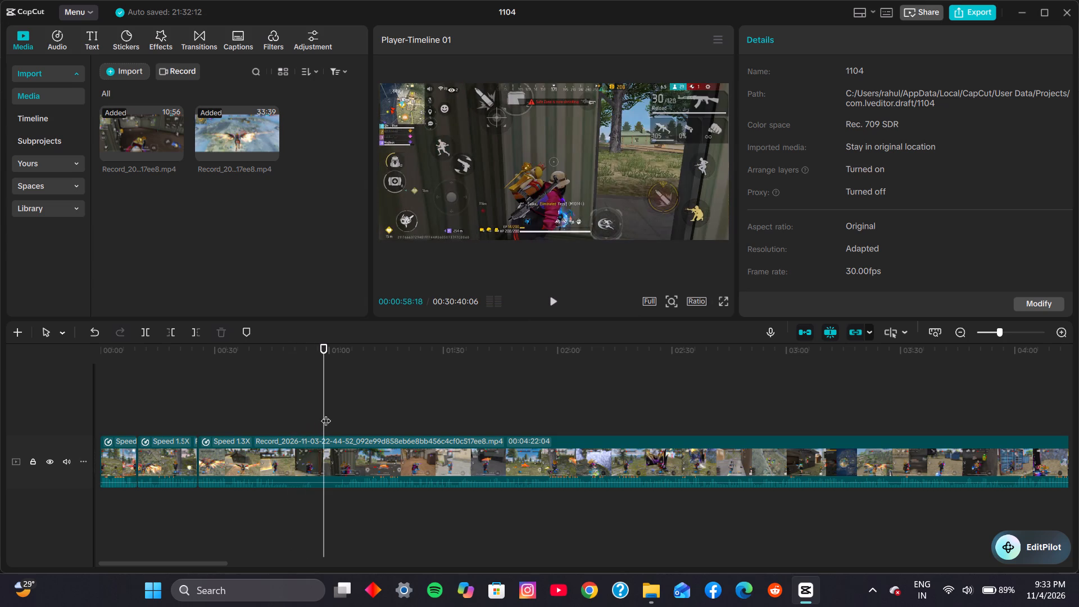
click(333, 414)
click(338, 415)
click(349, 415)
click(356, 415)
click(364, 416)
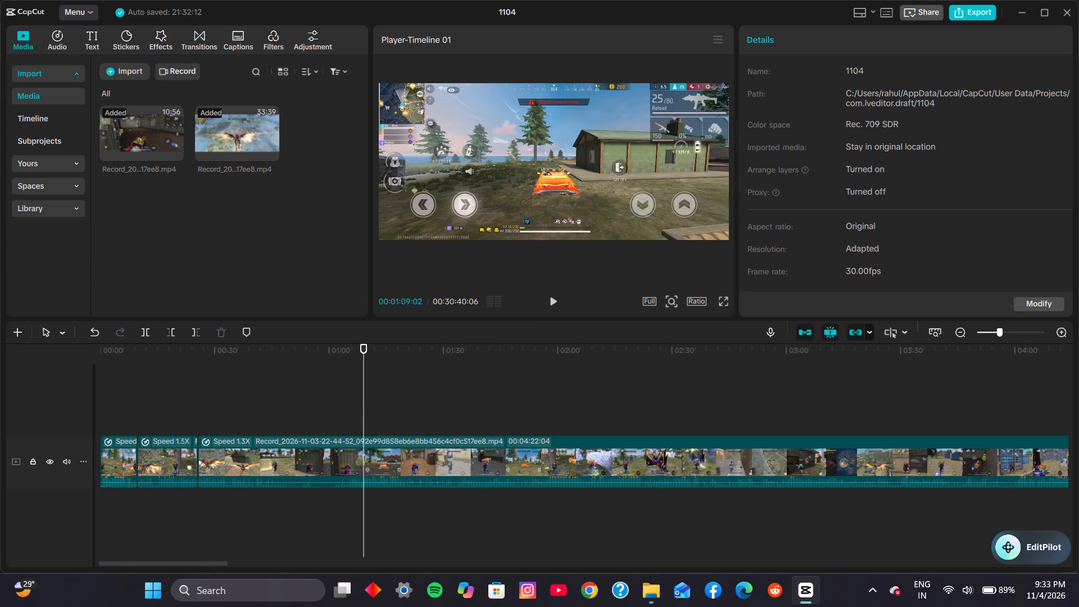
key(ctrl+space)
key(space)
key(space)
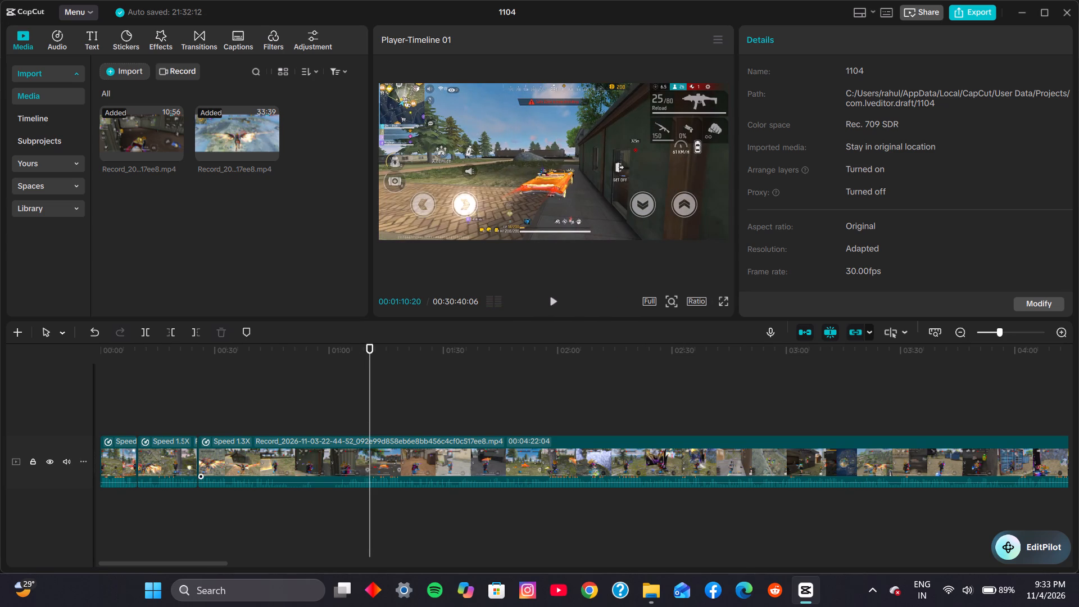
Split the gameplay at 00:01:03:16, on the run past the tree before the car, and remove the third segment before this split.
click(359, 423)
click(353, 421)
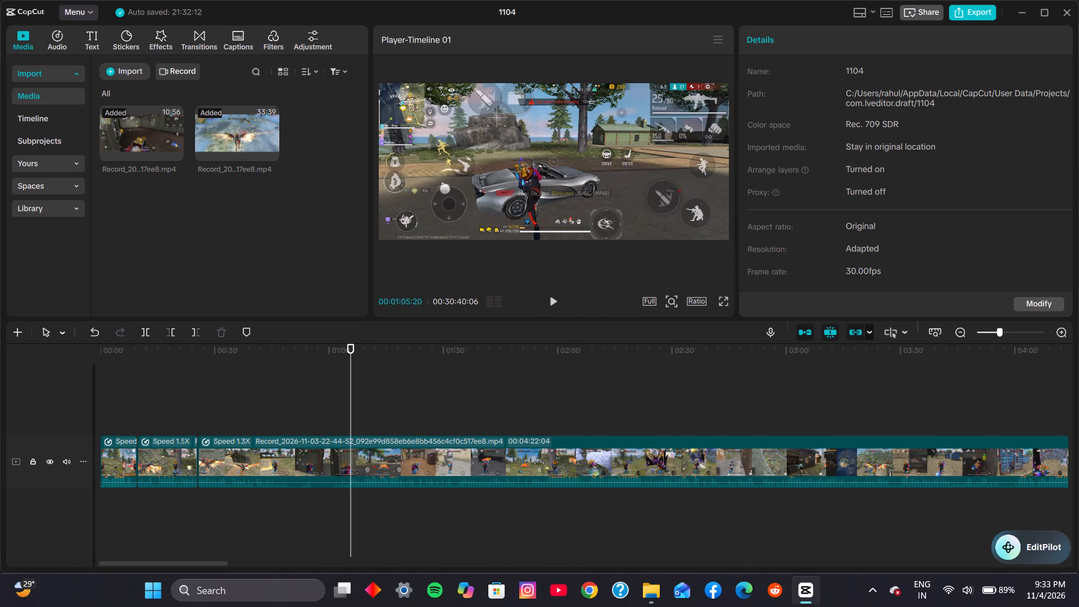
click(343, 412)
click(340, 411)
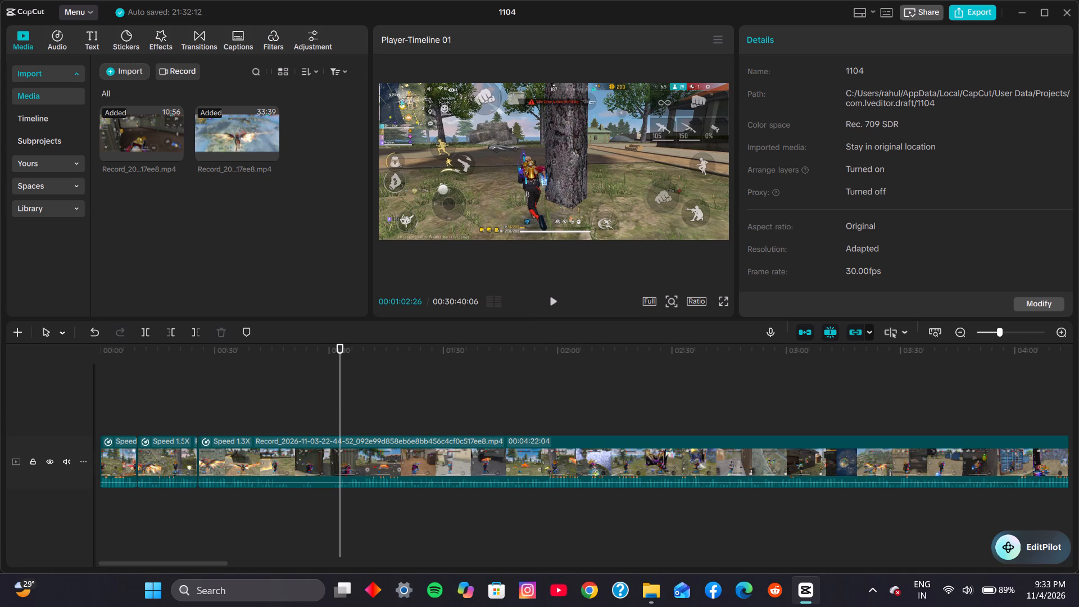
key(space)
key(space)
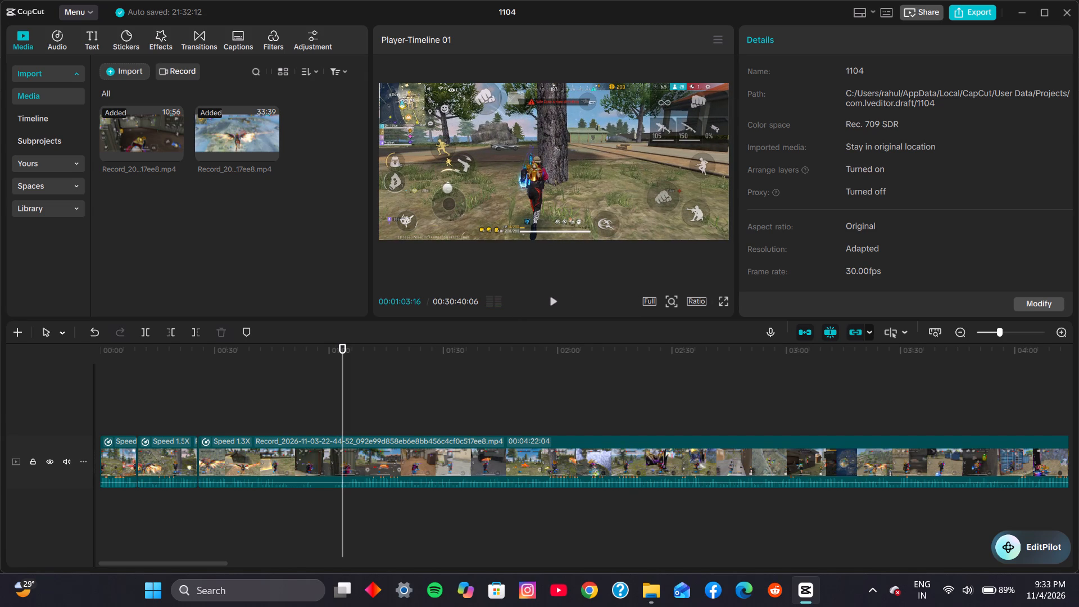
key(ctrl+x)
key(ctrl+b)
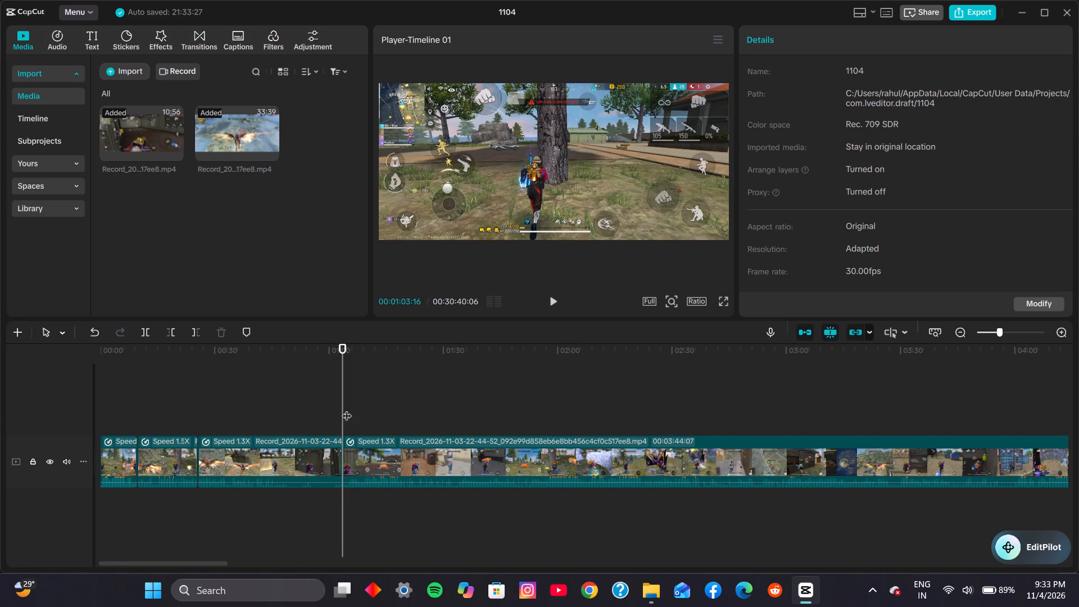
ctrl+click(316, 438)
key(ctrl+c)
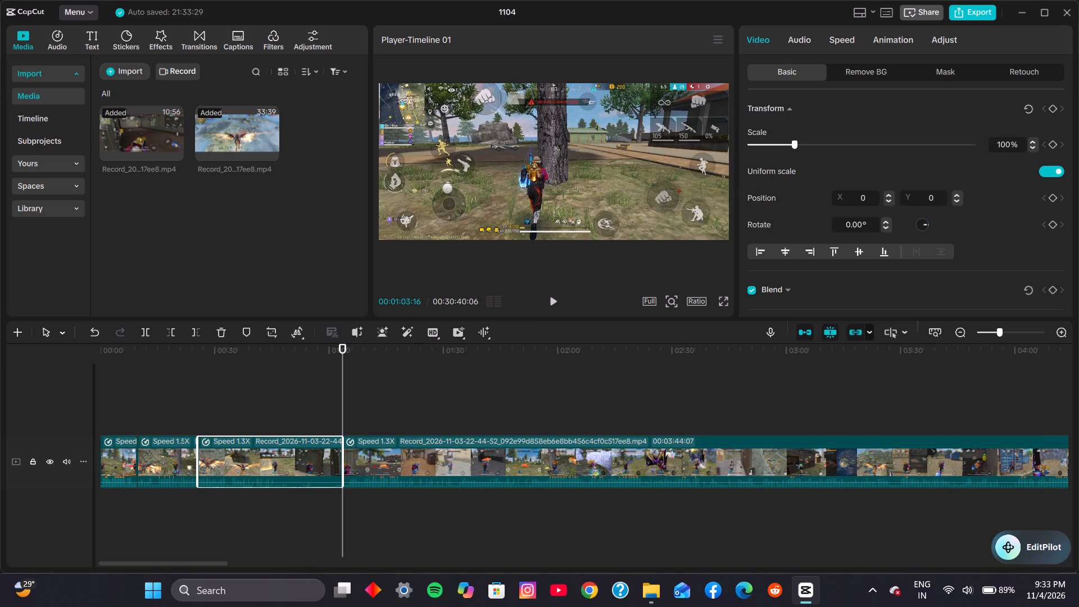
key(ctrl+x)
Play the gameplay from about 0:24 and split it at 00:00:38:18, inside the house after the car drive and fight.
click(189, 428)
click(206, 419)
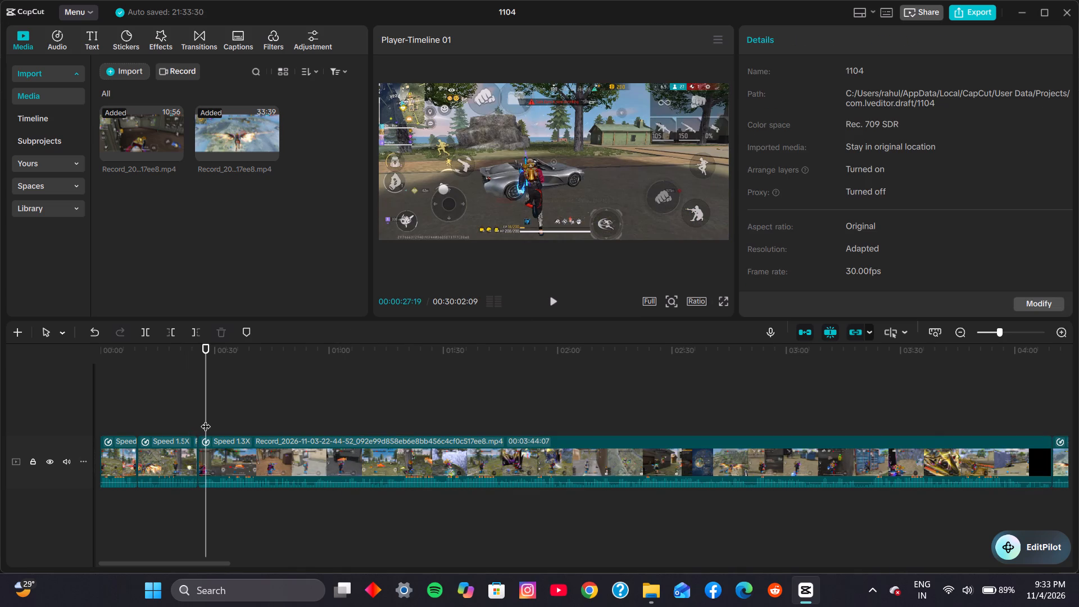
click(193, 414)
click(551, 305)
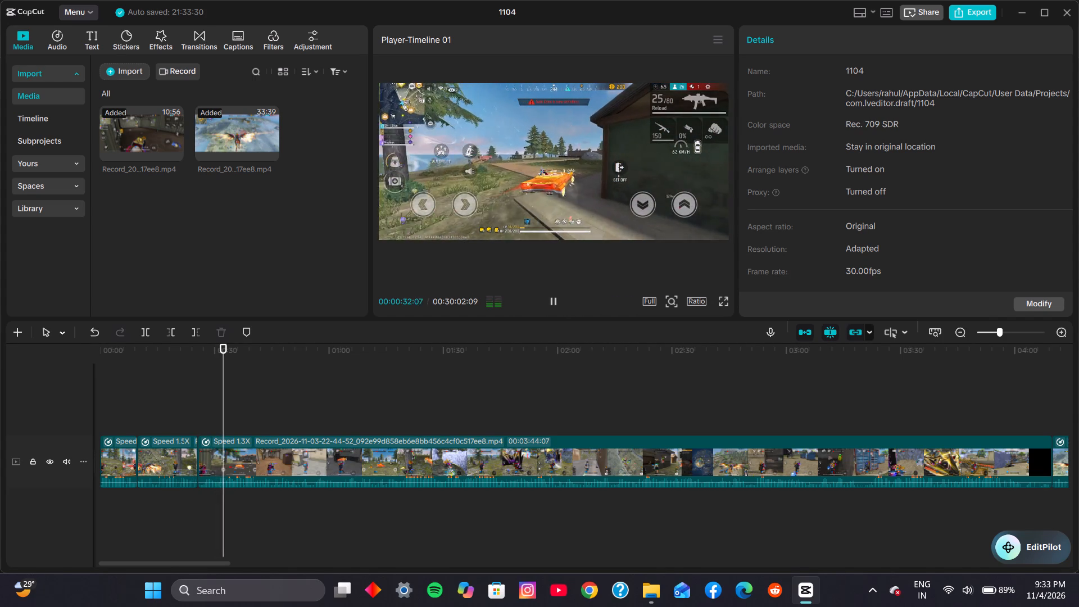
click(553, 298)
click(553, 298)
click(553, 298)
click(553, 298)
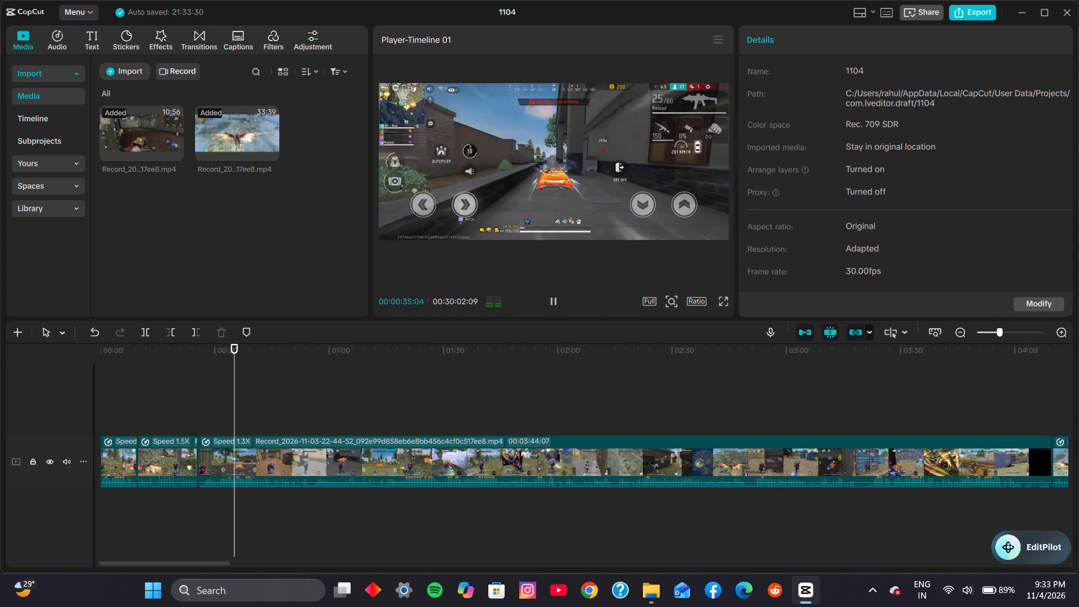
click(553, 298)
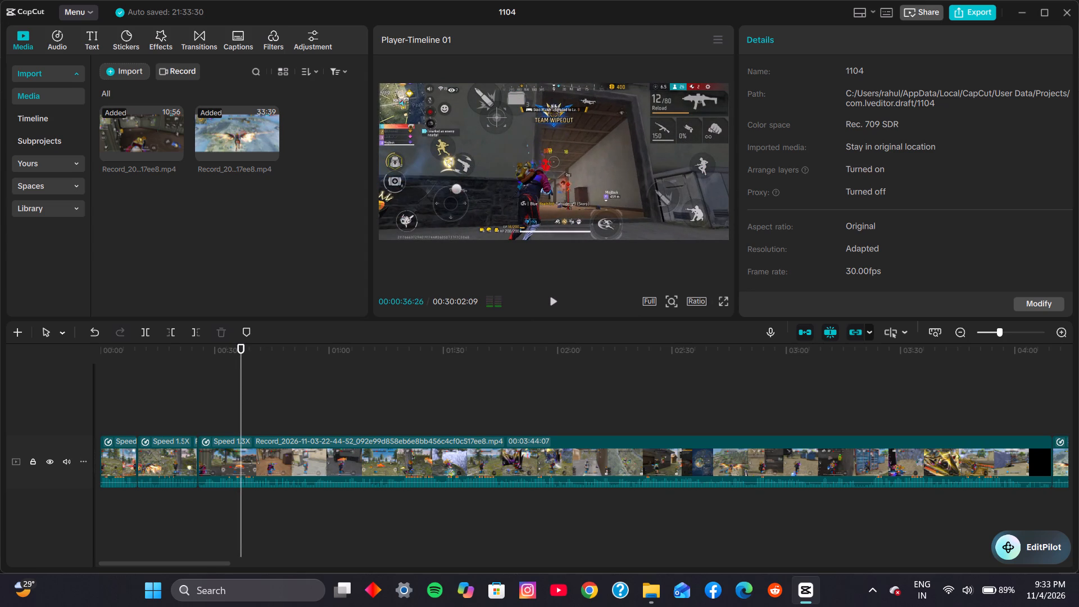
click(553, 298)
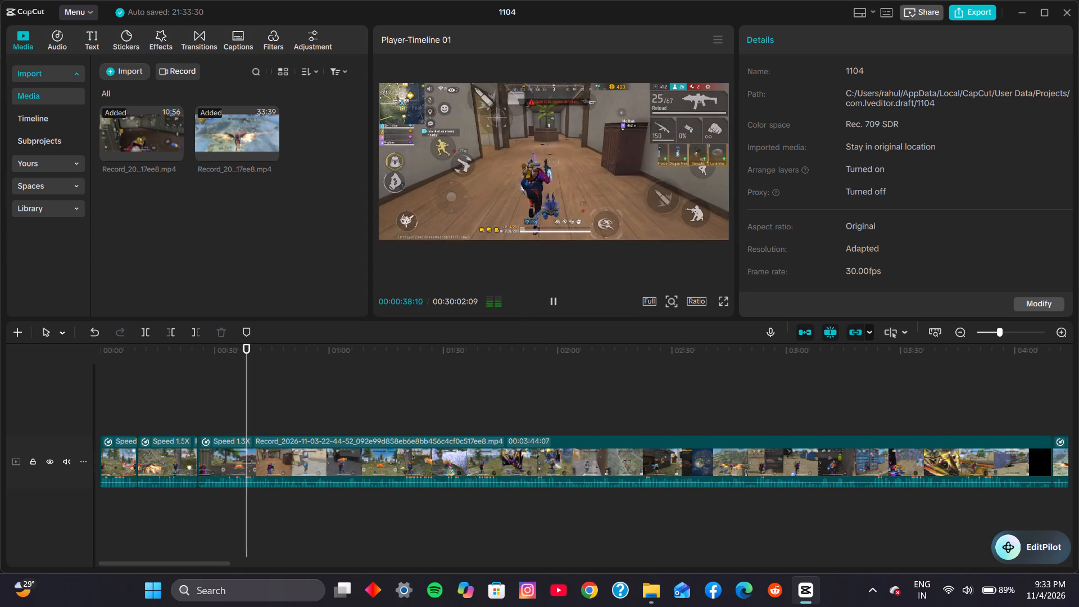
click(553, 298)
key(ctrl+b)
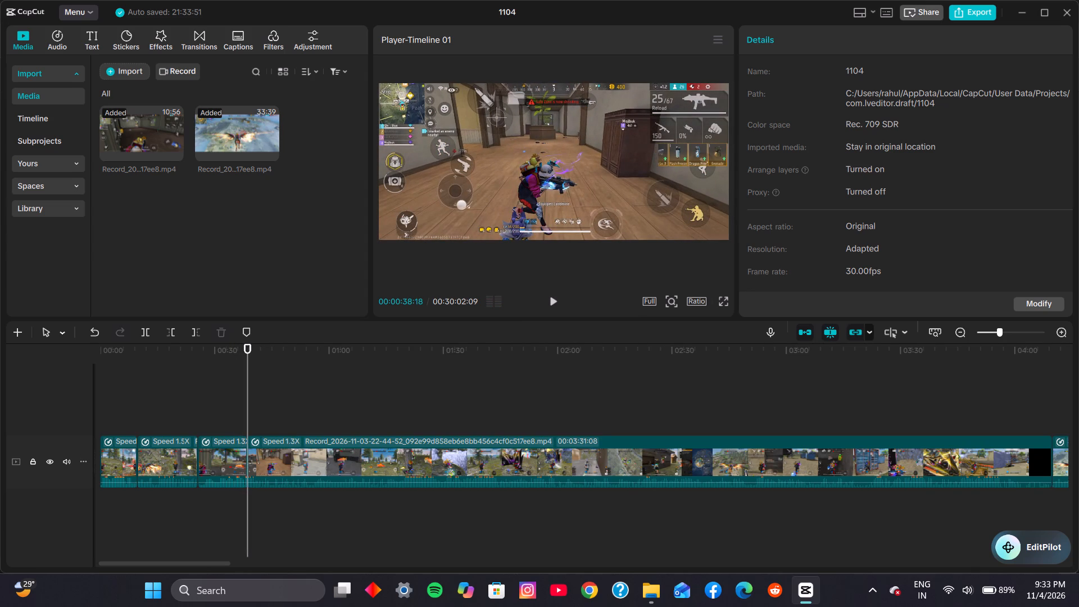
Skim the footage from about 0:38 to 1:23, checking the house, the pool and the orange car's drive through the trees.
click(550, 300)
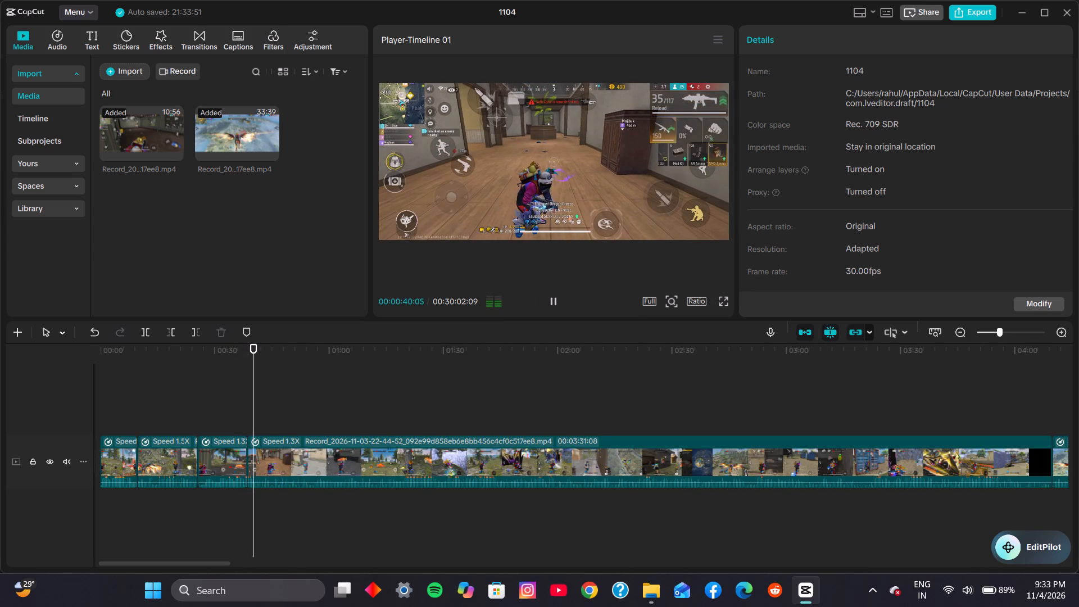
click(303, 395)
click(322, 393)
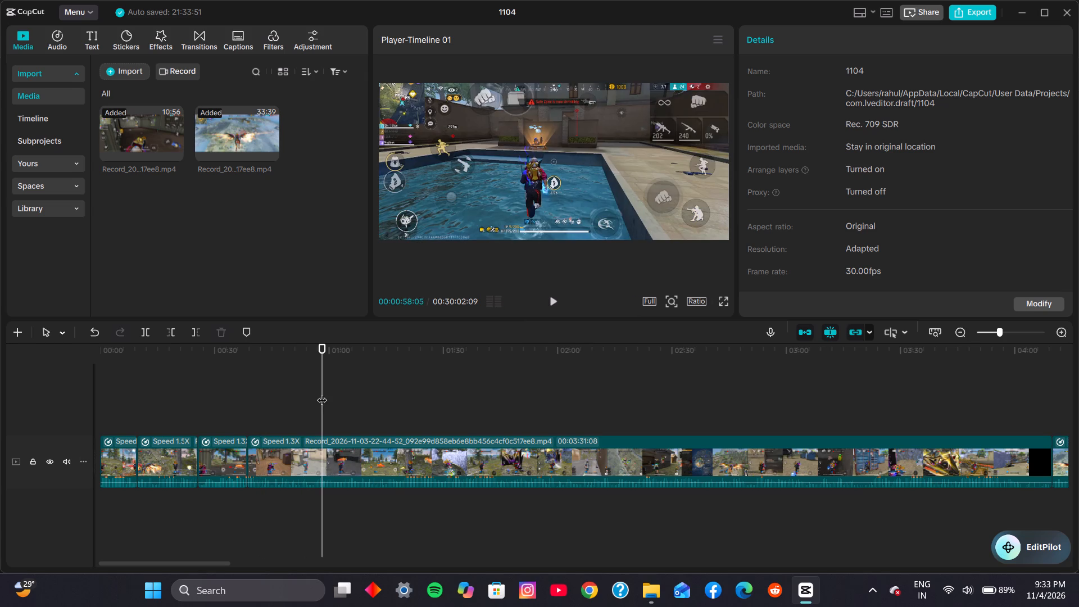
click(337, 391)
click(341, 391)
click(356, 391)
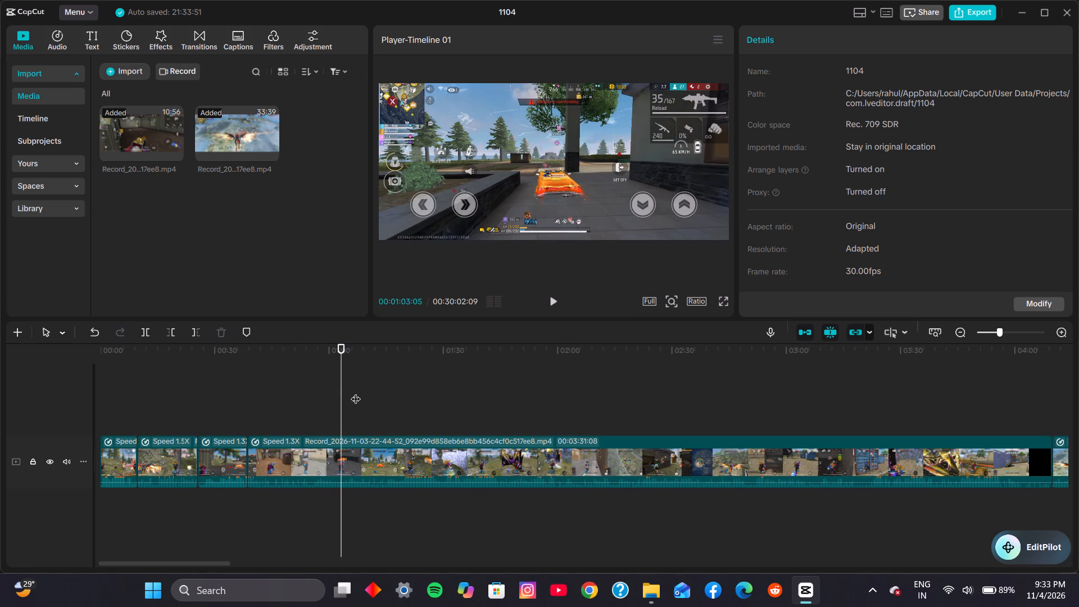
click(373, 394)
click(382, 394)
click(397, 395)
click(405, 396)
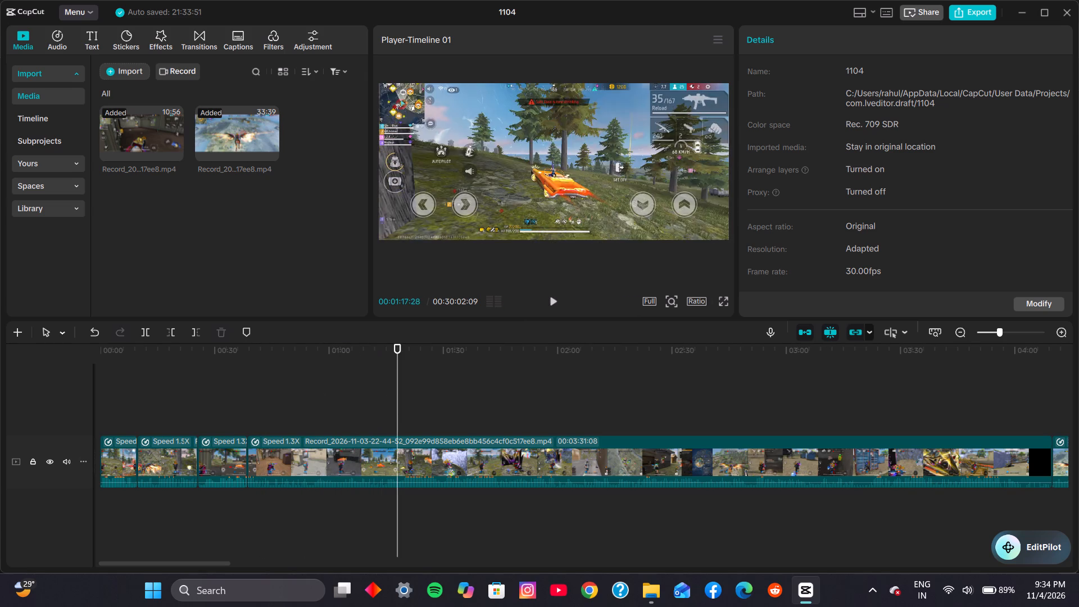
click(382, 398)
click(374, 399)
click(352, 400)
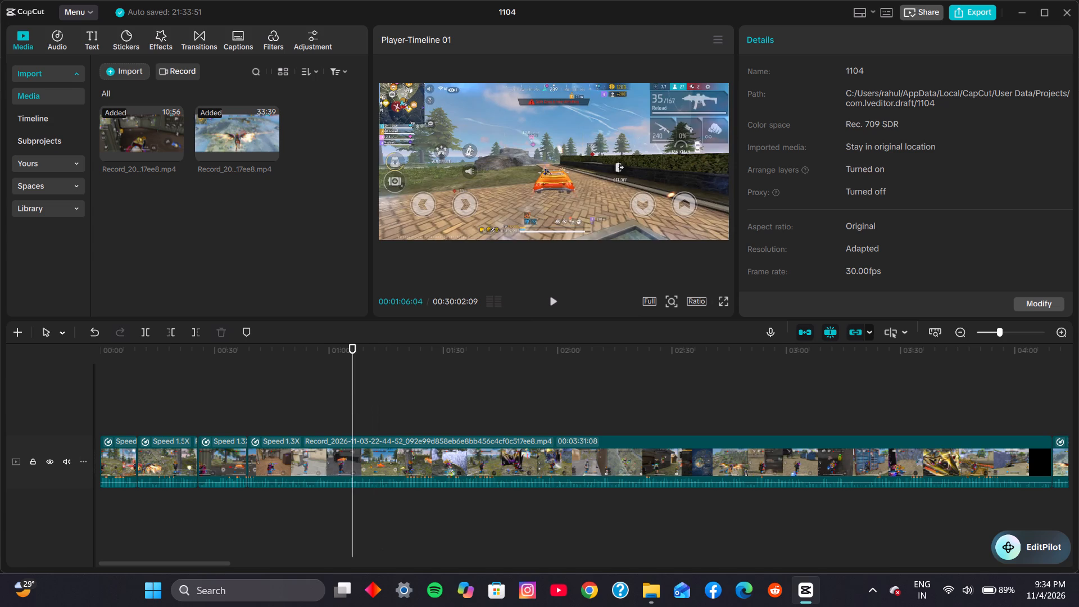
click(384, 393)
click(399, 391)
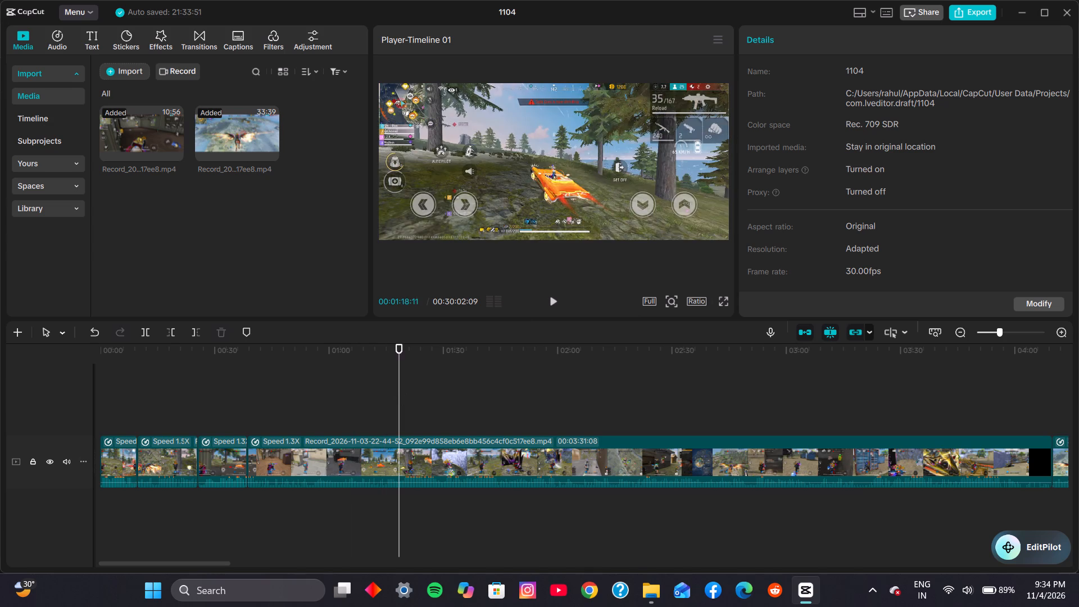
click(410, 388)
click(418, 388)
click(401, 388)
click(389, 389)
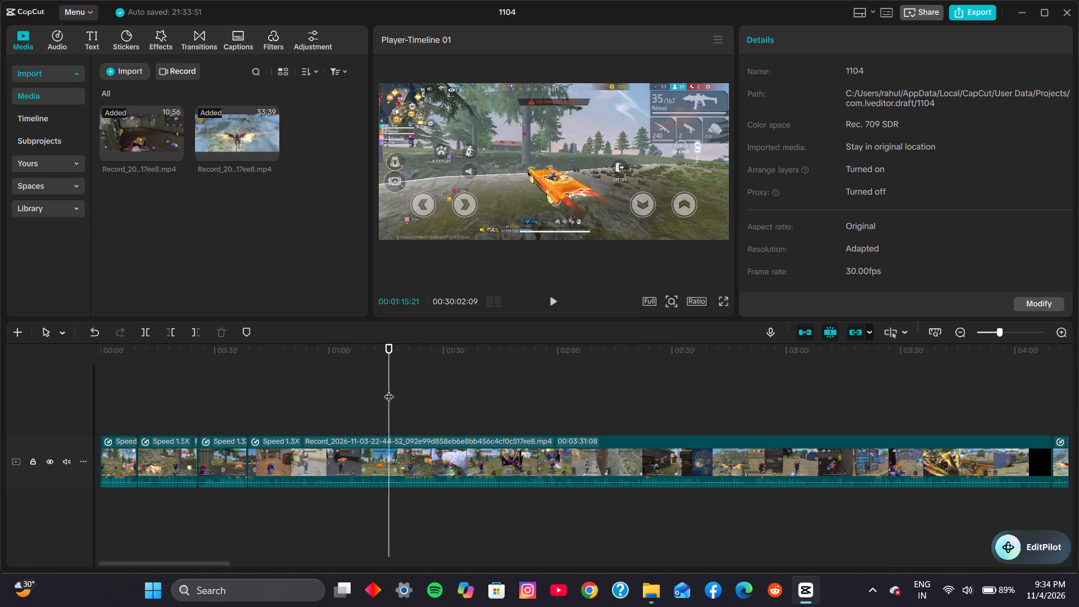
click(383, 391)
click(401, 391)
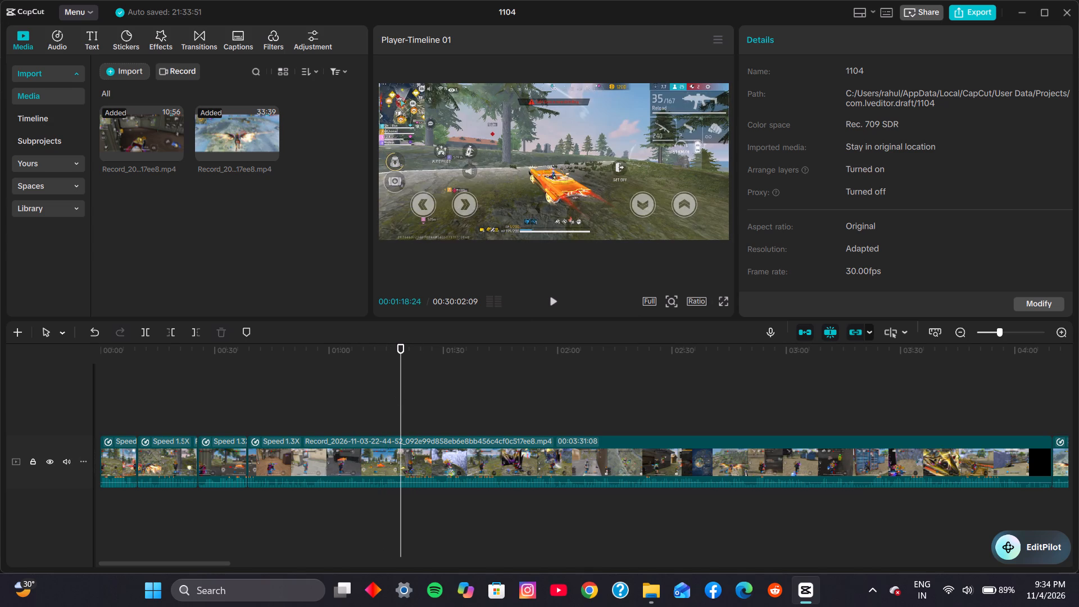
click(387, 391)
click(367, 393)
click(559, 302)
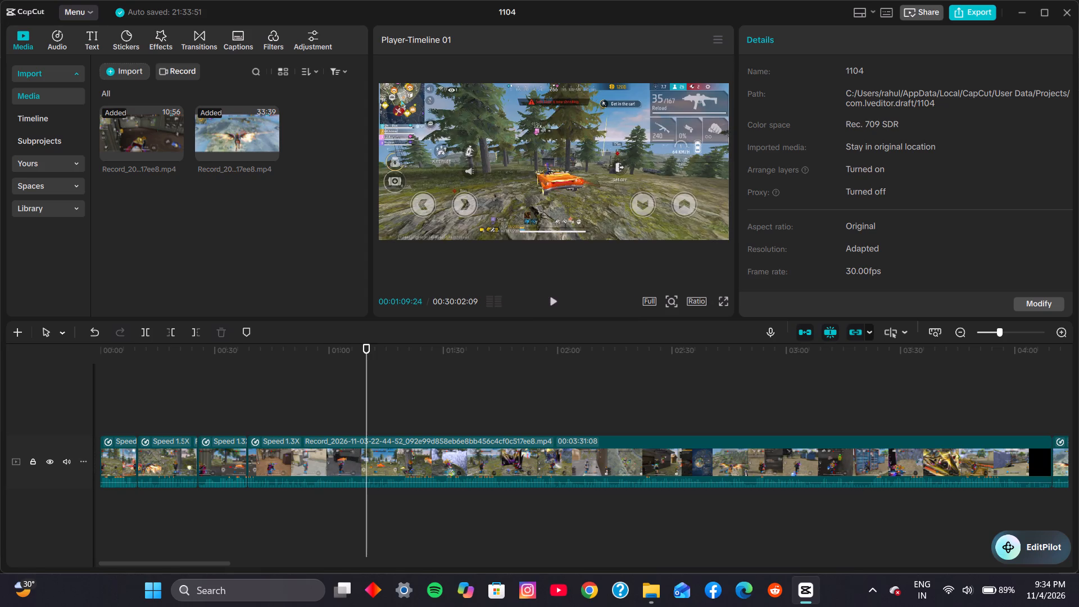
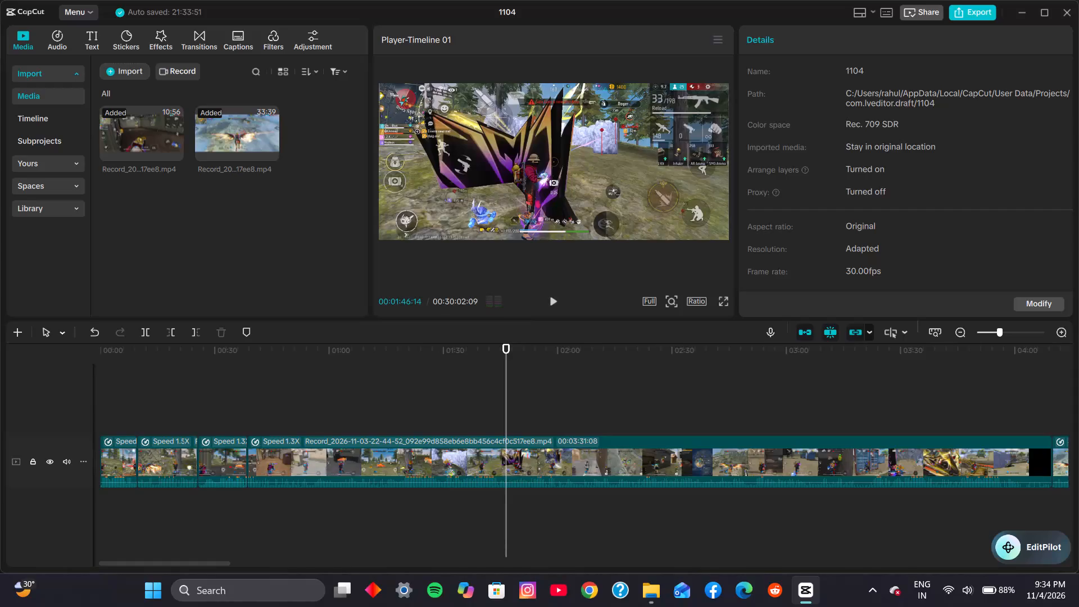
Skim the footage between about 0:54 and 1:47, checking the poolside run, the orange car's drive and the fights among the trees.
click(554, 302)
click(554, 302)
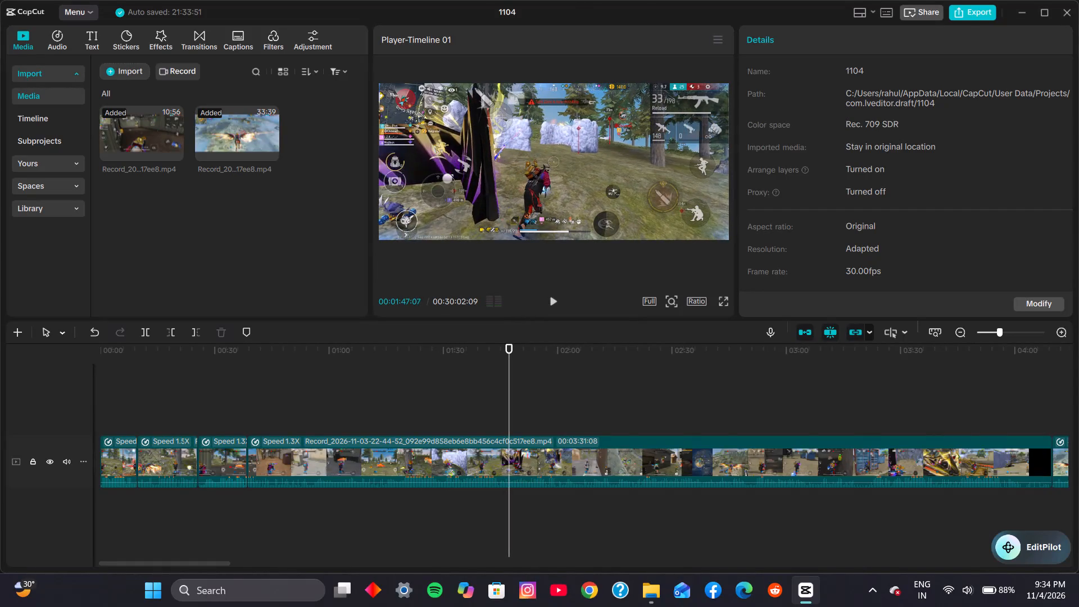
click(419, 364)
click(398, 379)
click(380, 379)
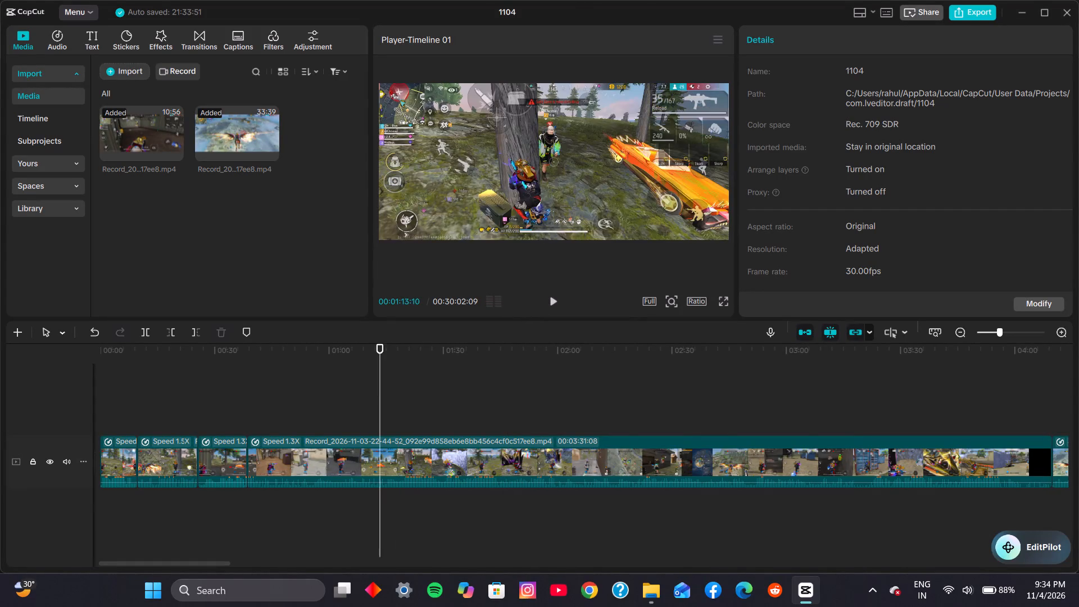
click(357, 382)
click(321, 384)
click(306, 384)
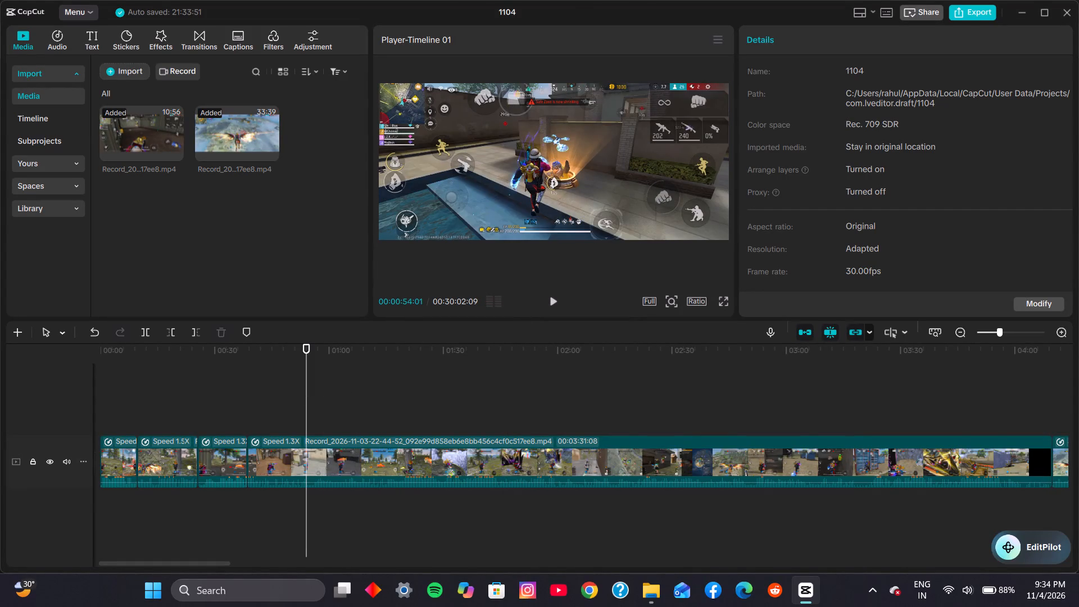
click(546, 297)
click(353, 393)
click(393, 389)
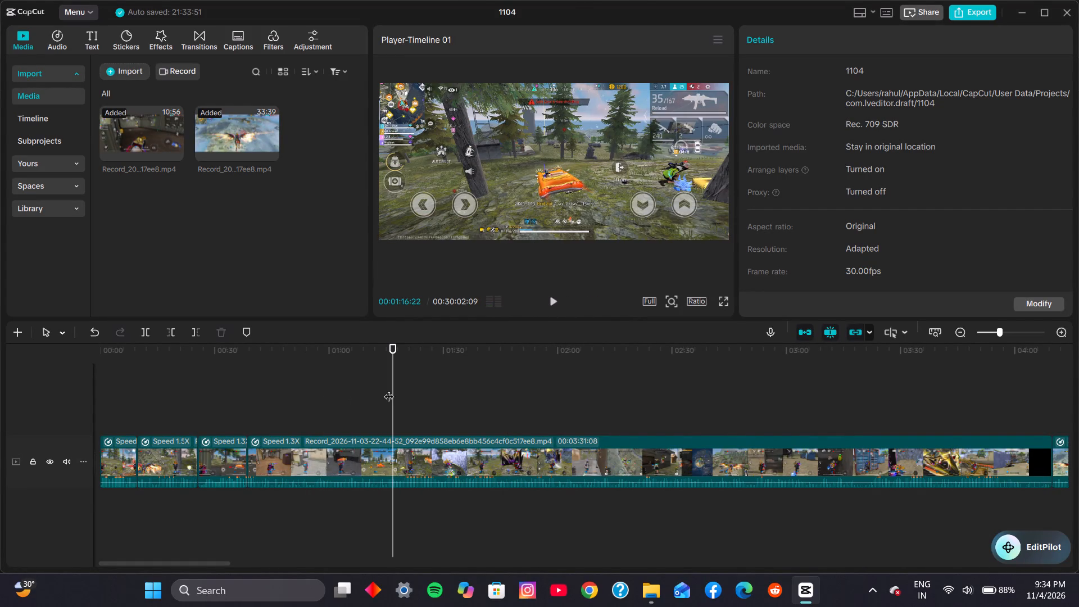
click(406, 387)
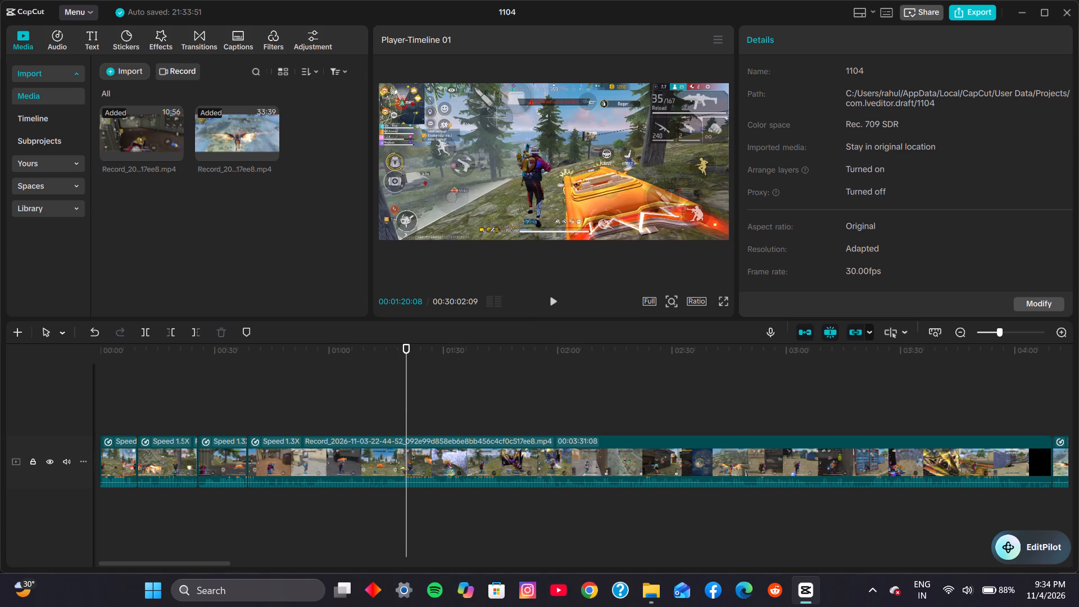
click(554, 296)
click(554, 296)
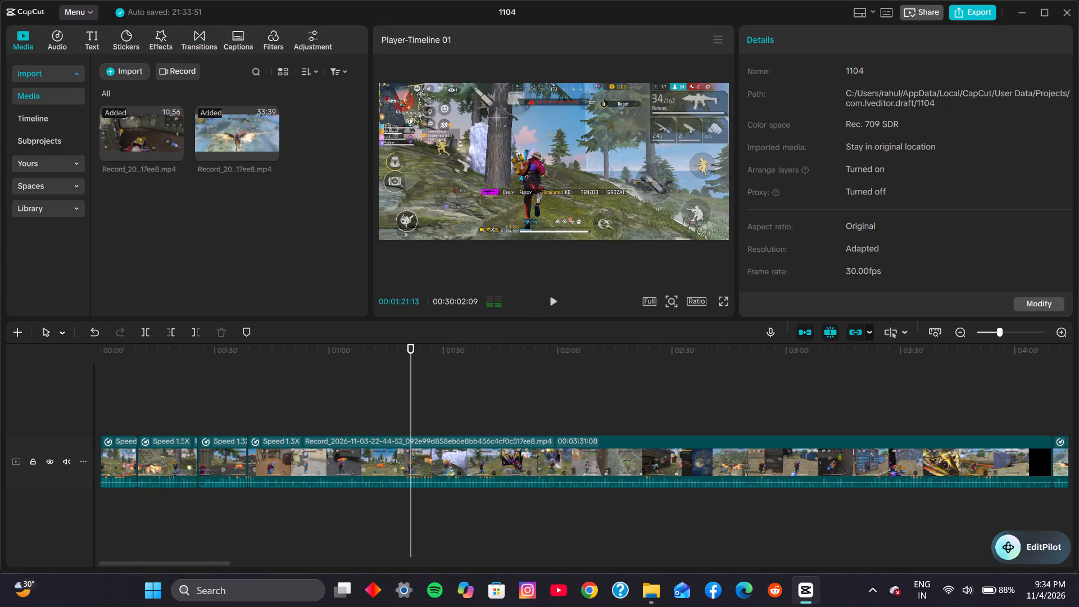
click(395, 411)
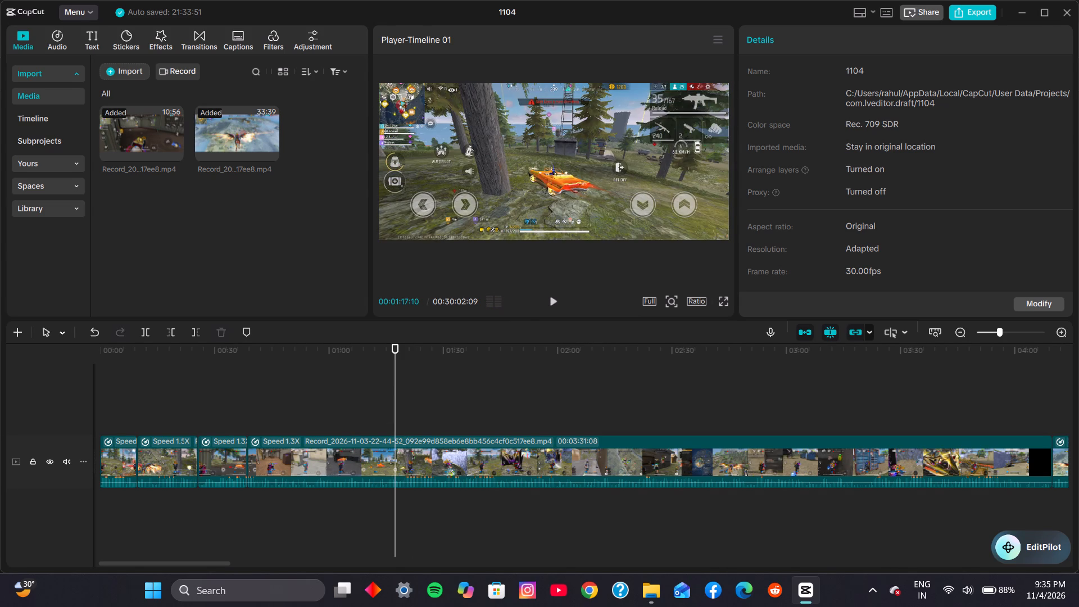
Split the gameplay at 00:01:16:01, during the orange car's drive among the trees, and remove the house-and-drive segment before this split.
click(350, 405)
click(324, 405)
click(547, 301)
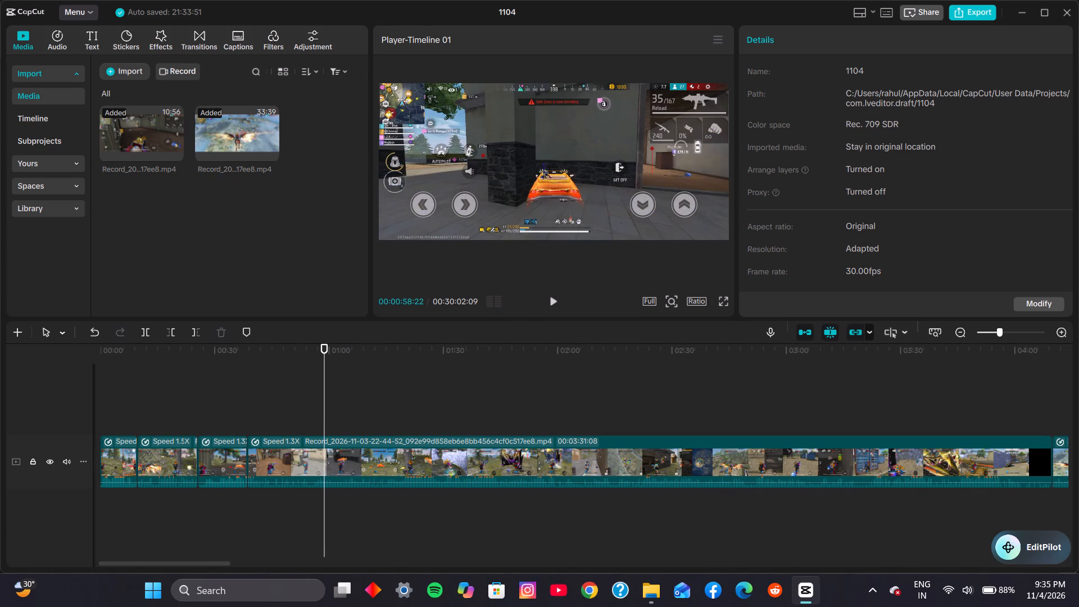
click(343, 408)
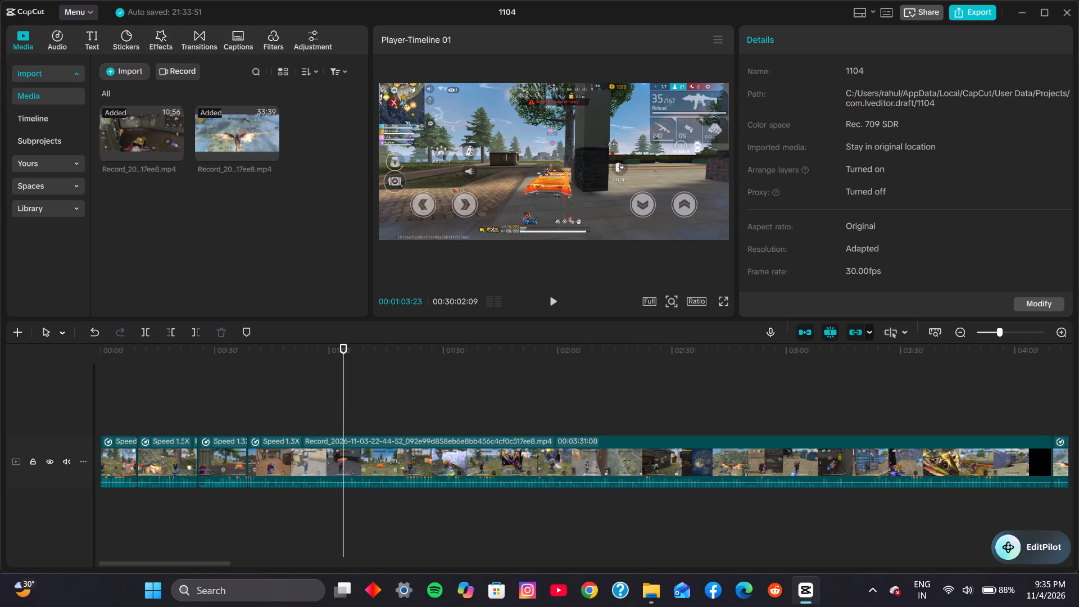
click(551, 300)
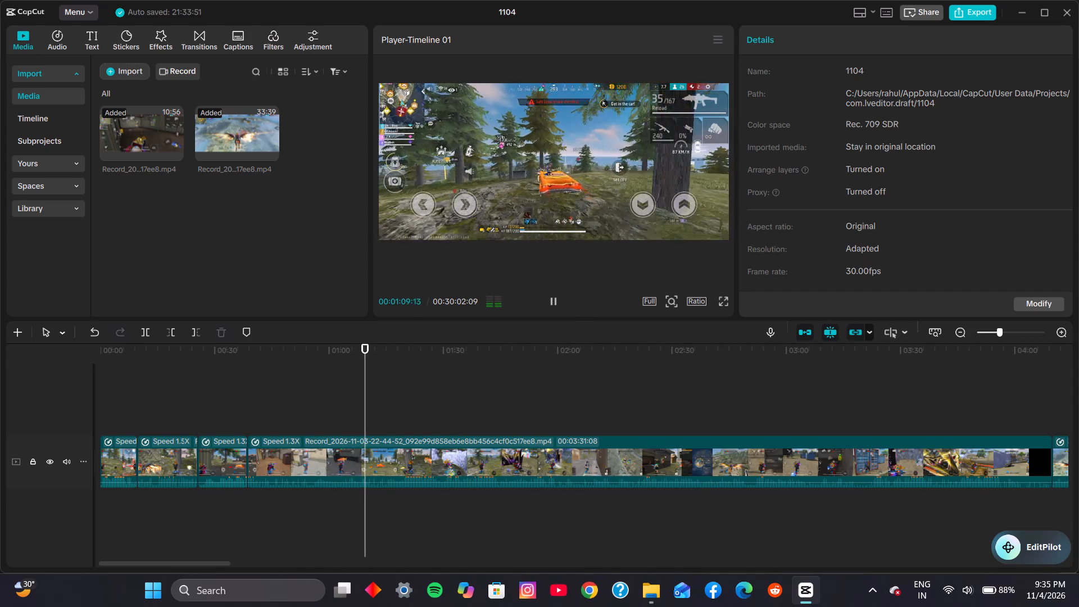
click(551, 300)
click(551, 300)
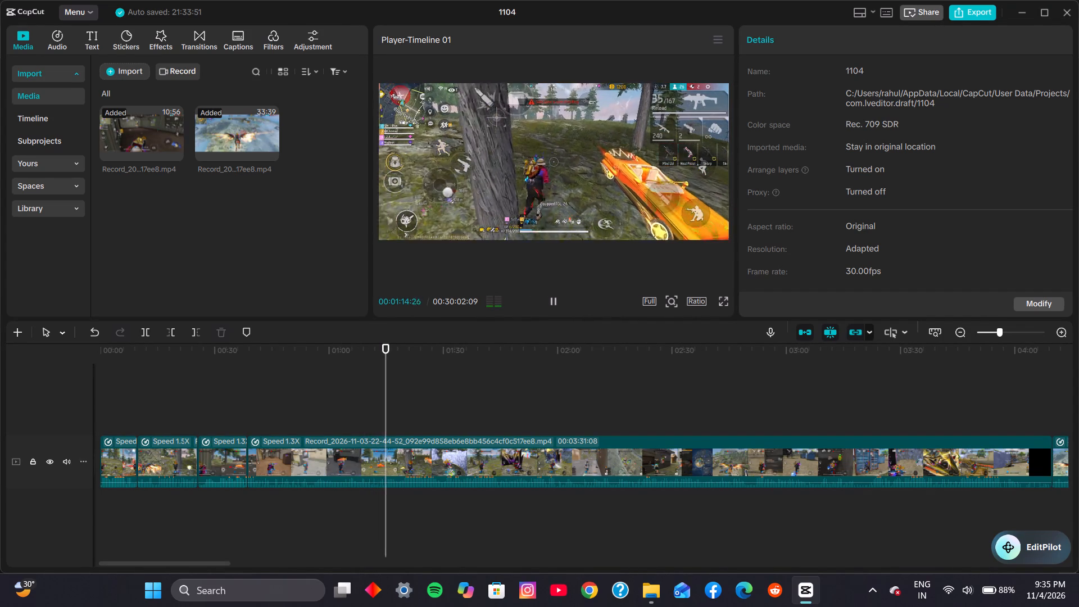
click(551, 300)
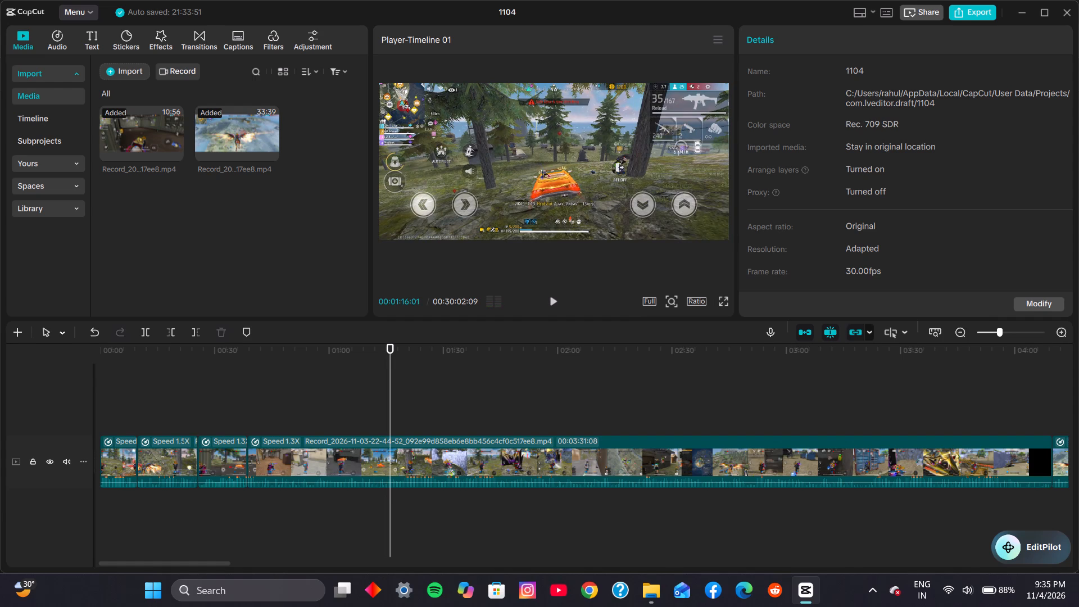
key(ctrl+b)
ctrl+click(351, 451)
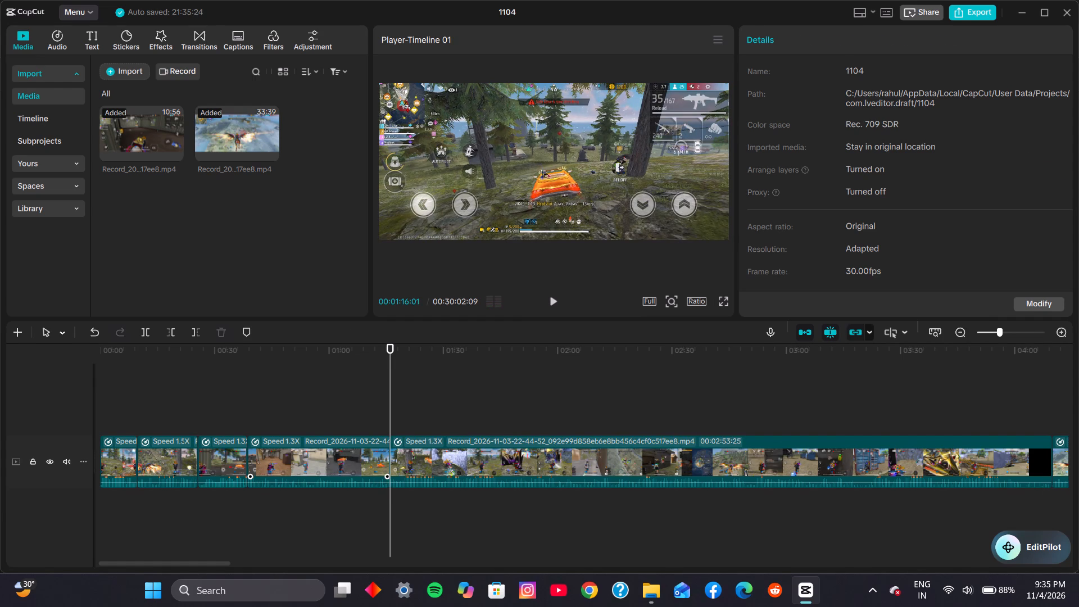
key(ctrl+x)
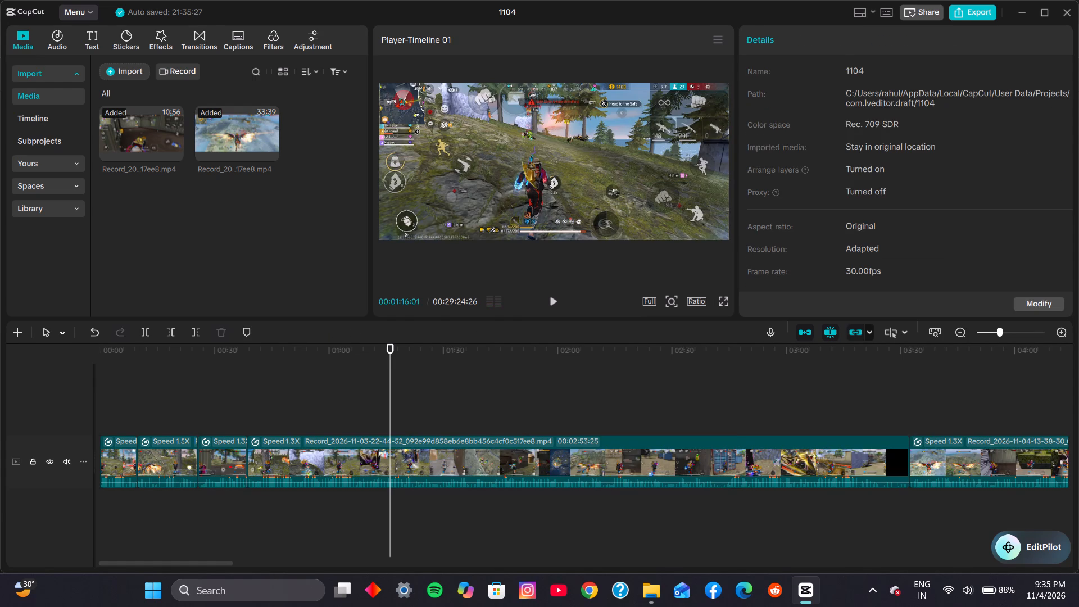
Play the gameplay from about 0:40 through the fight by the car and split it at 00:00:48:15, beside the ice walls.
click(253, 405)
key(space)
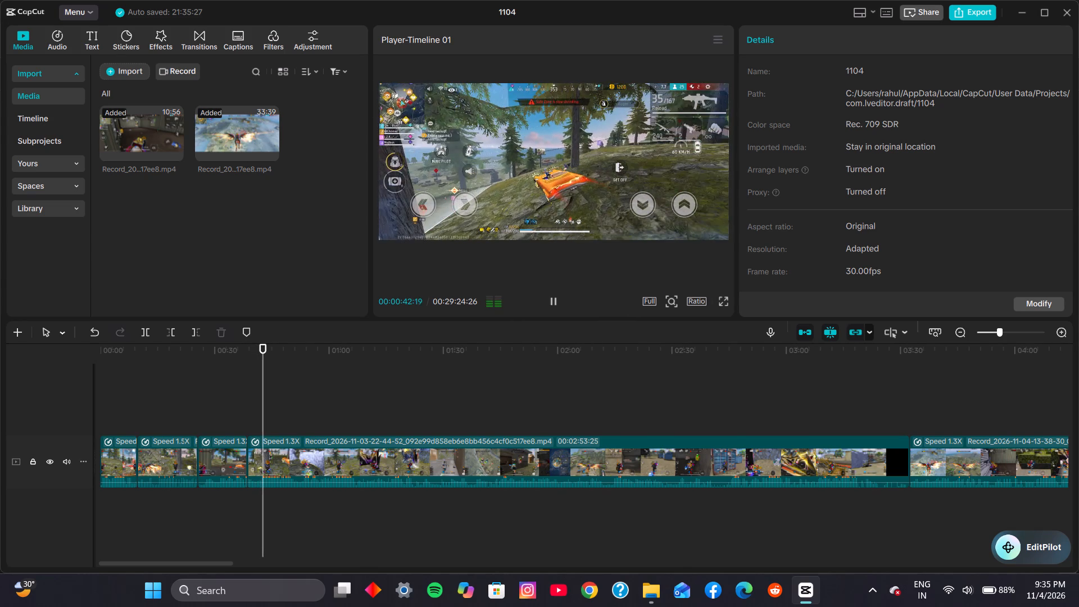
key(space)
key(space)
key(space)
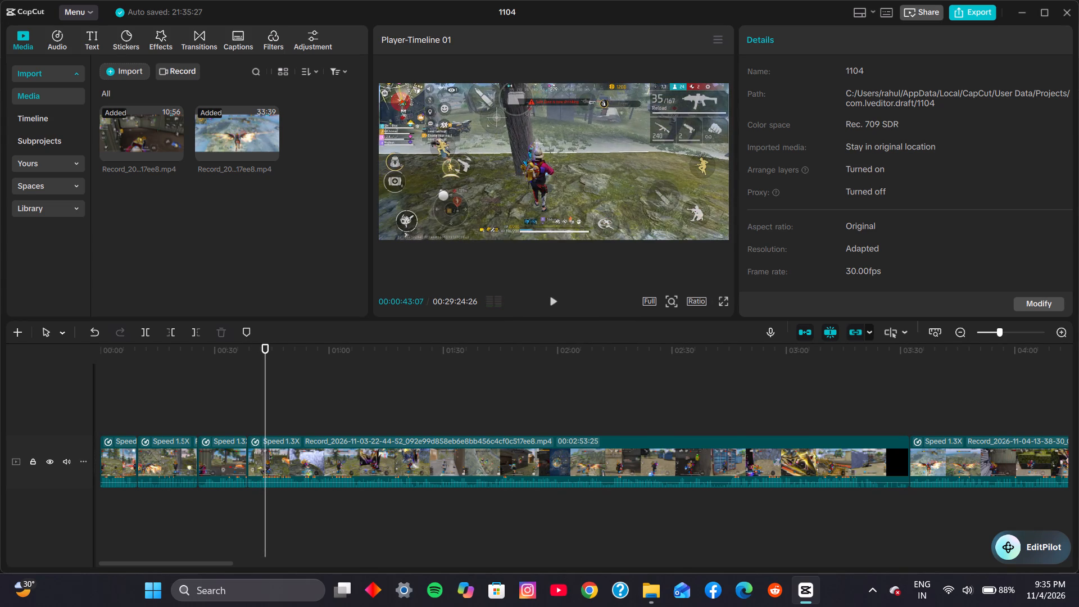
key(space)
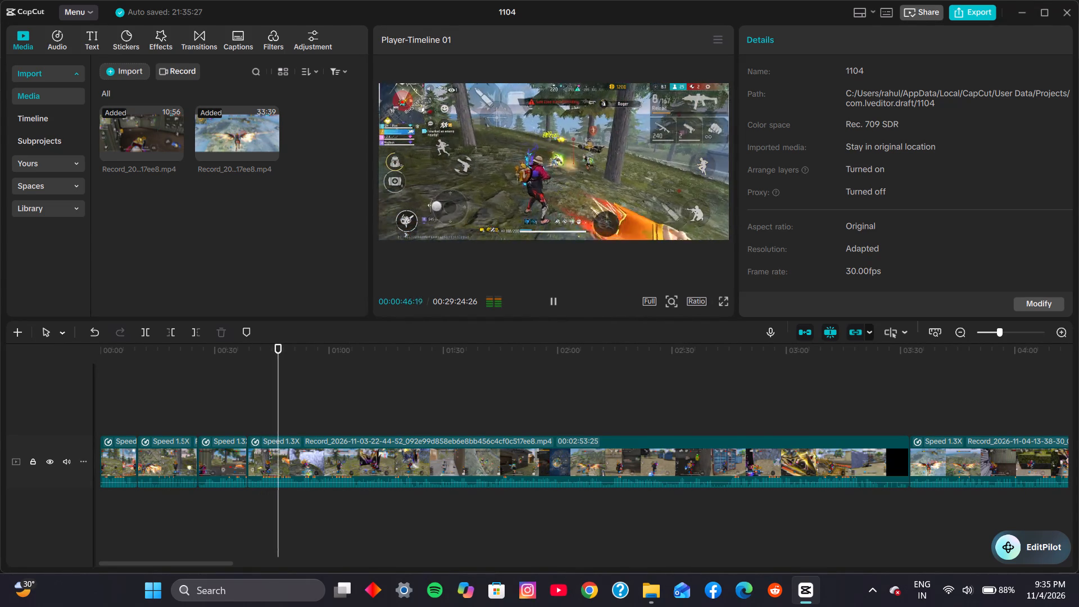
key(space)
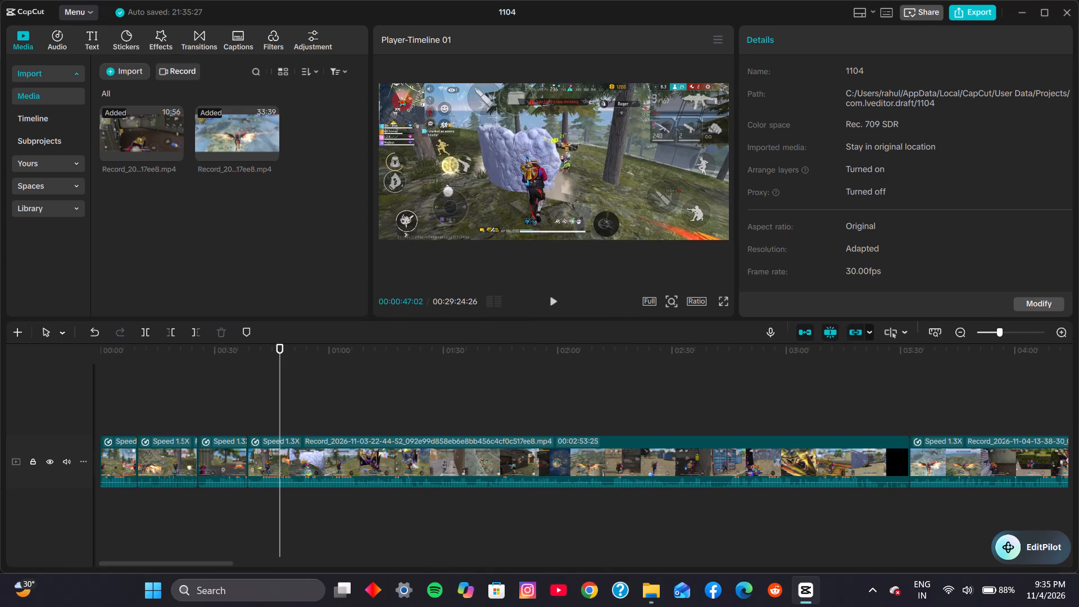
click(270, 412)
key(space)
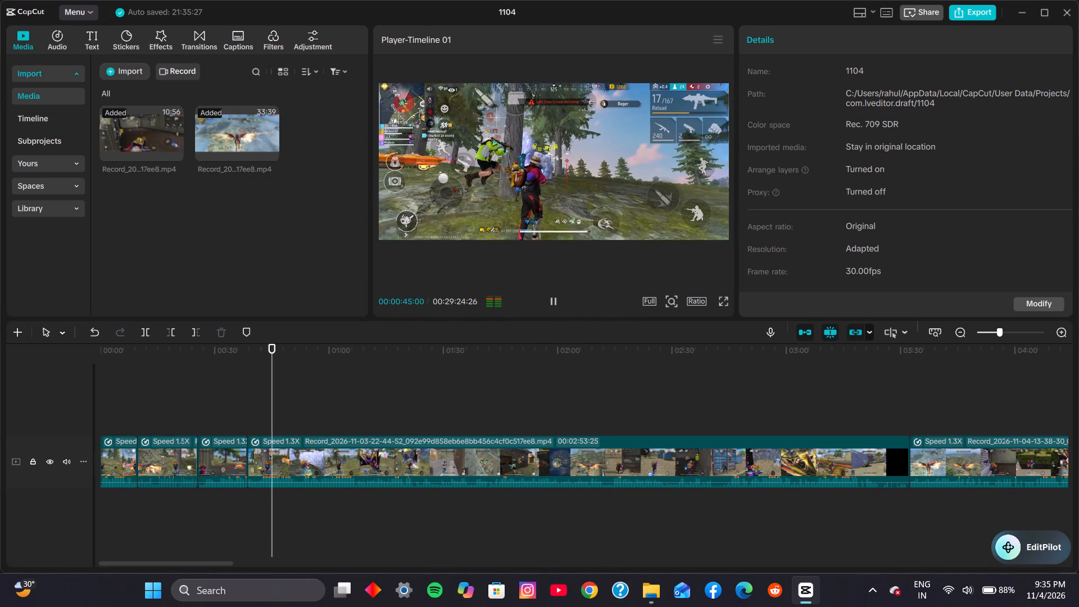
key(space)
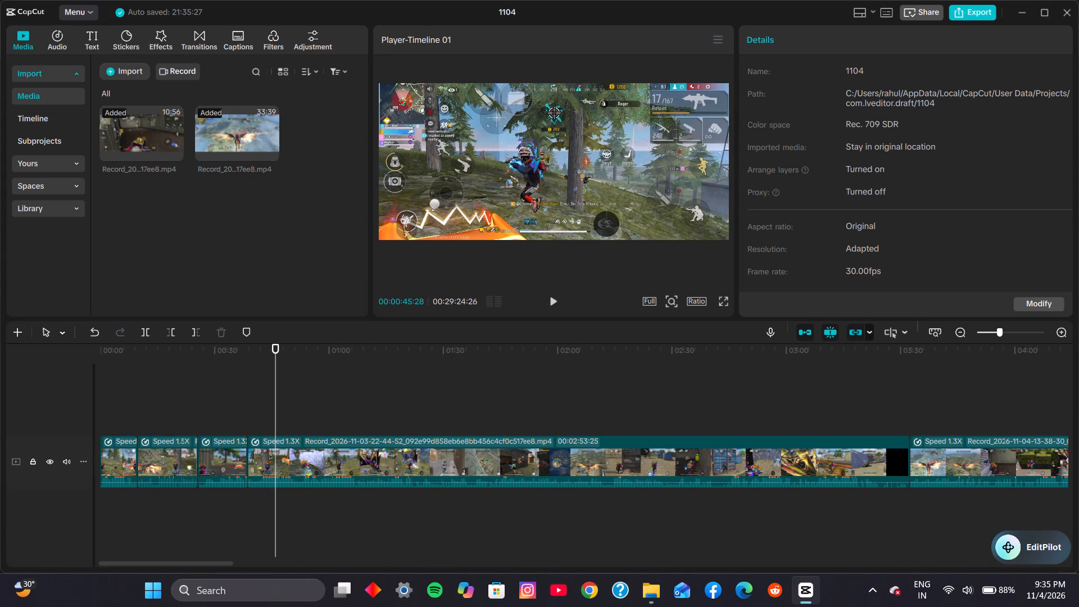
key(space)
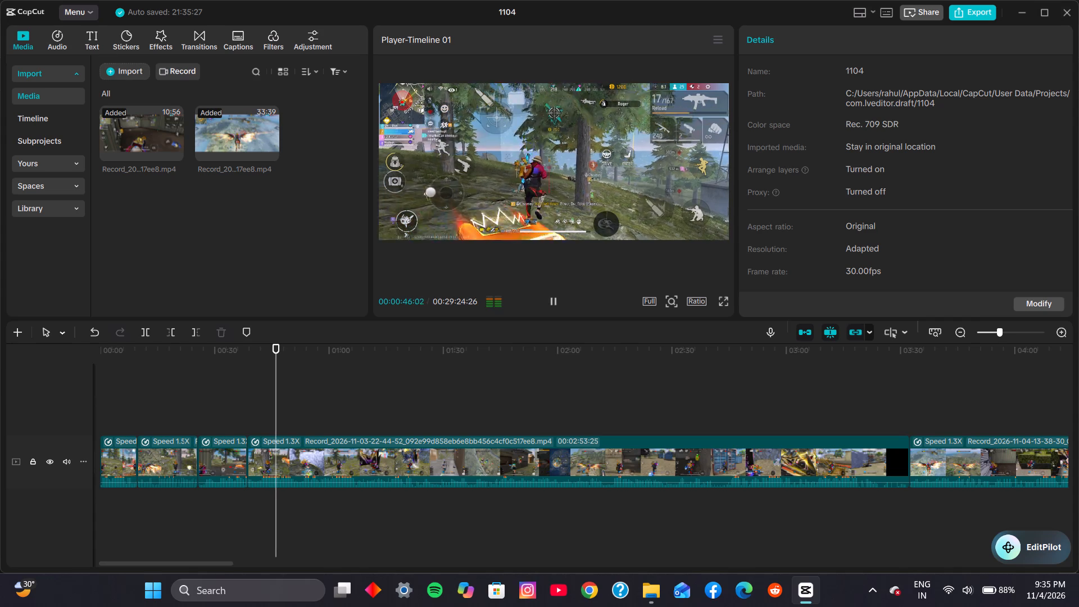
key(space)
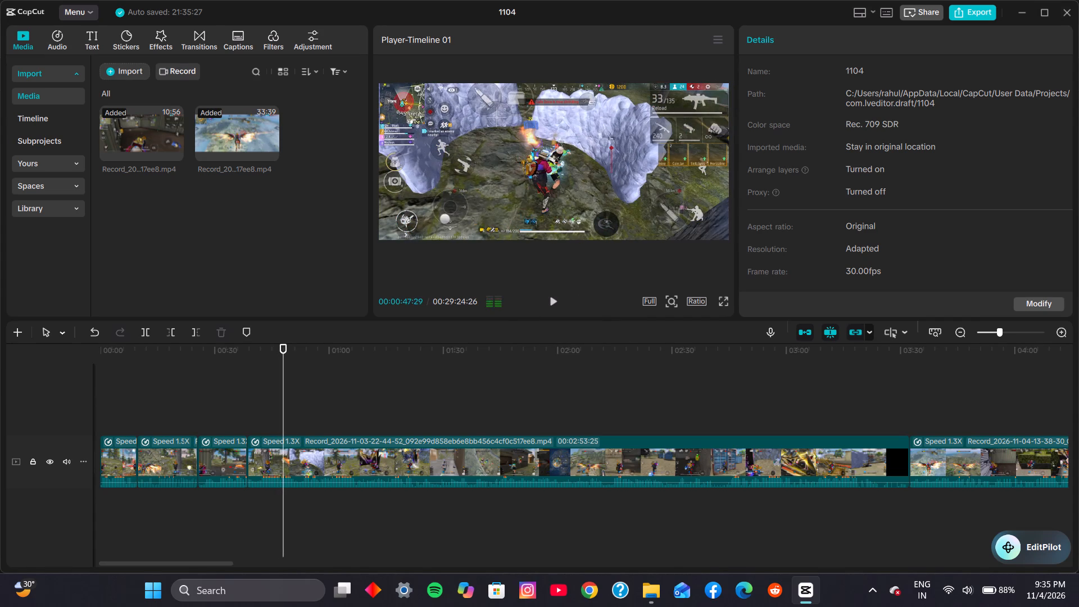
key(space)
key(space)
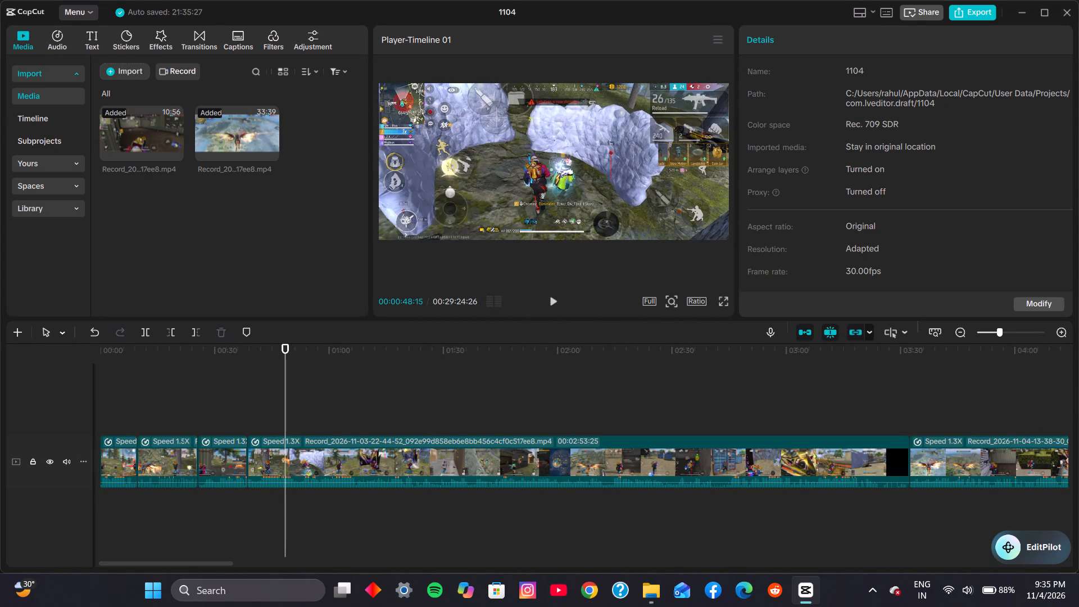
key(ctrl+x)
key(ctrl+b)
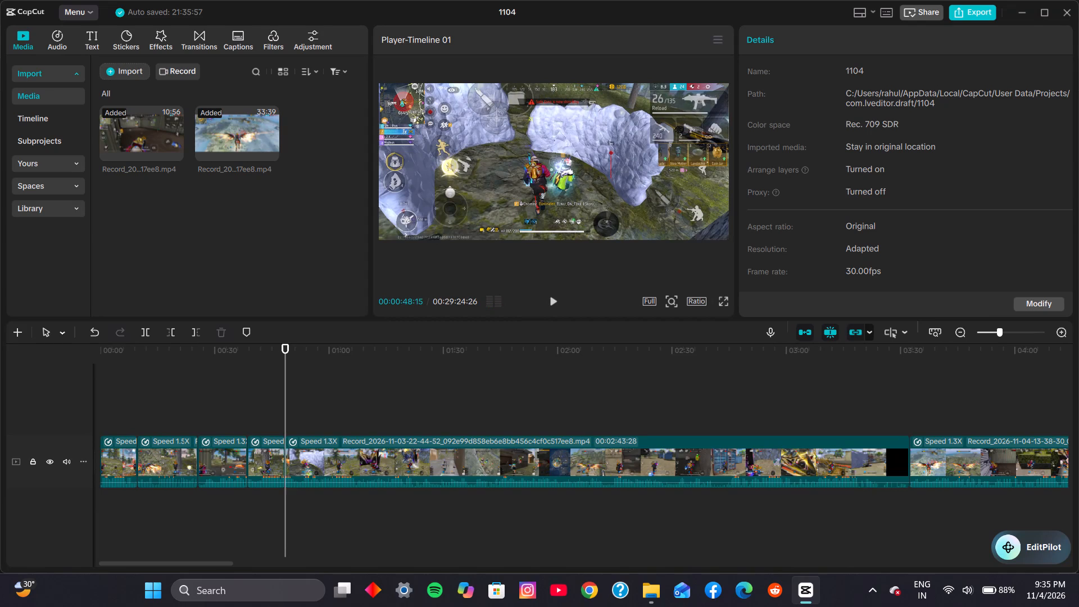
Split the gameplay at 00:00:57:18, on the hillside run, and remove the short segment between the ice-wall fight and this split.
key(ctrl+space)
key(space)
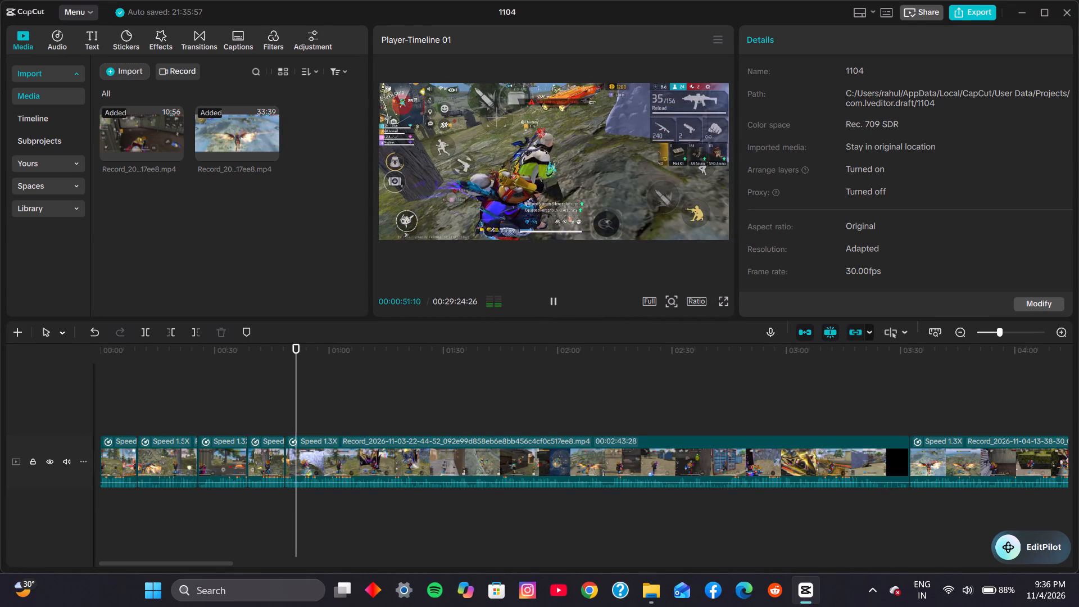
click(312, 407)
click(323, 405)
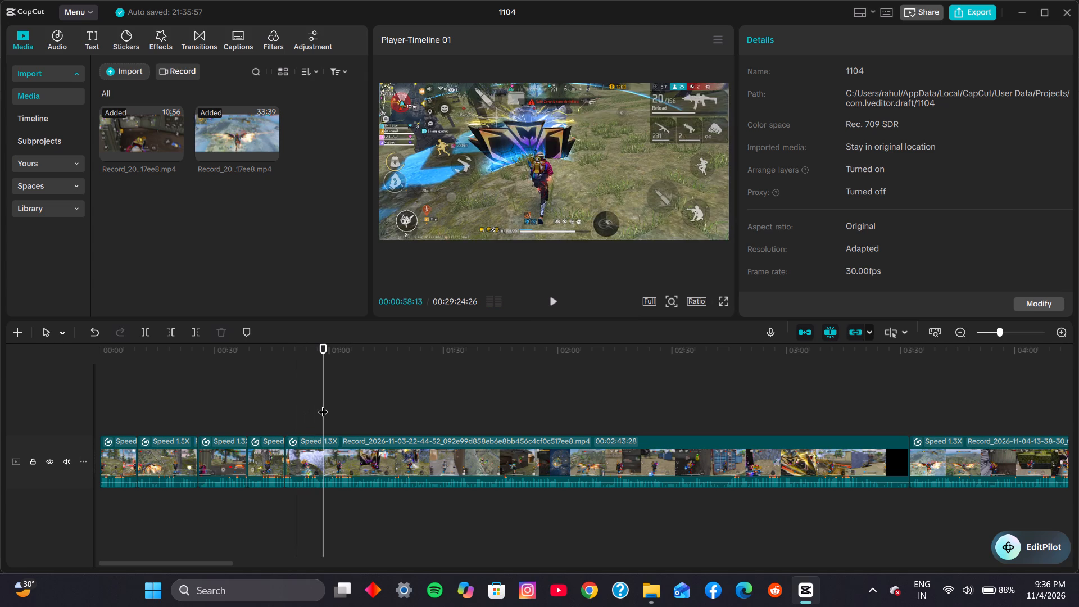
click(315, 406)
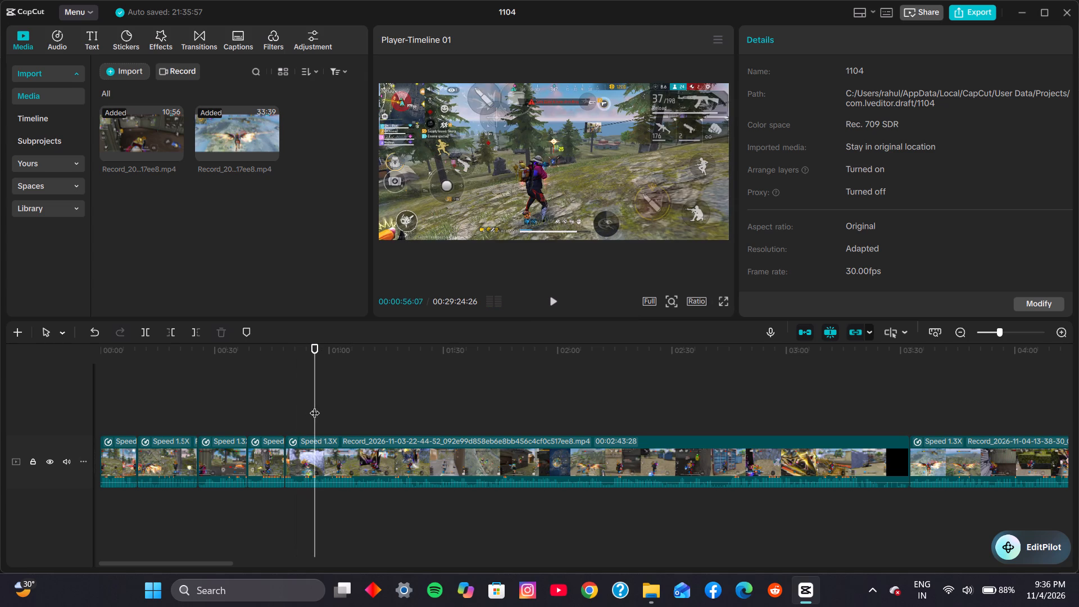
key(space)
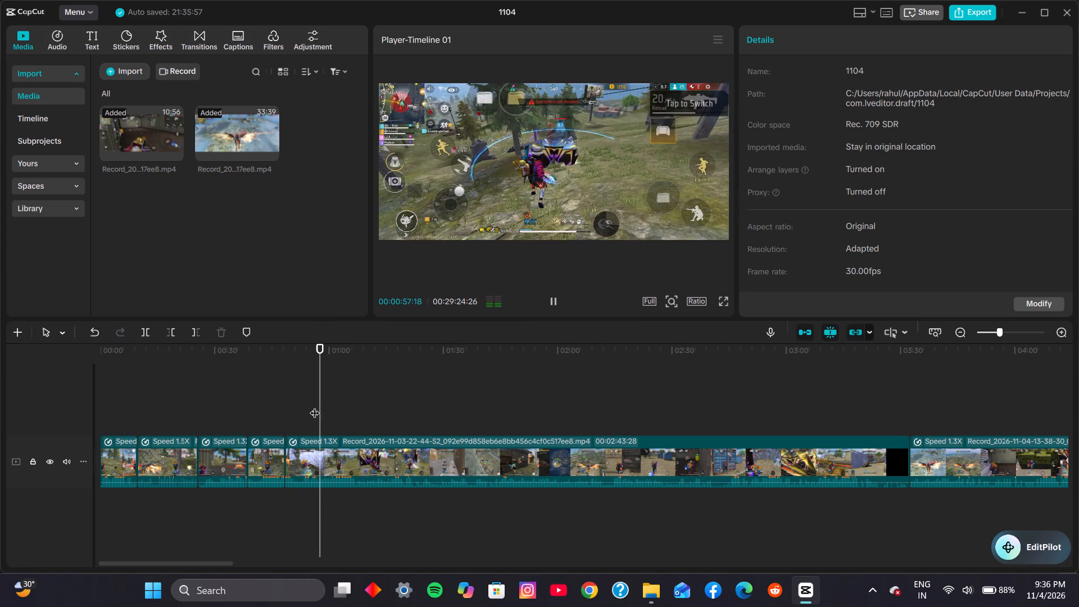
key(space)
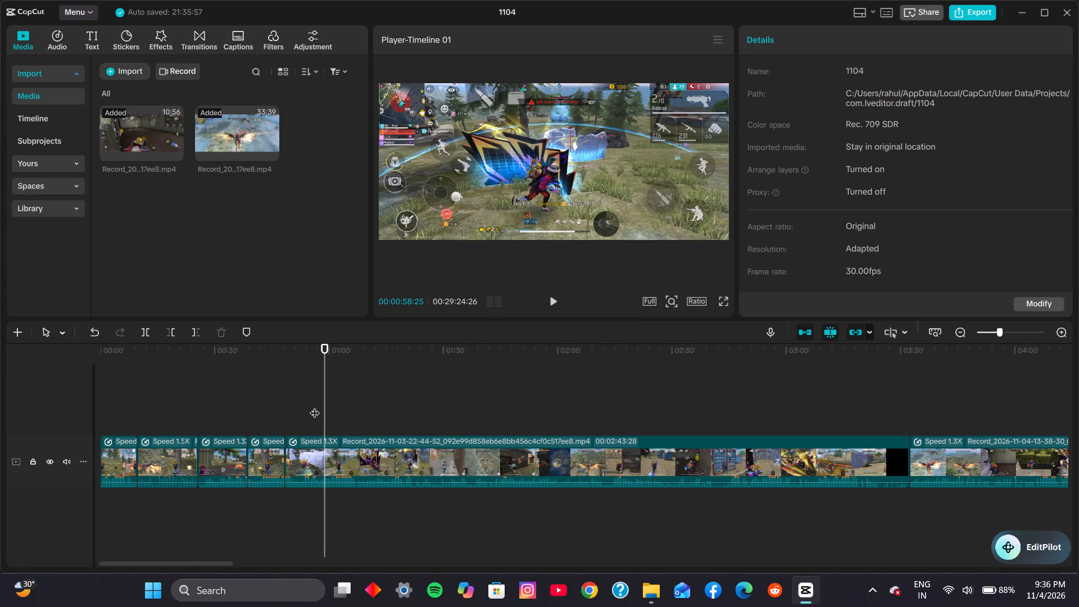
click(318, 406)
key(space)
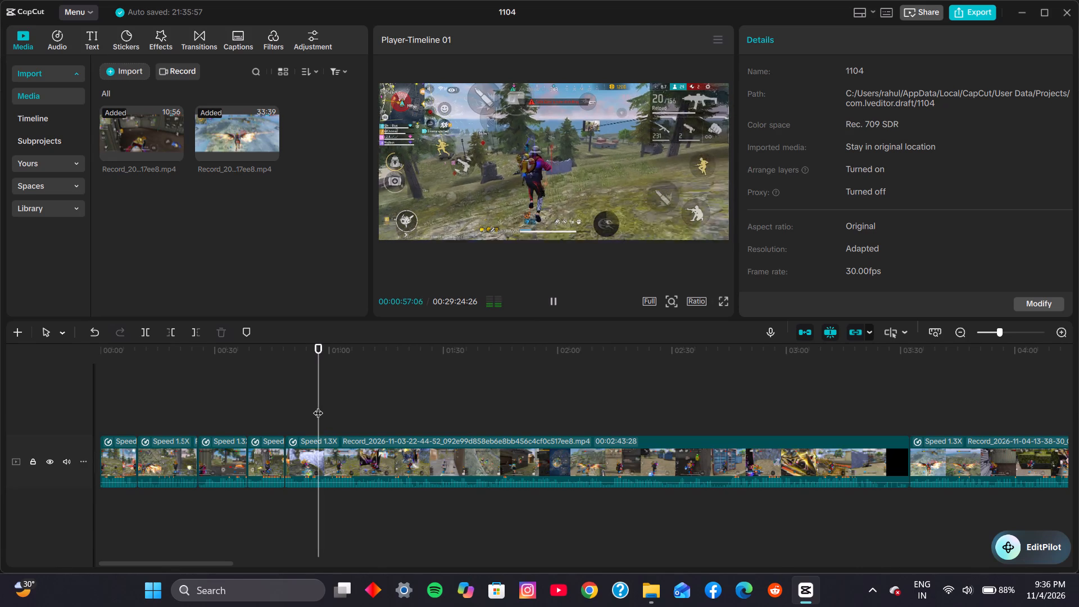
key(space)
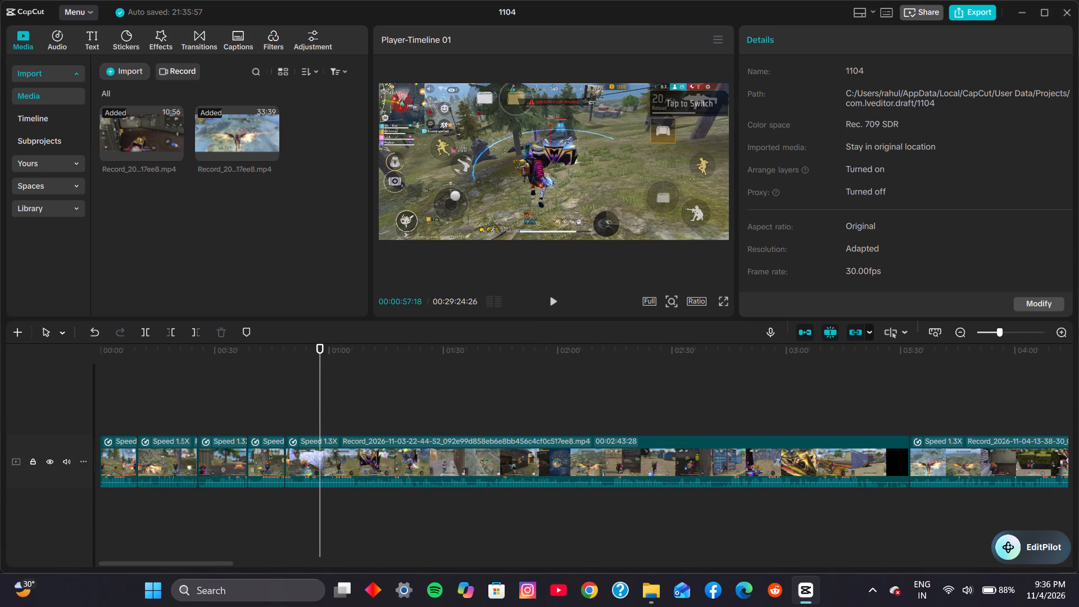
key(ctrl+b)
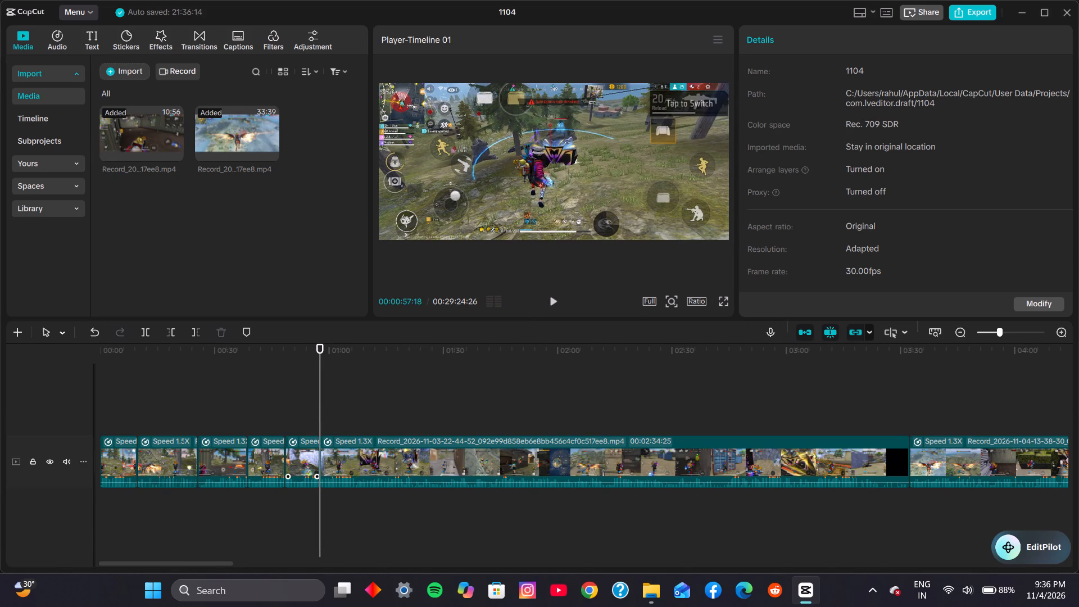
ctrl+click(297, 449)
key(ctrl+x)
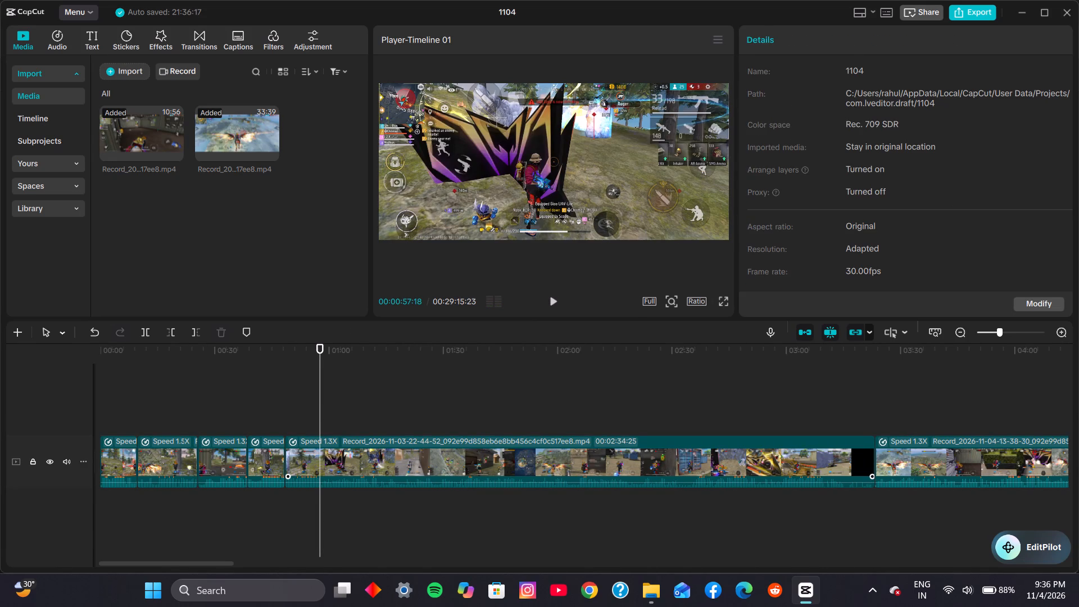
Play the gameplay from about 0:48 through the hillside fight and split it at 00:00:57:00, beside the purple-and-gold wall.
click(288, 407)
key(space)
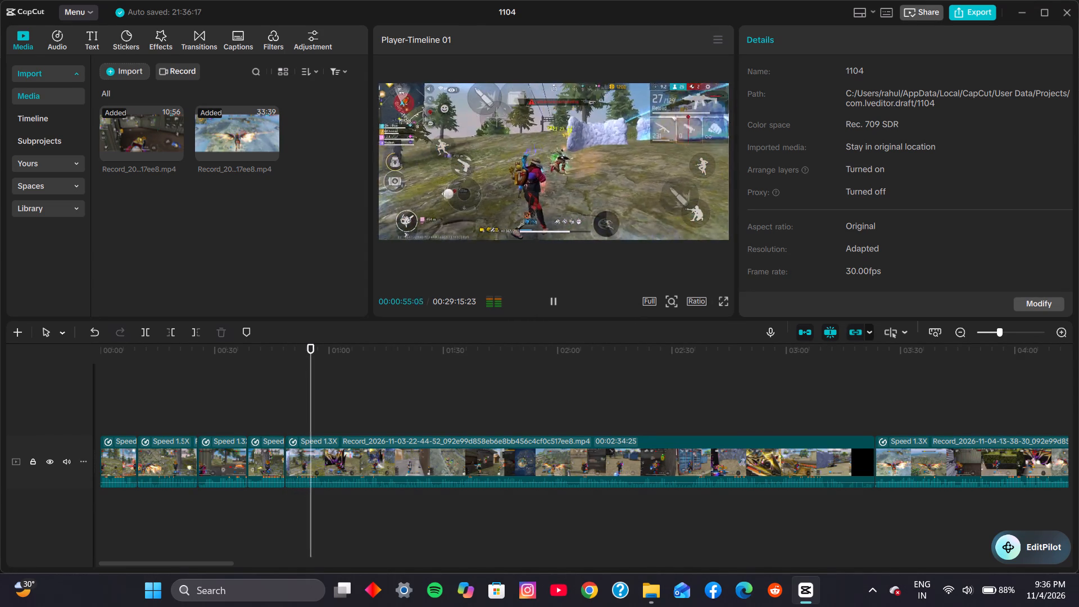
key(space)
key(space)
key(space)
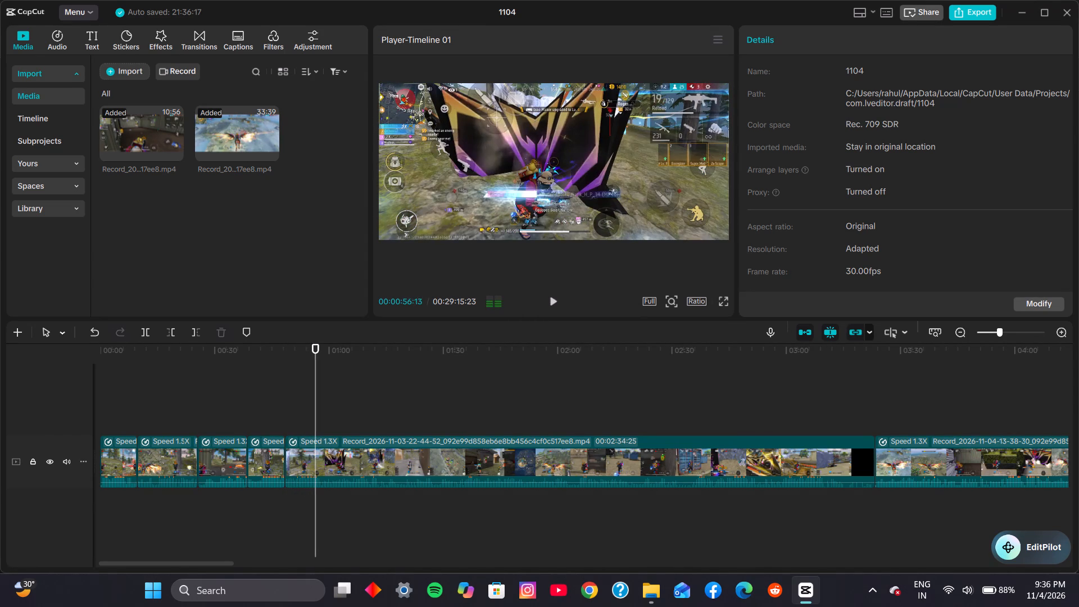
key(space)
key(space)
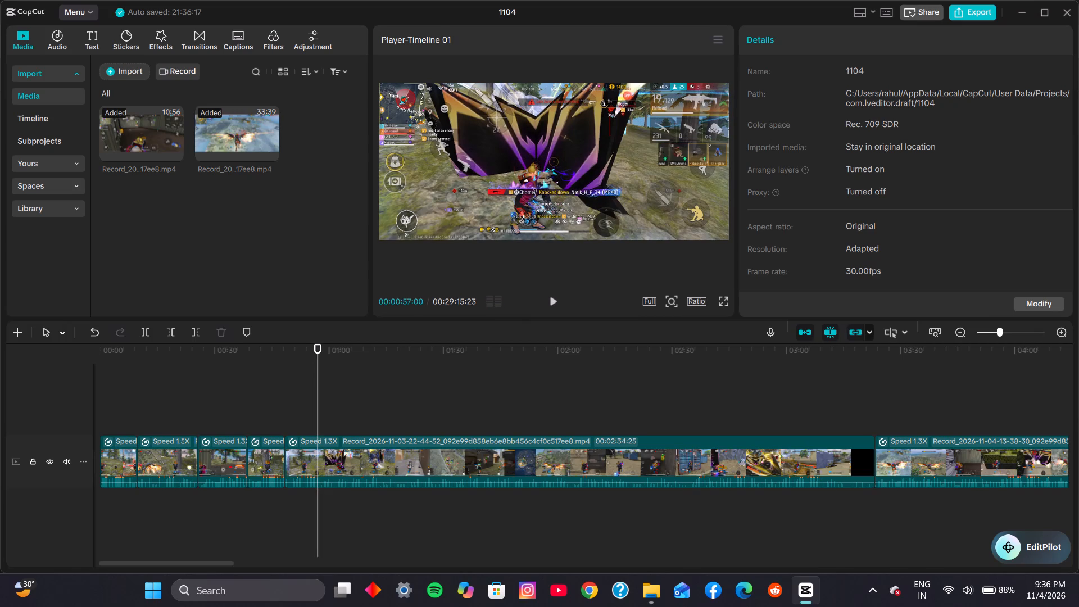
key(ctrl+b)
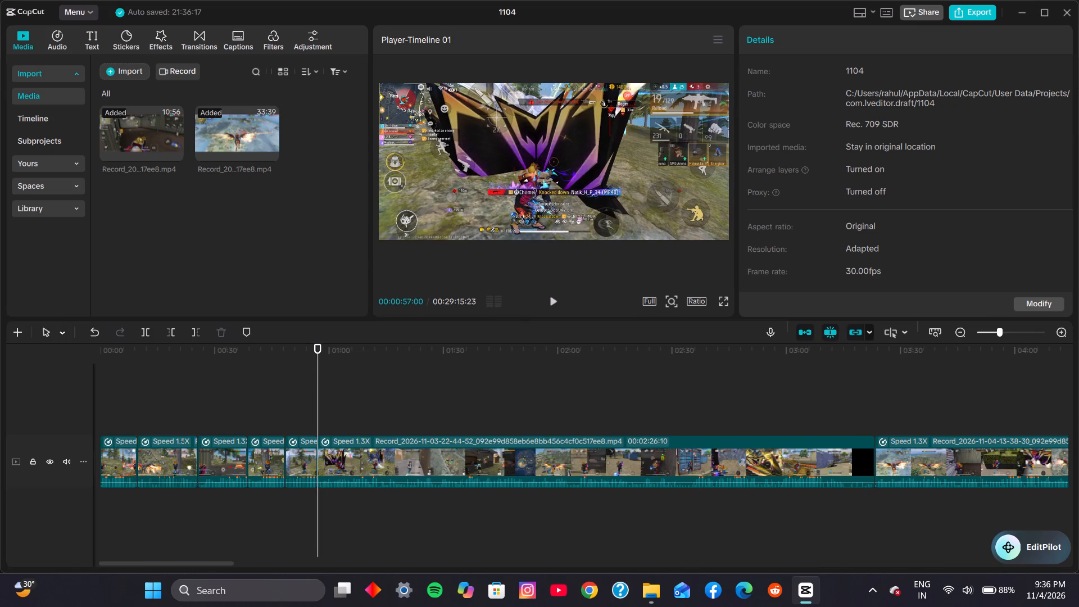
Review the first recording from 0:57 to about 2:07, covering the hillside fight, the spectated teammates, the parachute landing and the winged flight.
key(space)
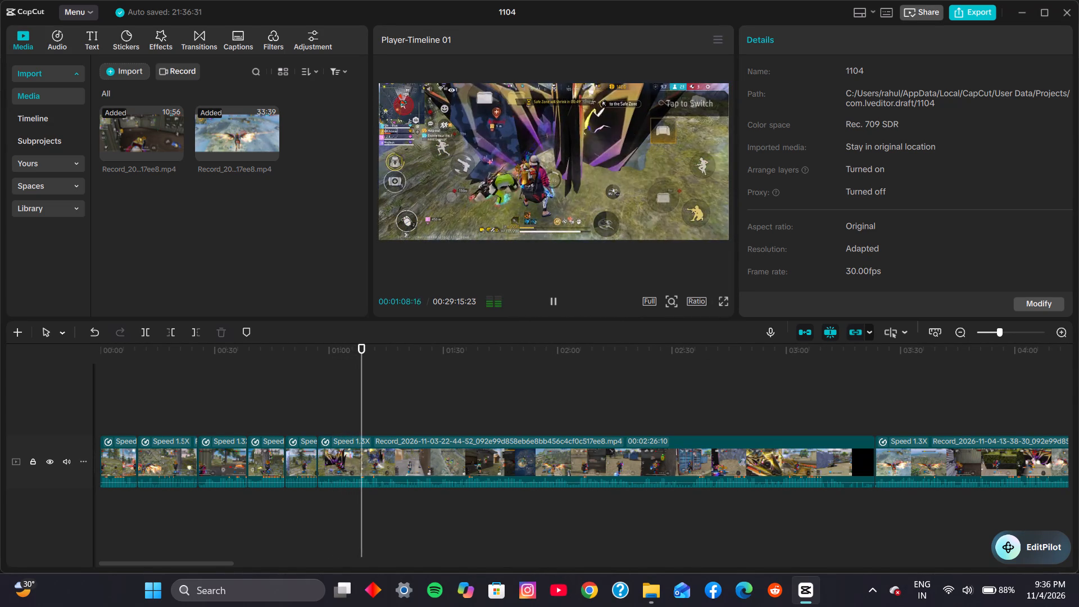
key(space)
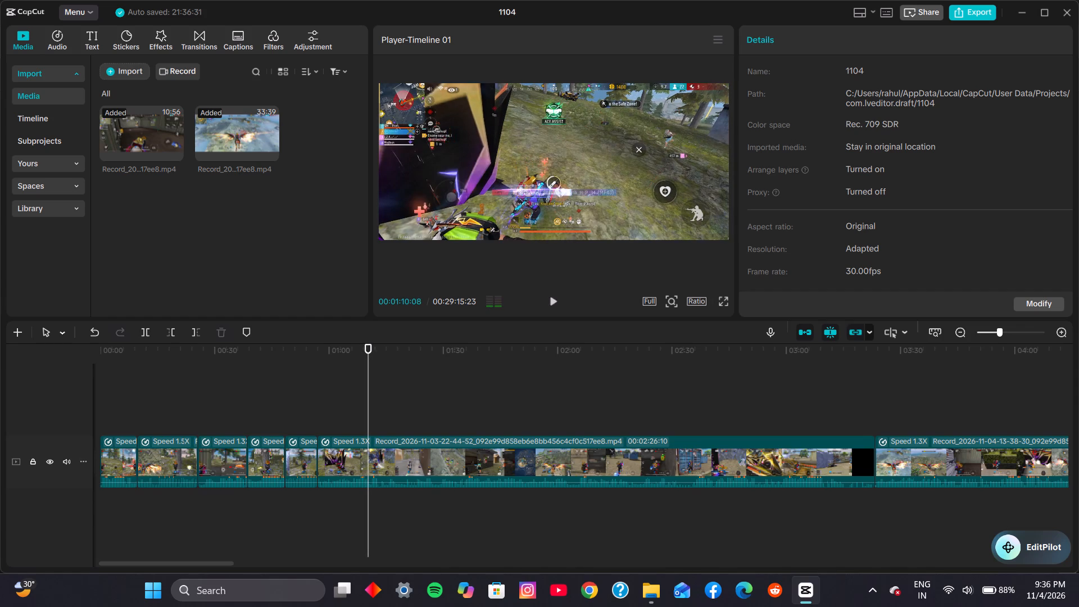
key(space)
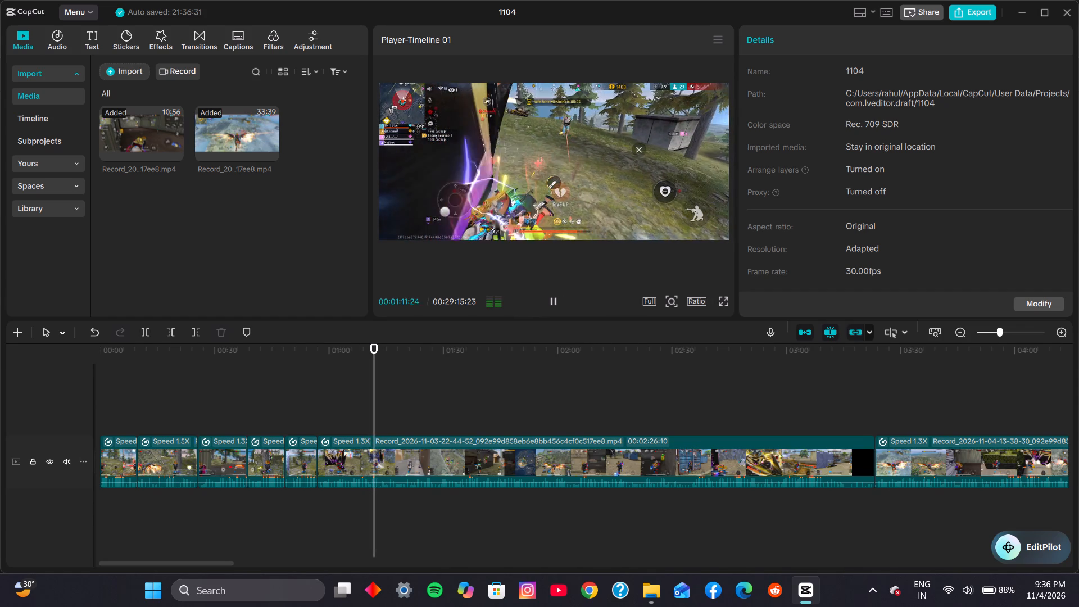
key(space)
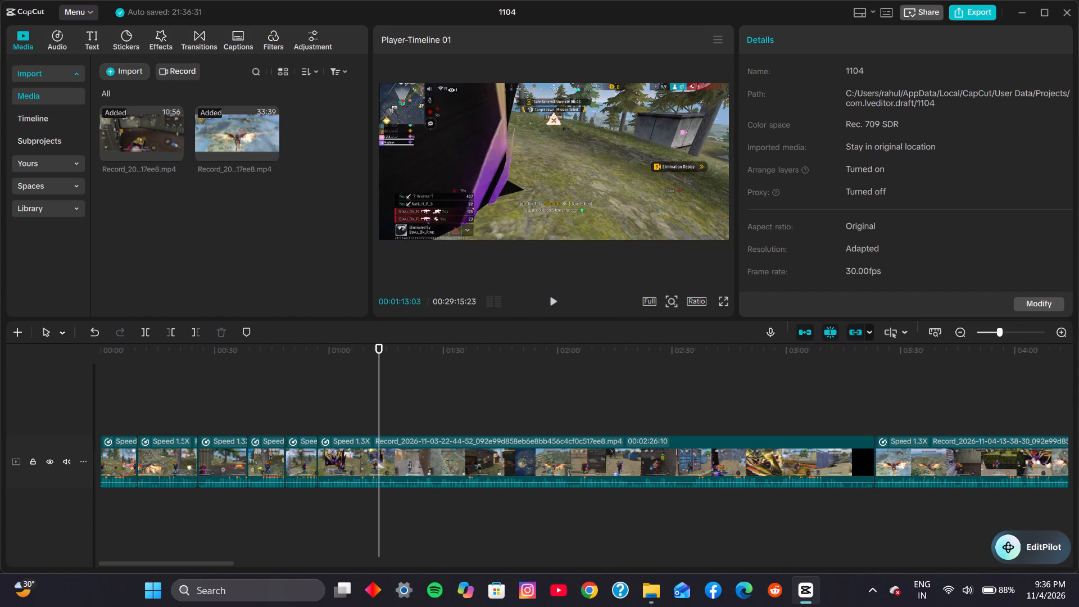
key(space)
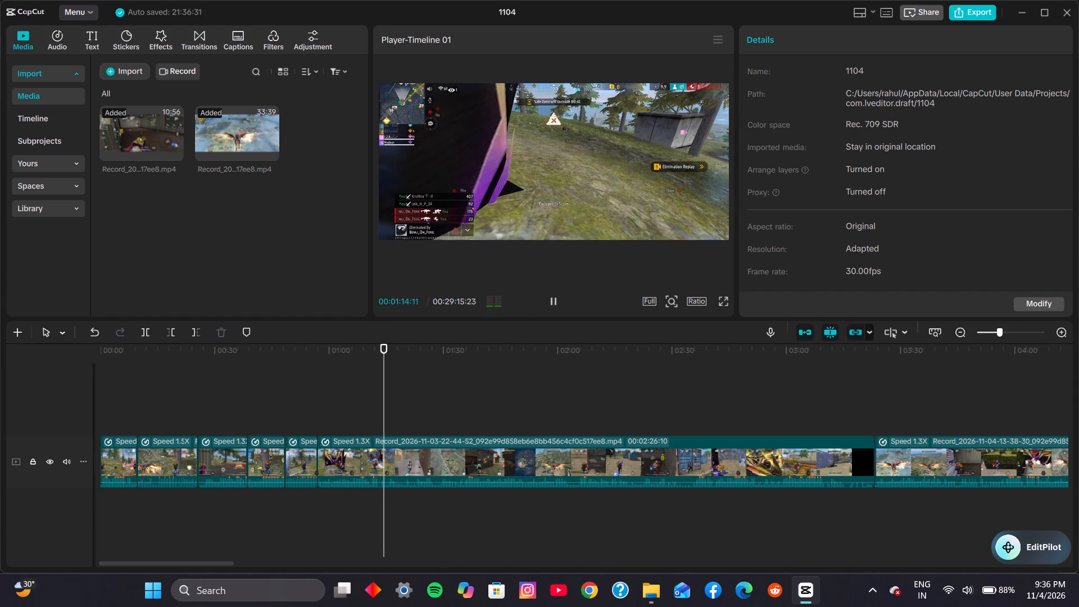
right_click(413, 348)
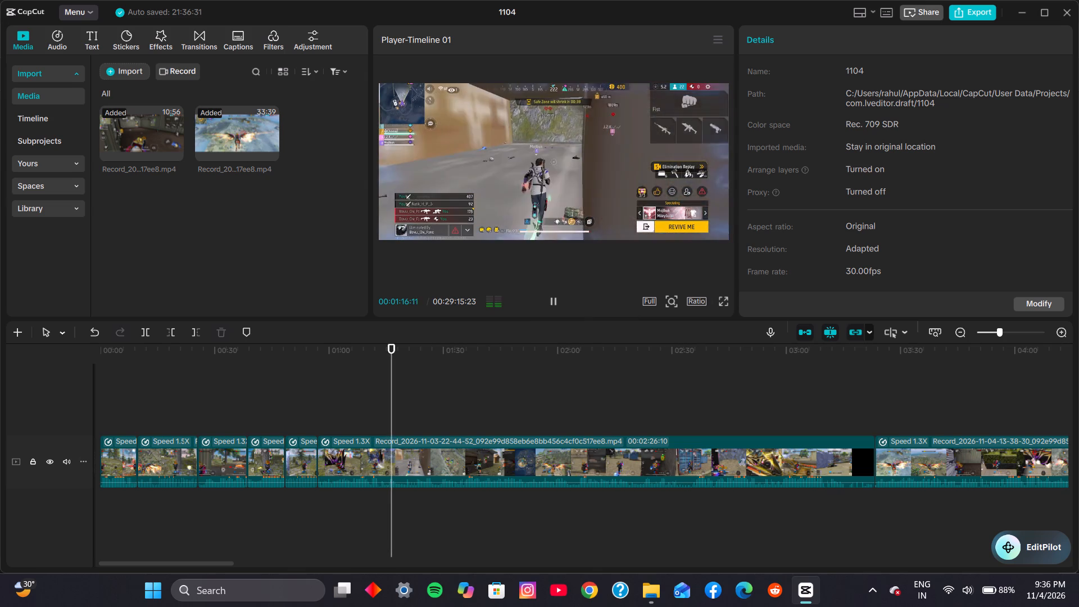
click(411, 404)
click(421, 403)
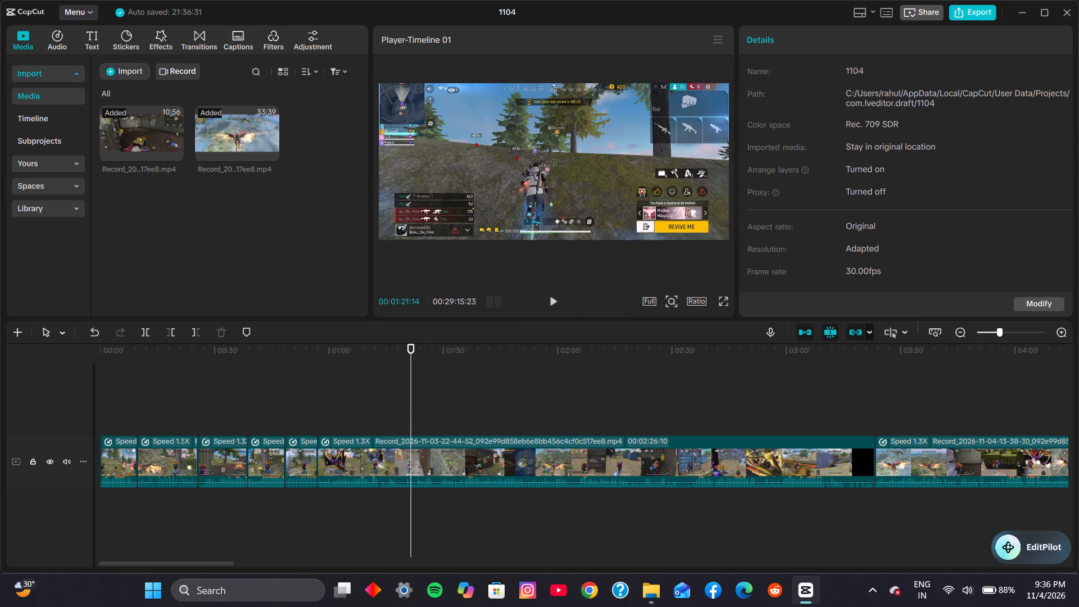
click(430, 403)
click(437, 402)
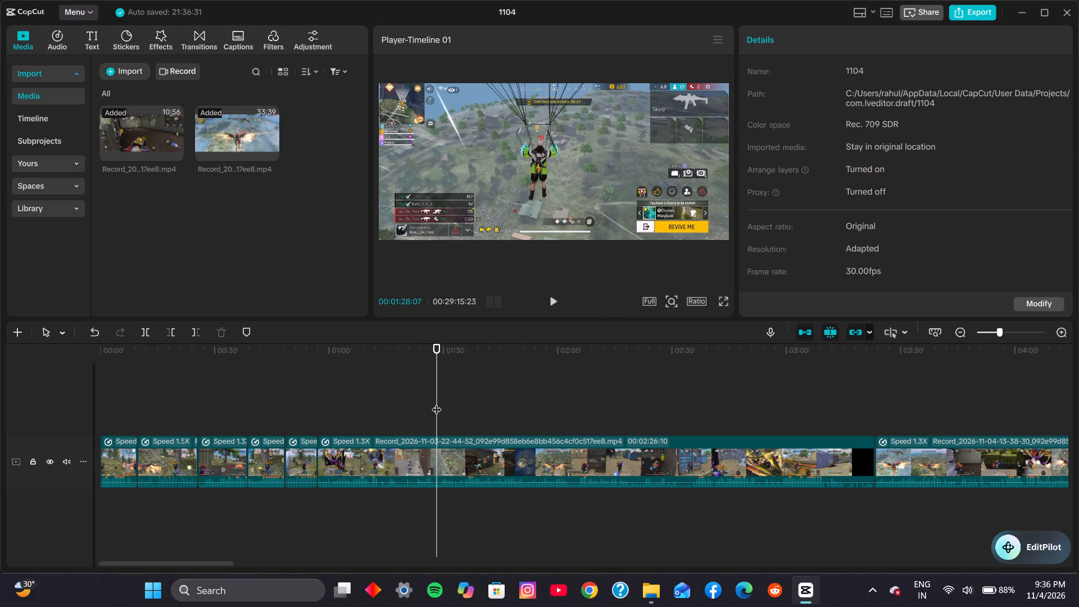
click(451, 402)
click(460, 402)
click(464, 402)
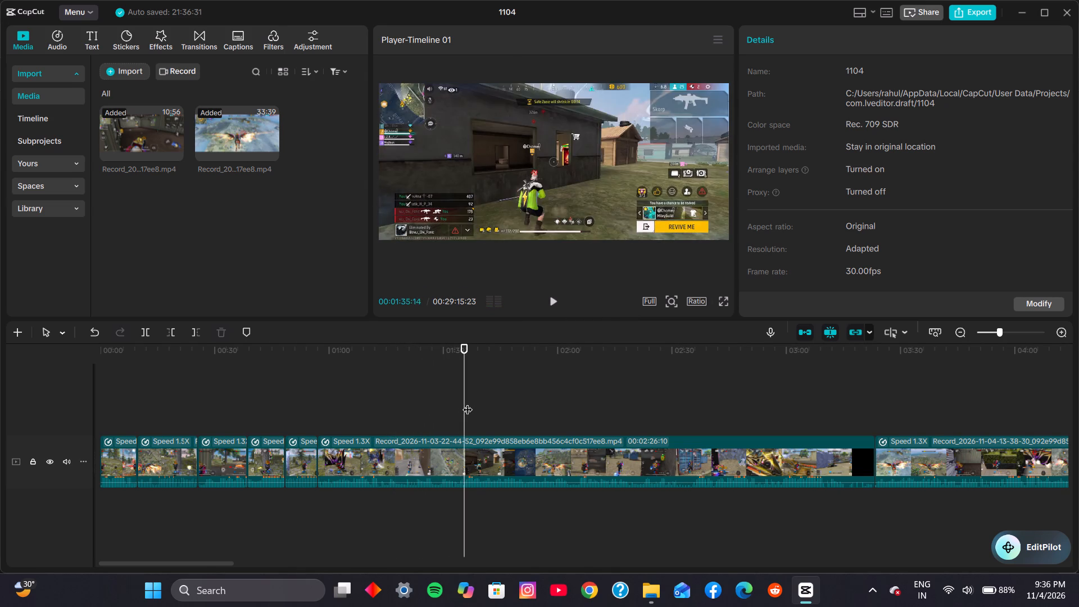
click(468, 402)
double_click(477, 402)
click(493, 404)
click(493, 404)
click(502, 404)
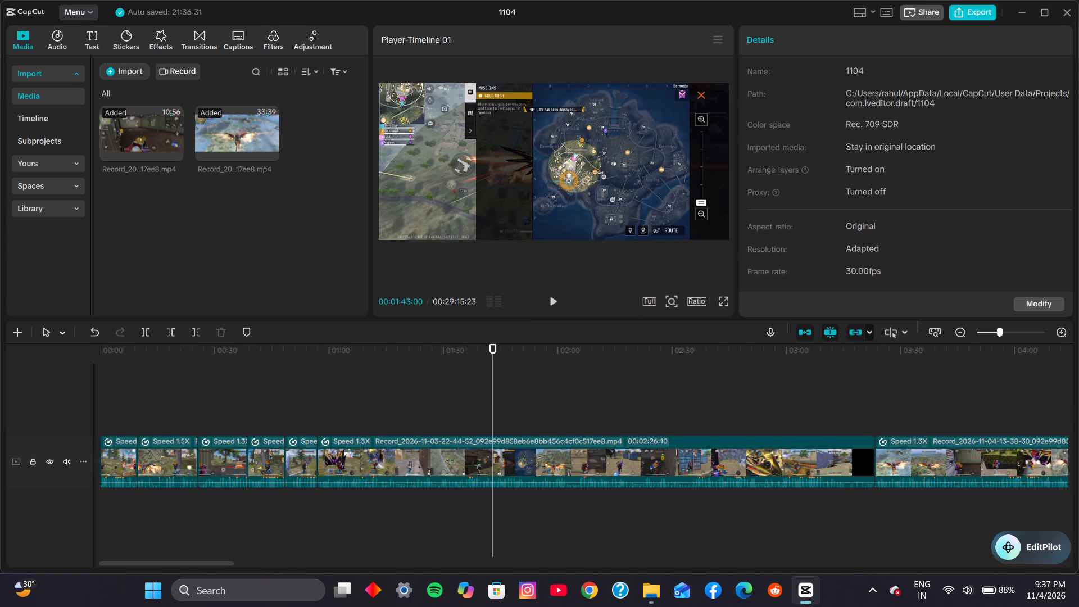
click(515, 404)
click(522, 404)
click(528, 403)
click(540, 402)
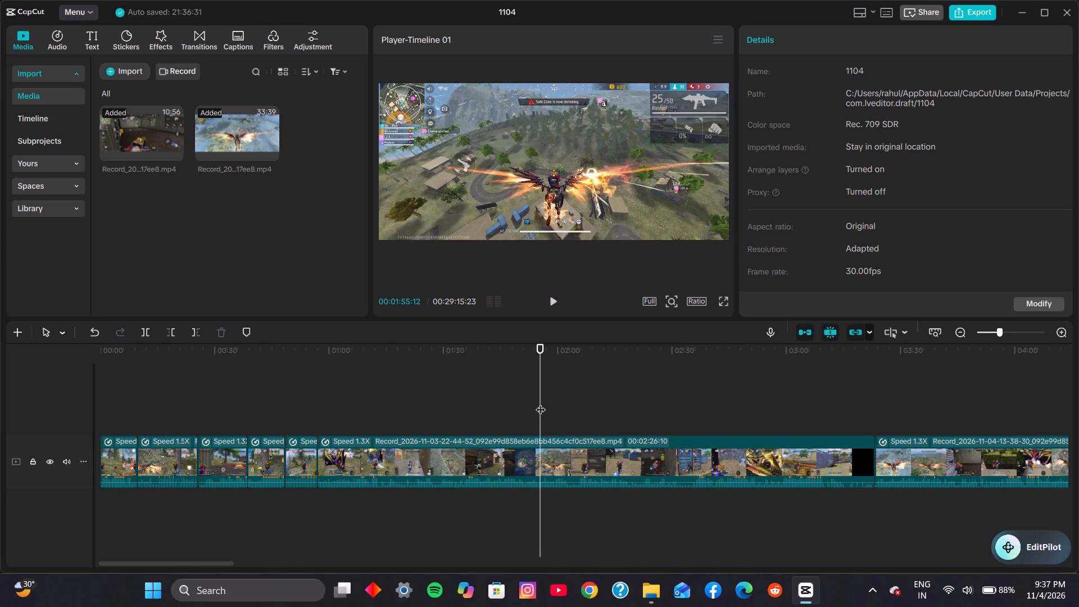
click(559, 402)
click(565, 402)
click(587, 402)
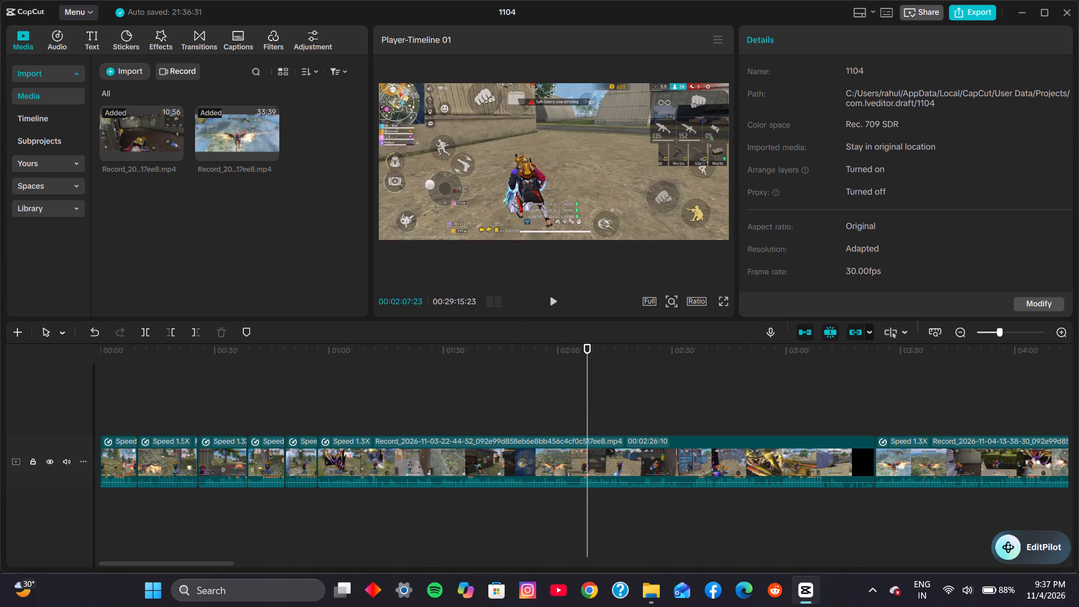
Skim the footage again from the winged flight at about 1:52 to the walled compound near 2:25.
click(569, 404)
click(548, 406)
click(534, 406)
click(529, 404)
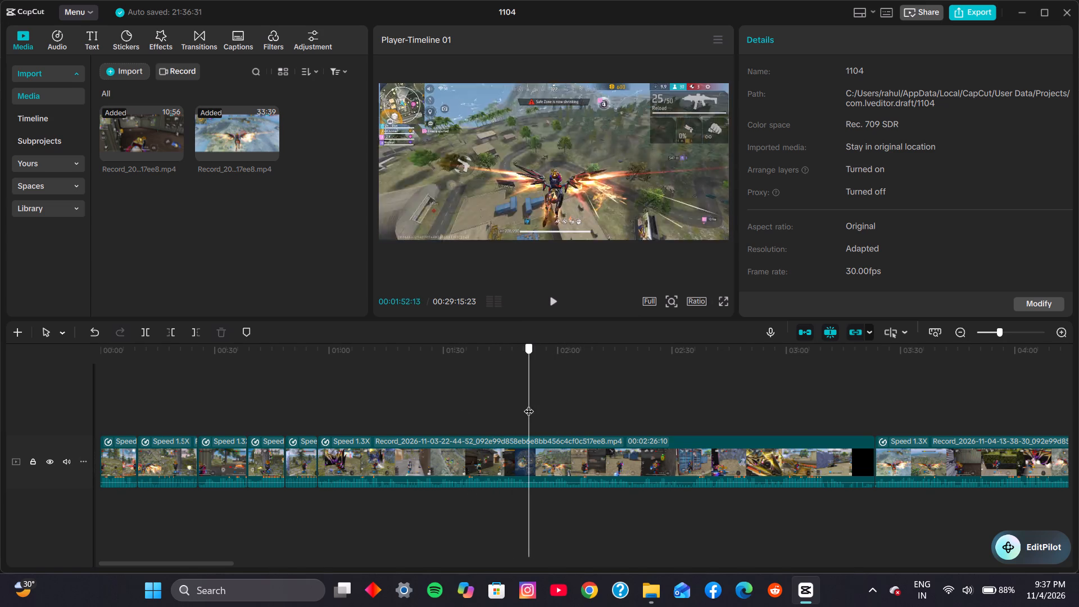
click(545, 402)
drag(553, 402, 559, 402)
click(575, 401)
drag(581, 401, 588, 401)
click(602, 401)
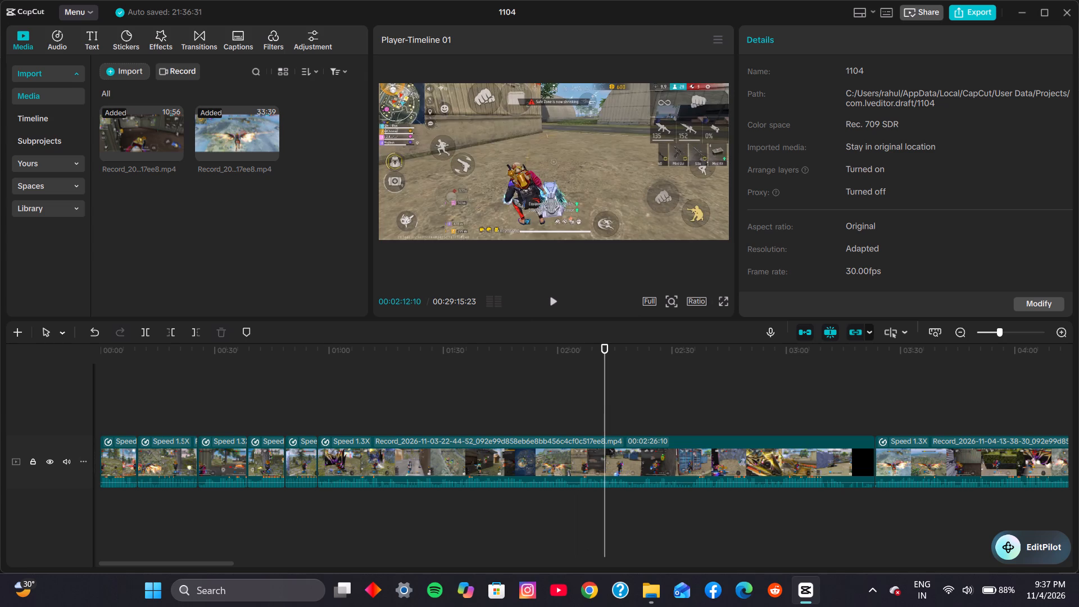
click(624, 401)
click(632, 401)
click(637, 401)
click(644, 401)
click(655, 401)
click(660, 401)
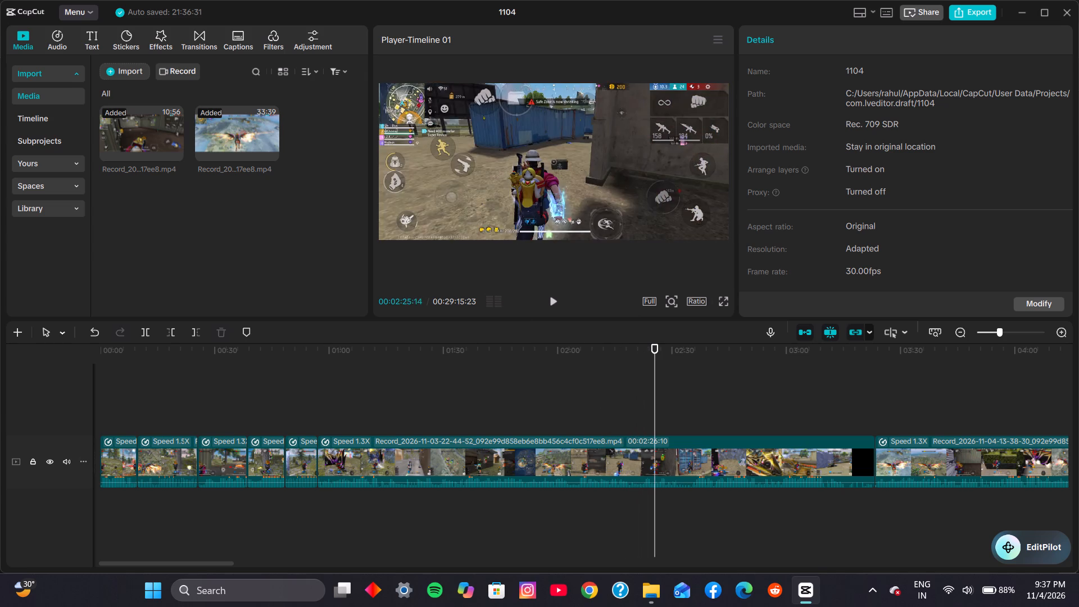
Skim the rest of the first recording from about 2:30 to 3:16, checking the fights around the blue containers and stairs.
drag(673, 401, 678, 401)
click(686, 401)
click(693, 401)
click(693, 401)
click(699, 401)
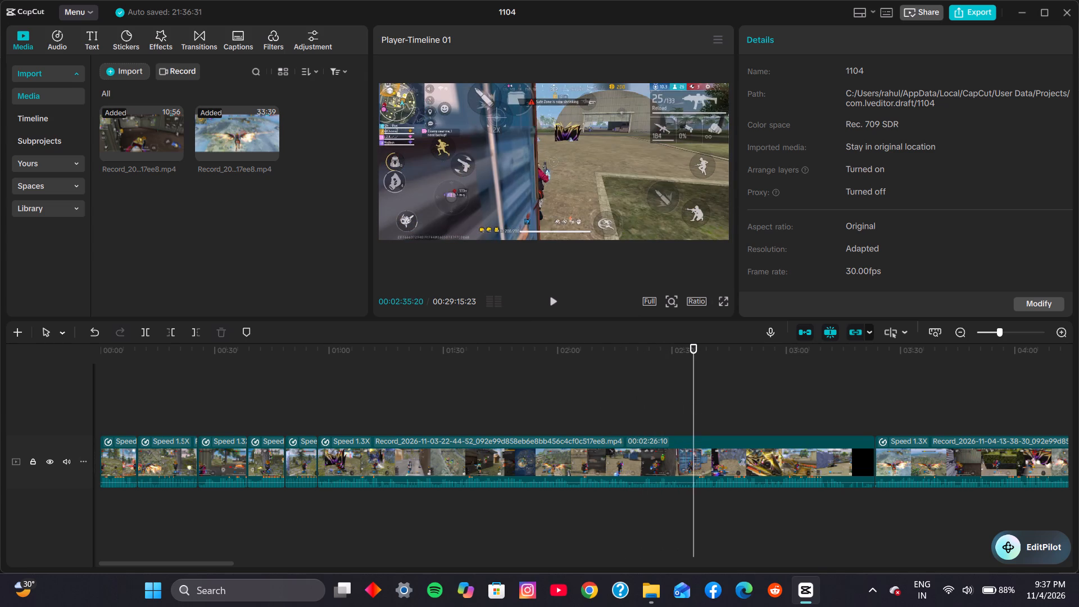
double_click(711, 401)
click(723, 401)
click(737, 401)
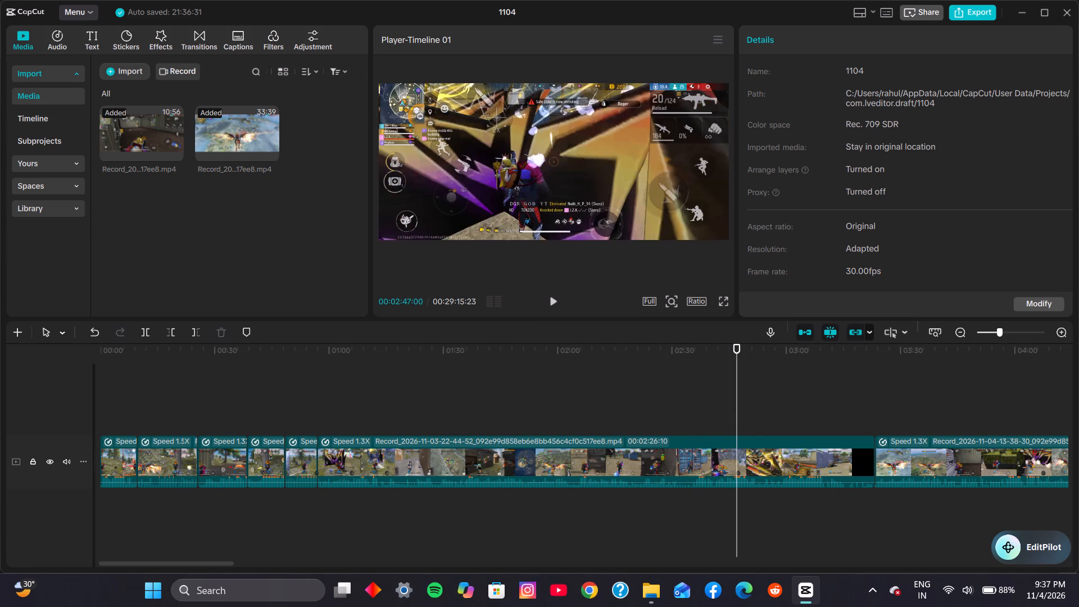
click(755, 401)
click(763, 401)
click(769, 401)
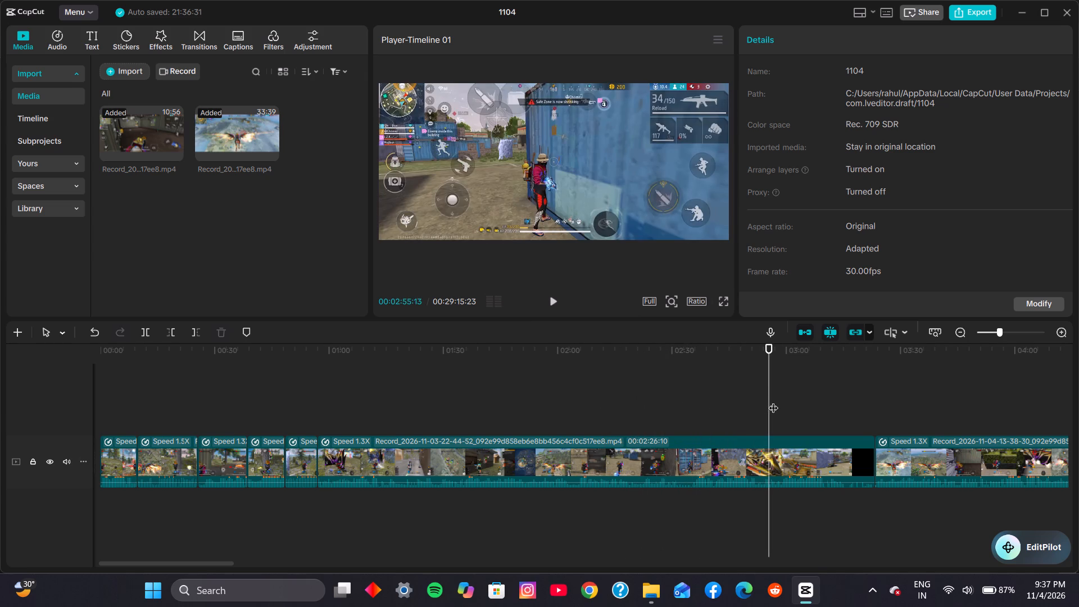
click(773, 401)
click(782, 401)
click(789, 401)
click(798, 401)
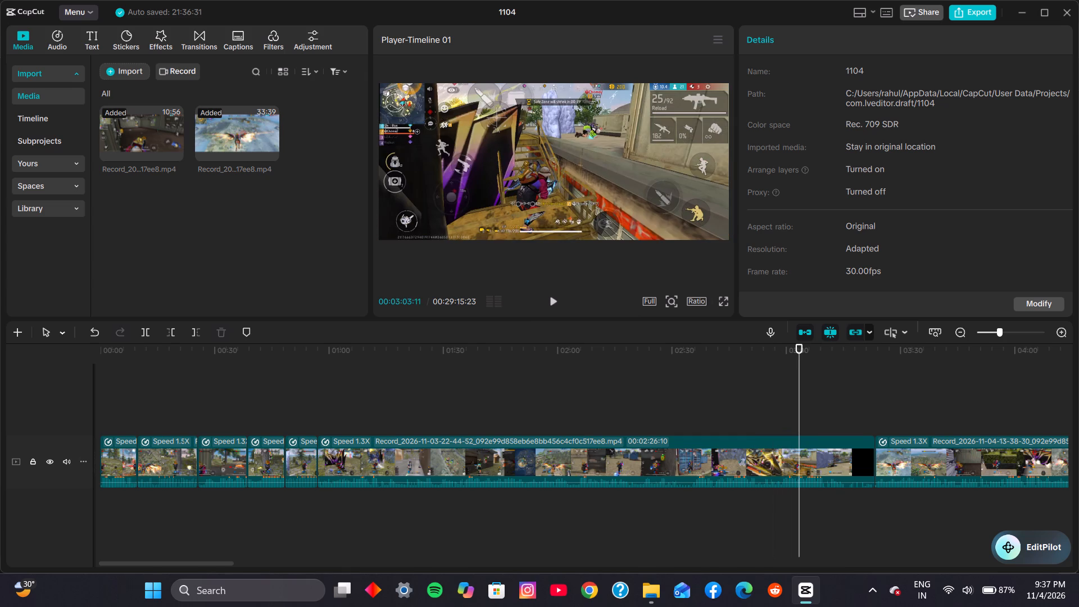
click(808, 400)
click(819, 396)
click(826, 396)
click(831, 396)
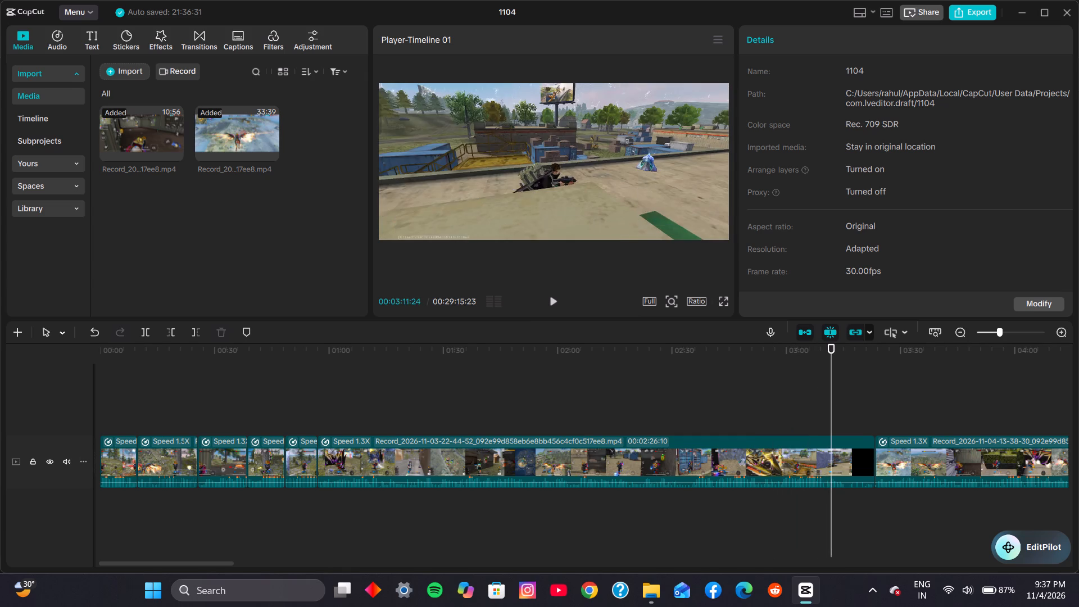
click(846, 396)
click(847, 396)
Remove the whole remaining segment of the first recording after the split at 00:00:57:00.
click(696, 461)
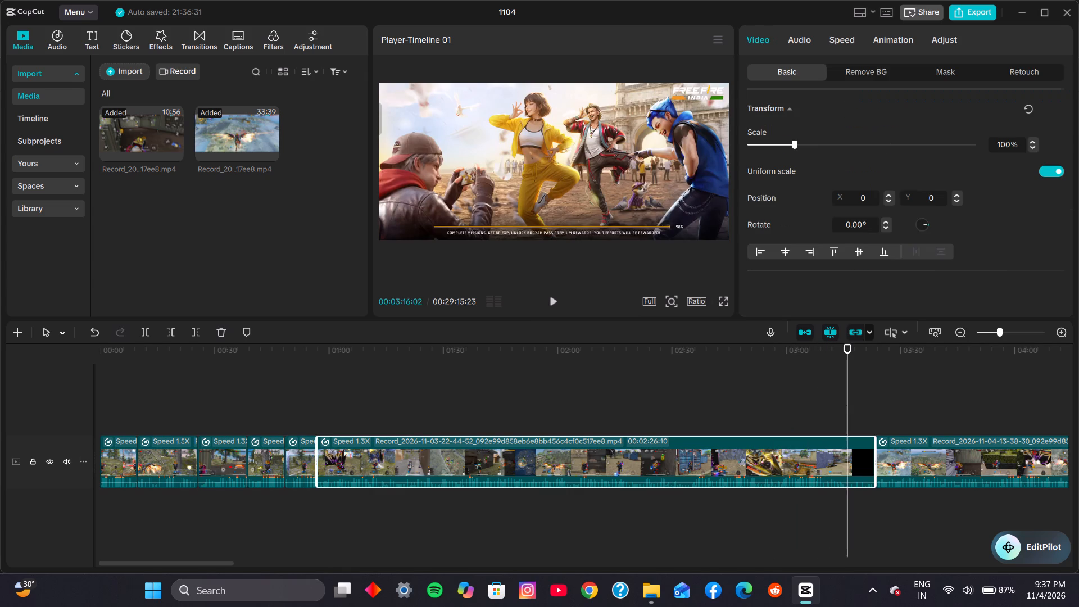
key(ctrl+x)
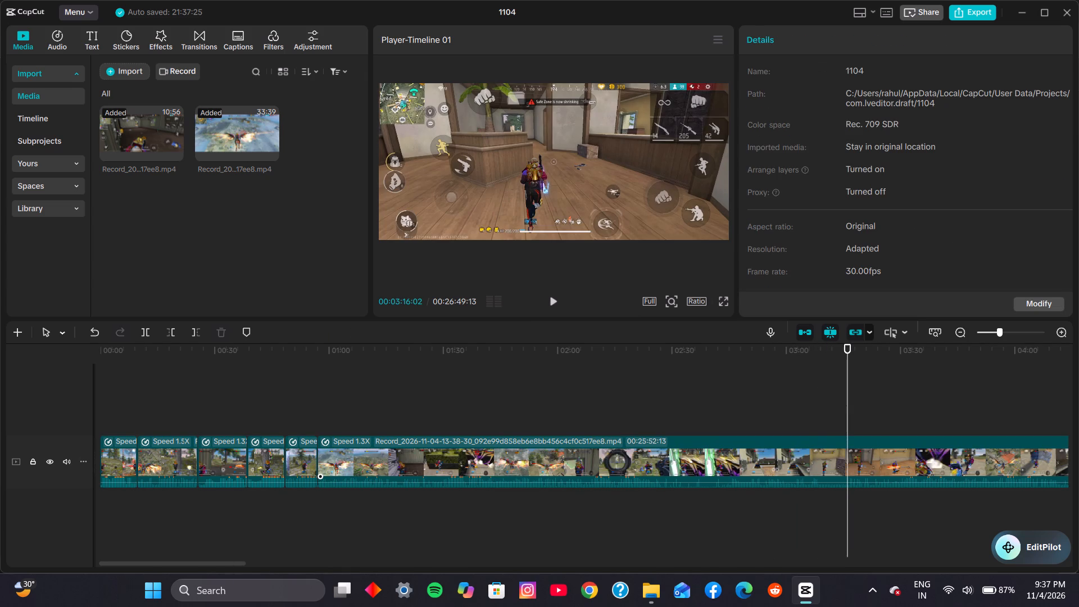
Split the second recording at 00:01:19:29, on the brick path facing the hedges, and remove its opening segment with the winged flight.
click(312, 410)
click(556, 297)
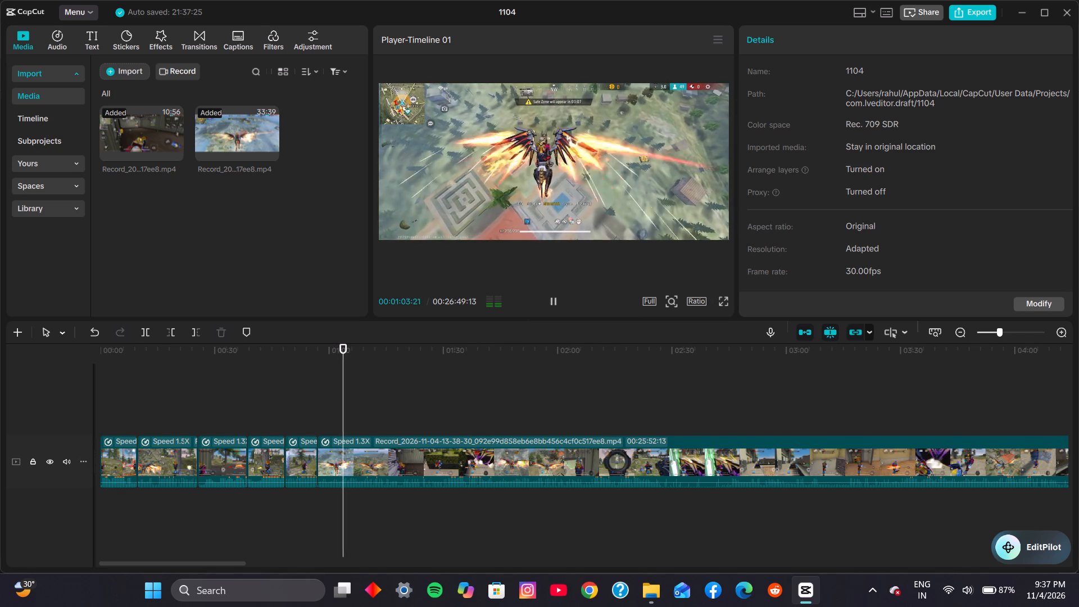
click(351, 405)
click(366, 401)
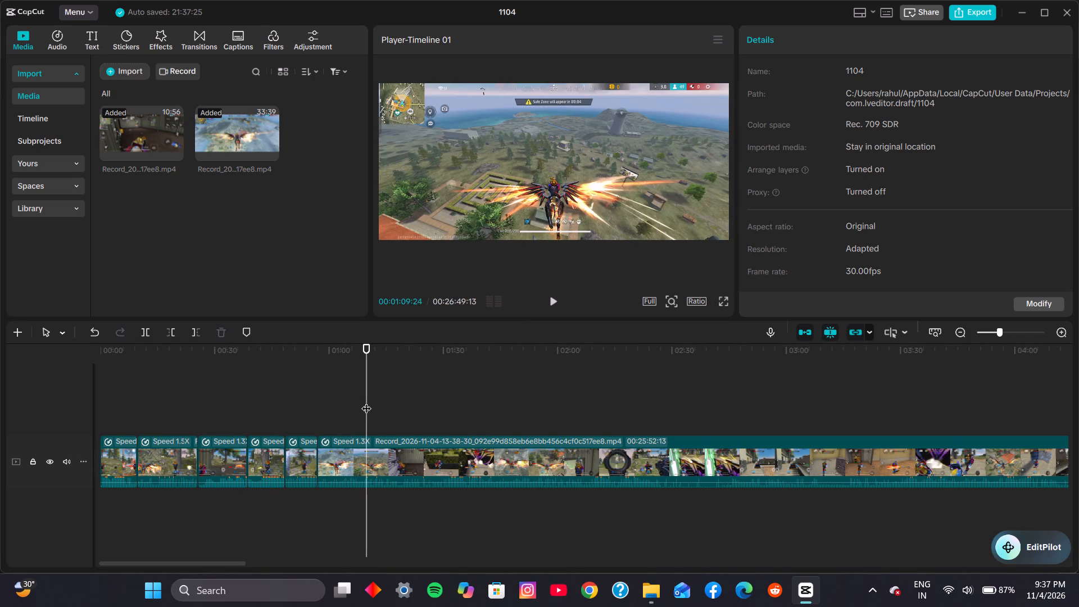
key(space)
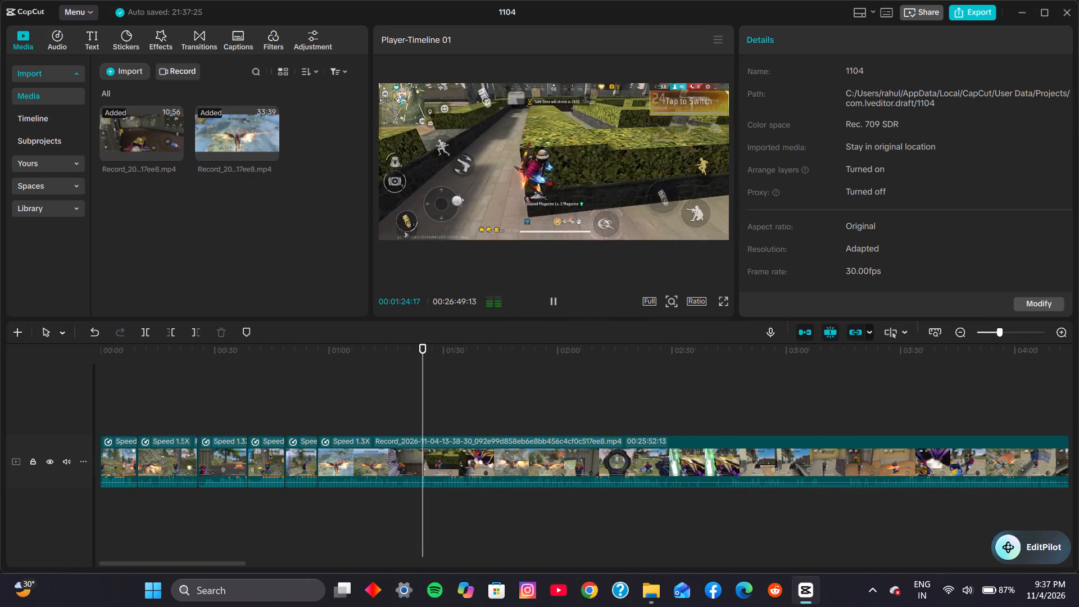
key(space)
key(space)
key(space)
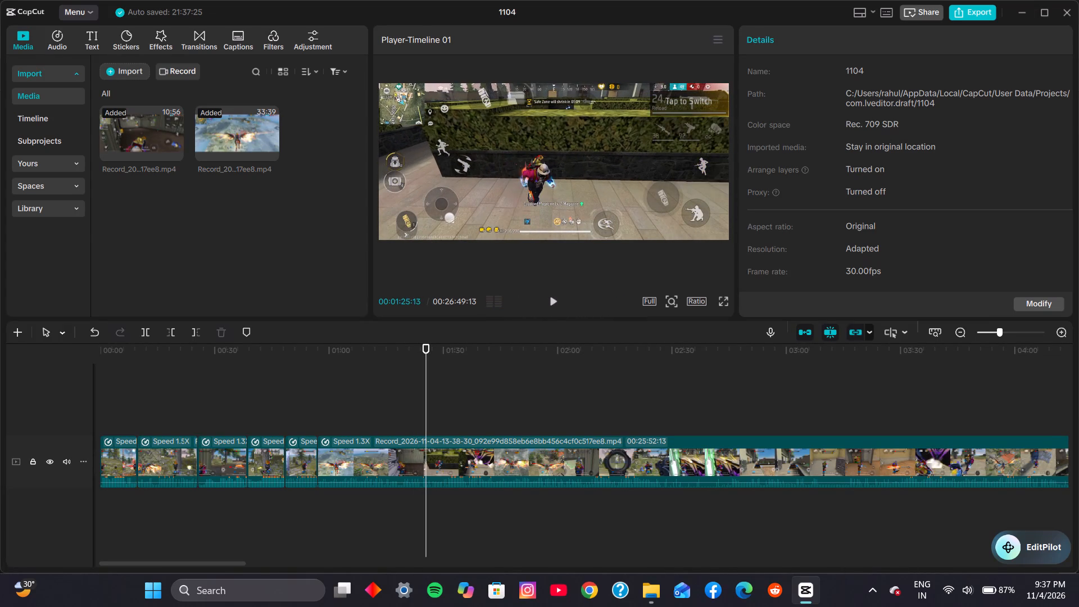
click(413, 425)
click(405, 419)
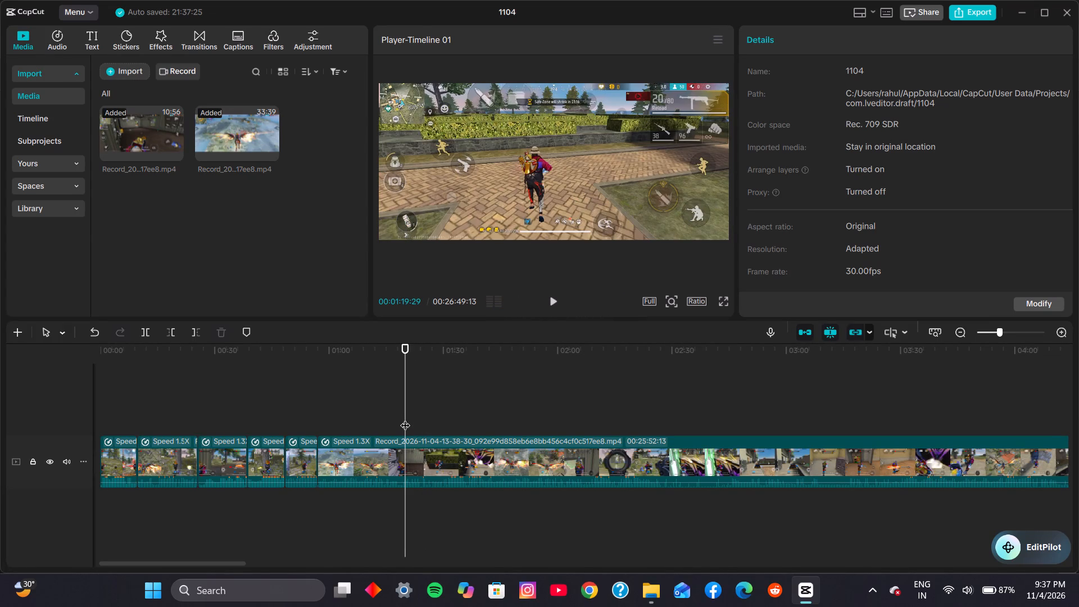
key(ctrl+b)
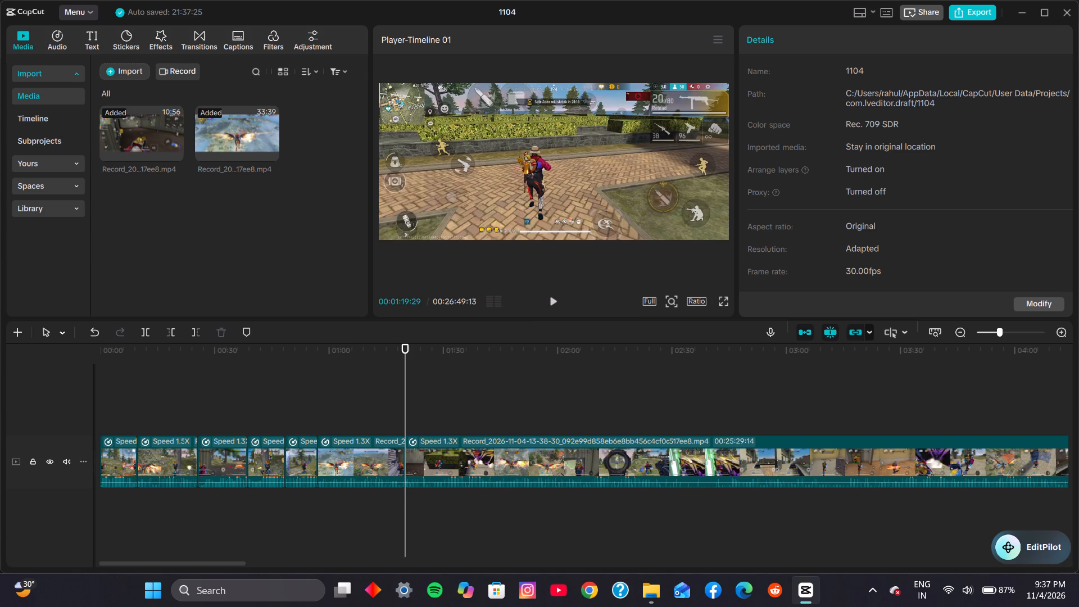
click(374, 443)
key(ctrl+x)
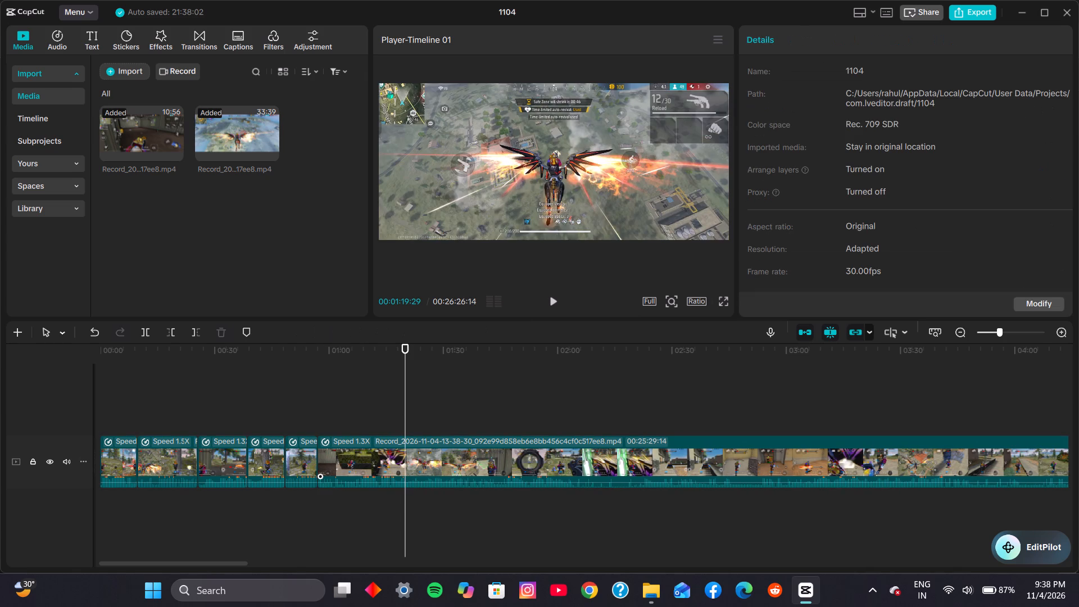
Play the second recording from 00:00:57:00 through the elimination by the hedges and split it at 00:01:13:04, on the loot crate.
click(316, 406)
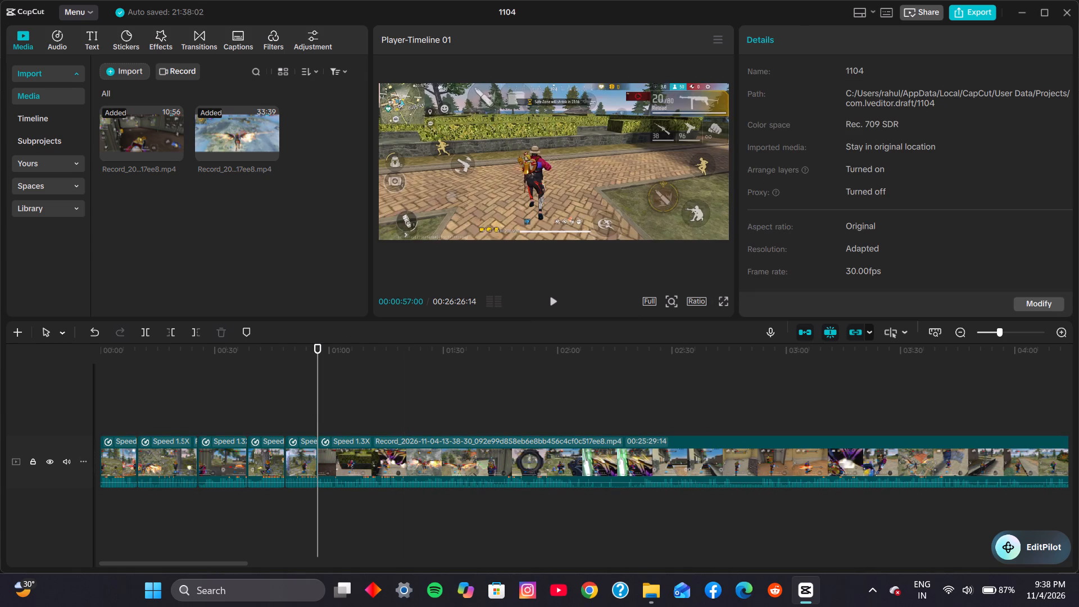
key(space)
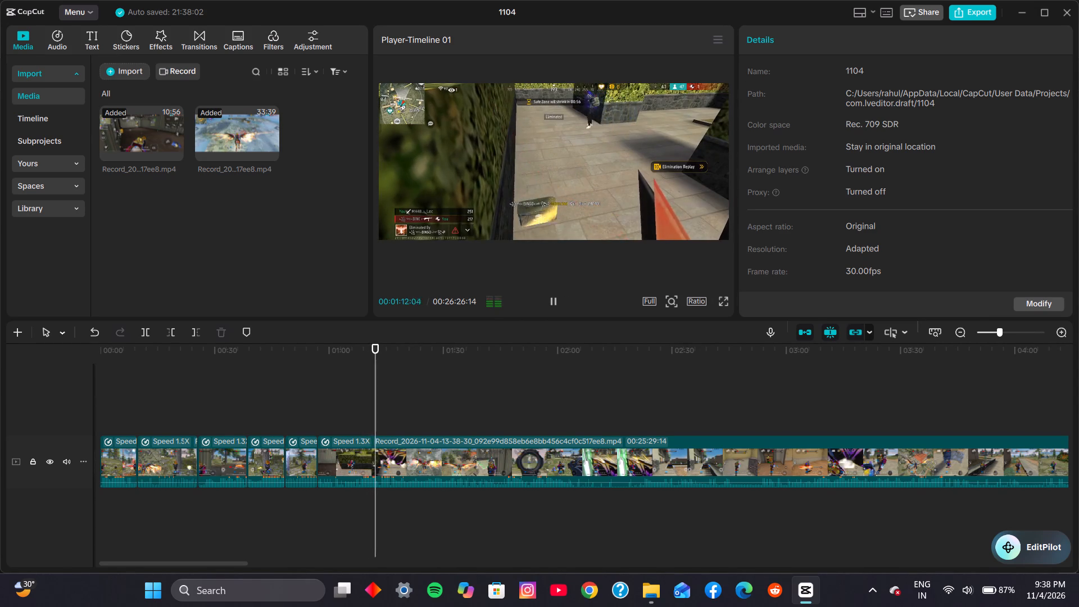
key(space)
key(space)
key(space)
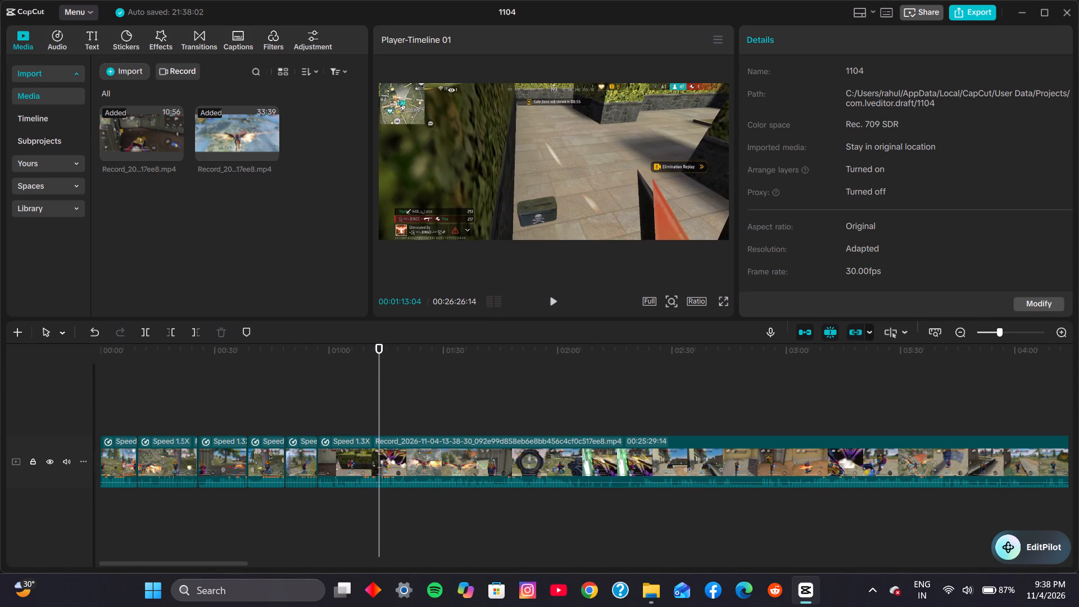
key(ctrl+b)
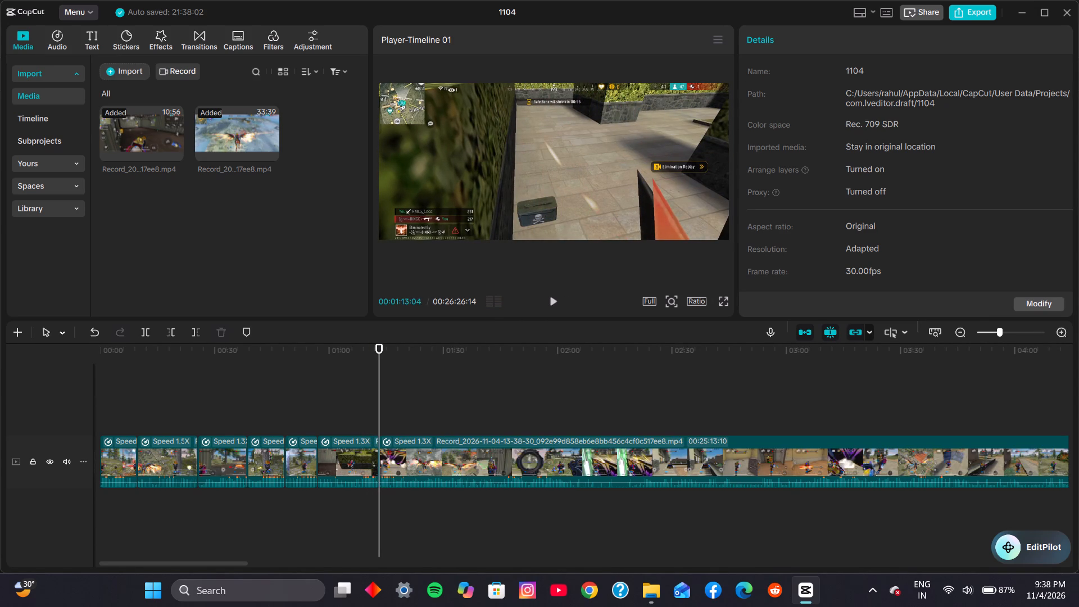
Split the second recording at 00:01:43:09, beside the green beacon, and remove the segment between 00:01:13:04 and that split.
key(space)
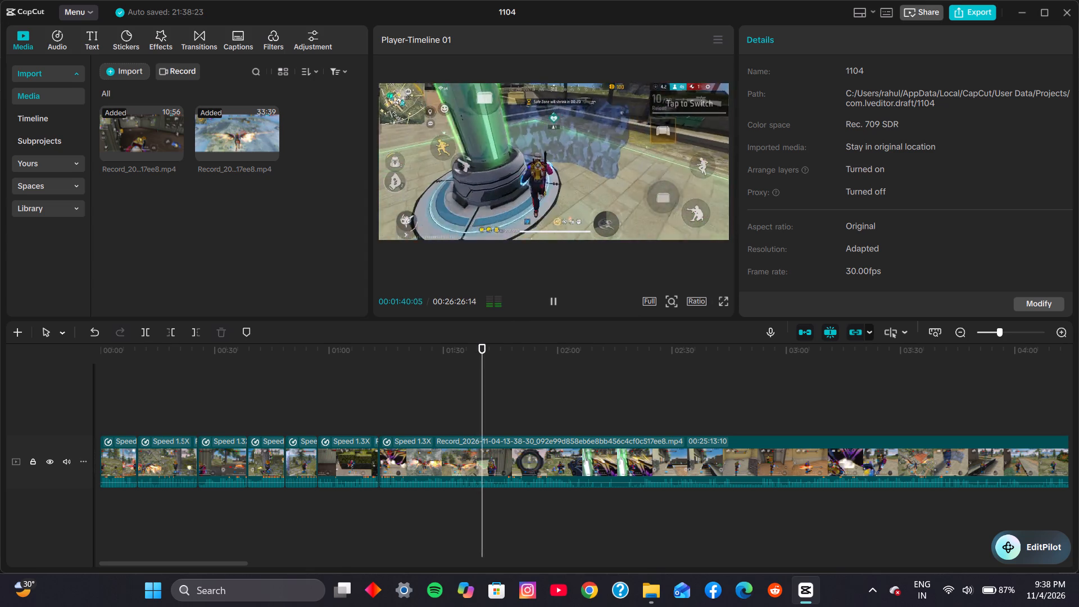
click(502, 393)
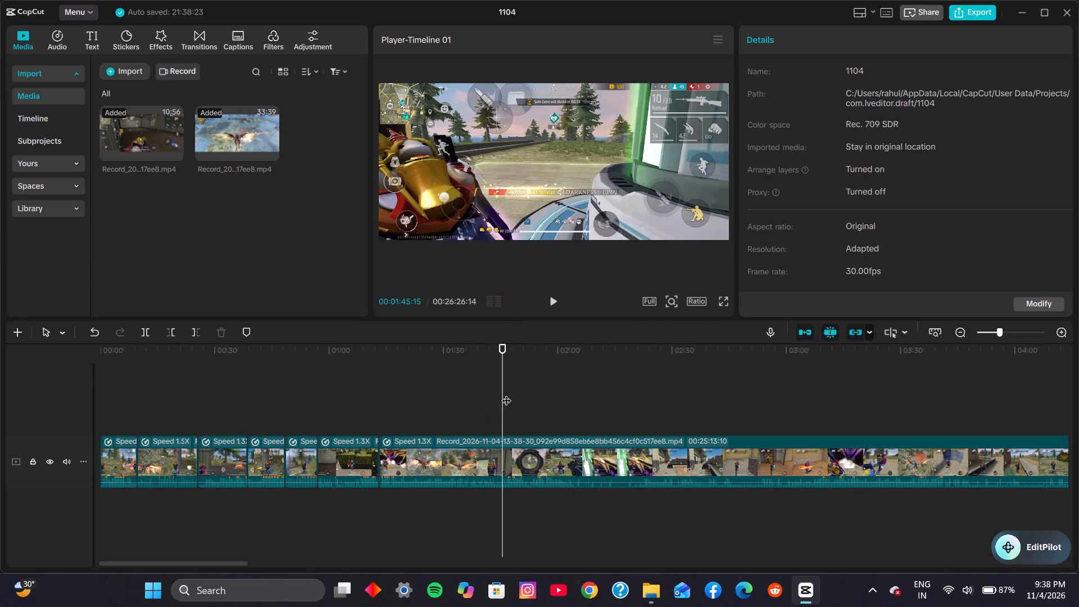
click(507, 393)
click(518, 393)
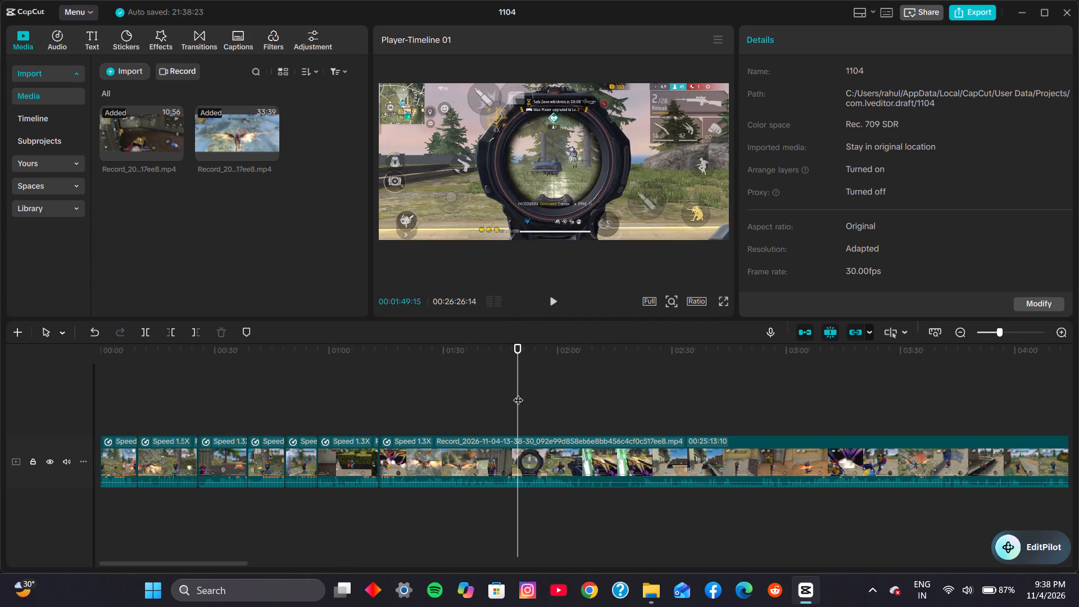
click(507, 393)
click(482, 393)
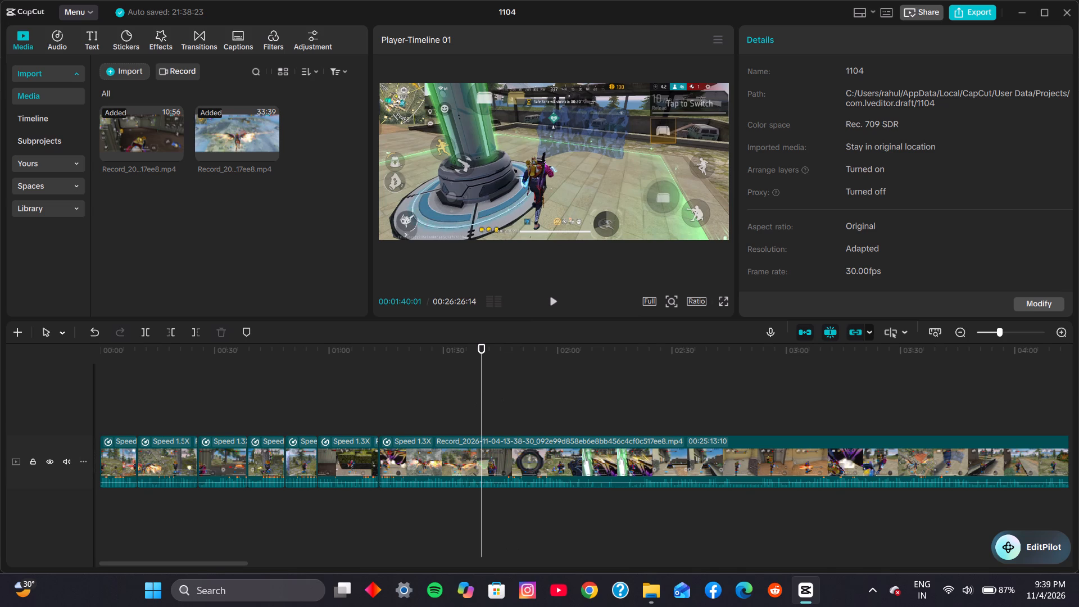
key(space)
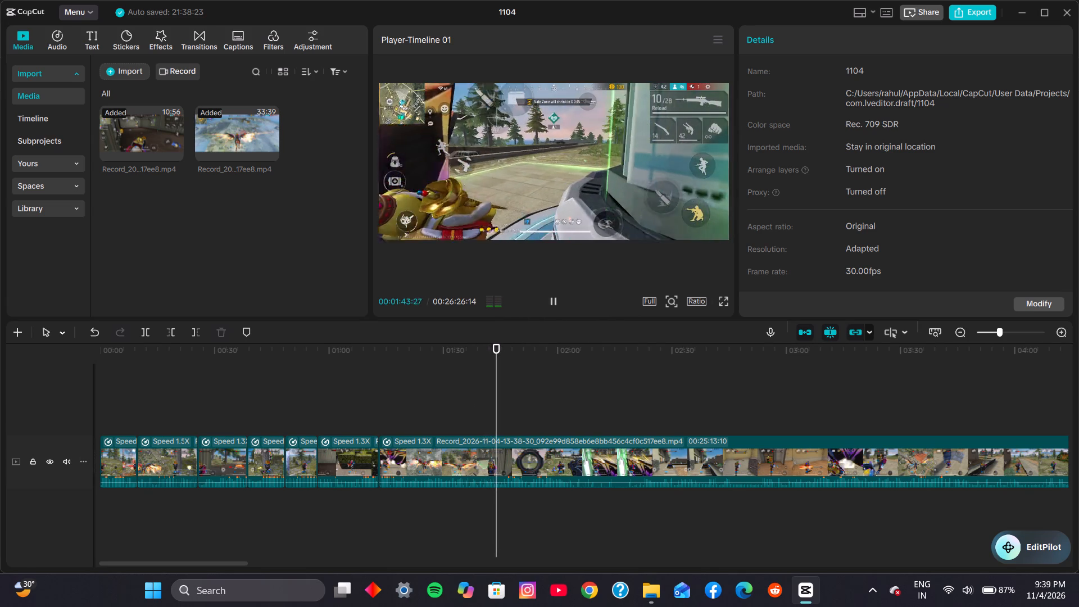
click(475, 393)
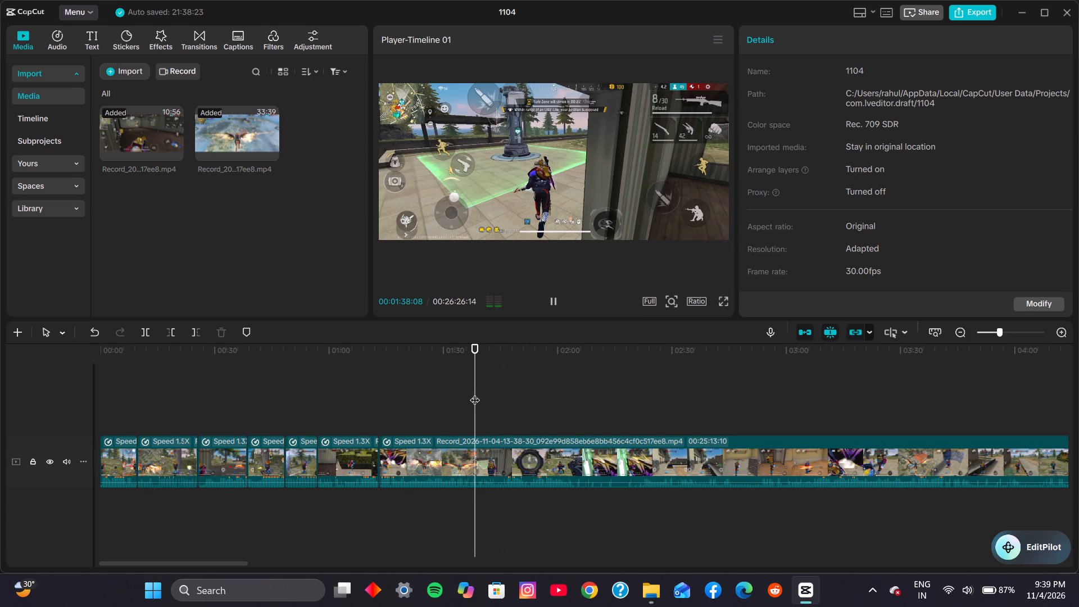
key(space)
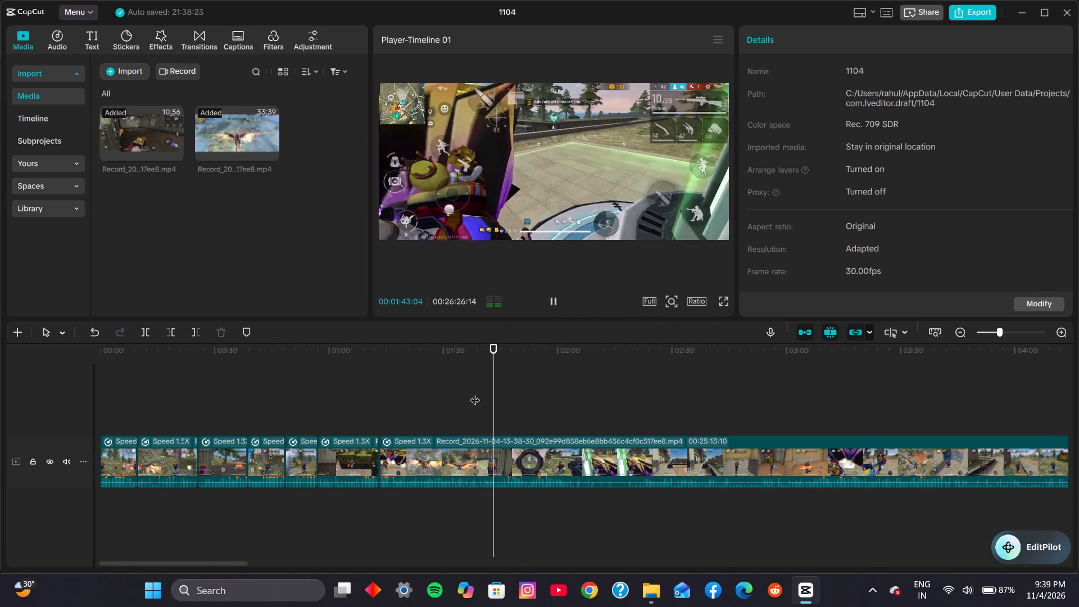
key(ctrl+b)
click(483, 443)
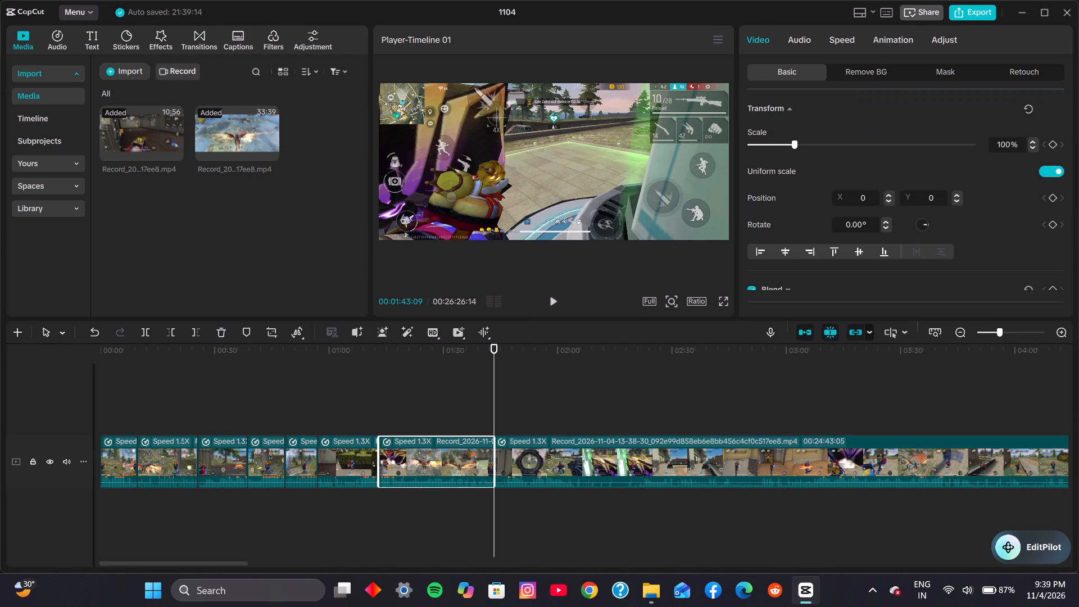
key(ctrl+x)
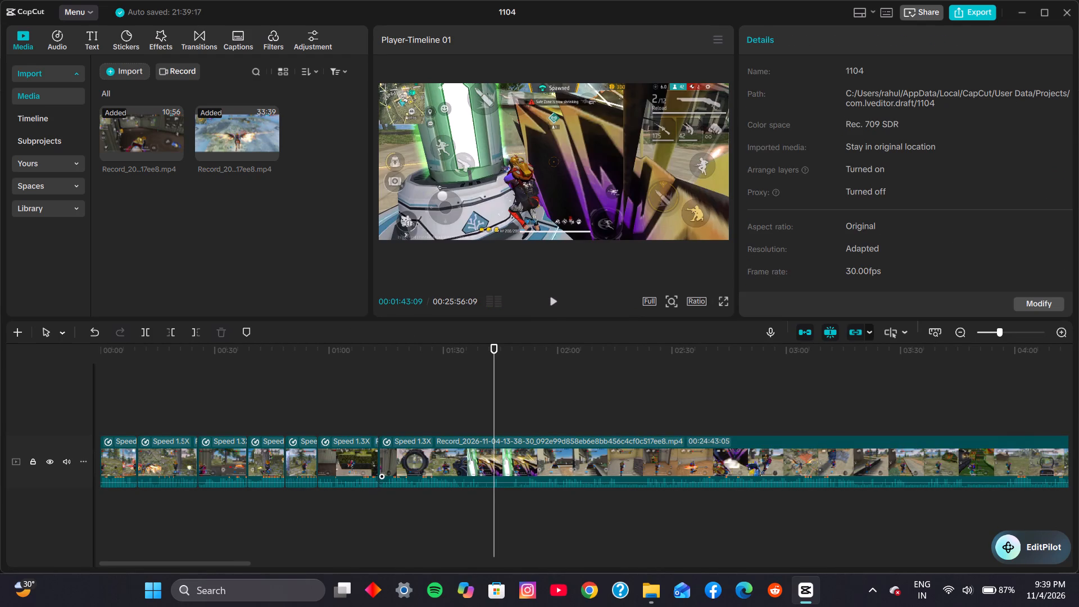
Review the footage after the 00:01:13:04 cut and split it at 00:01:25:04, on the run across the grass towards the blue pickup.
click(385, 409)
click(380, 399)
click(378, 397)
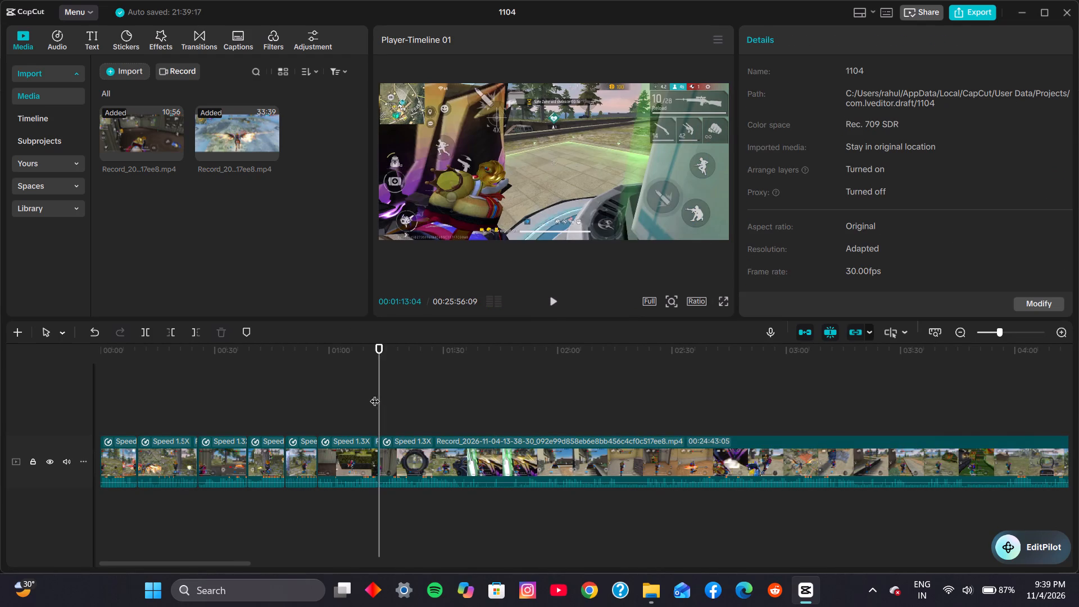
click(373, 393)
click(554, 295)
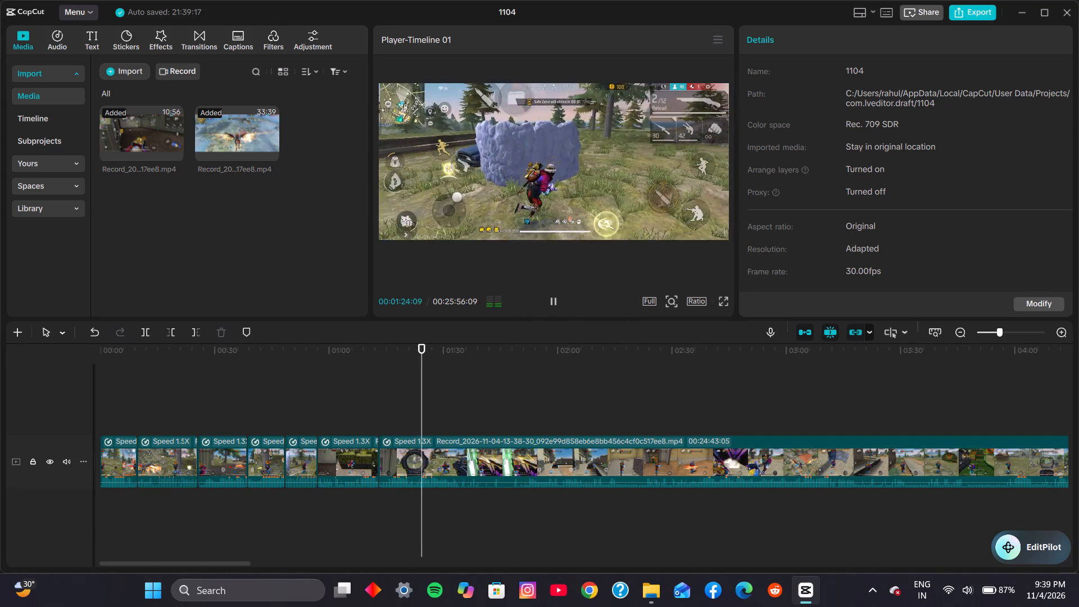
key(space)
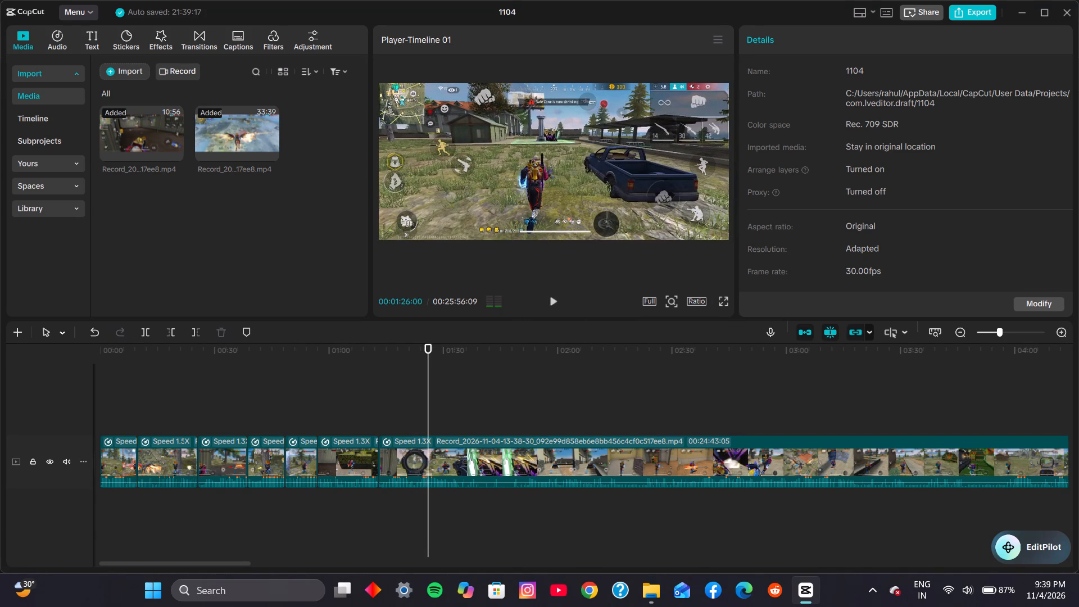
key(space)
key(space)
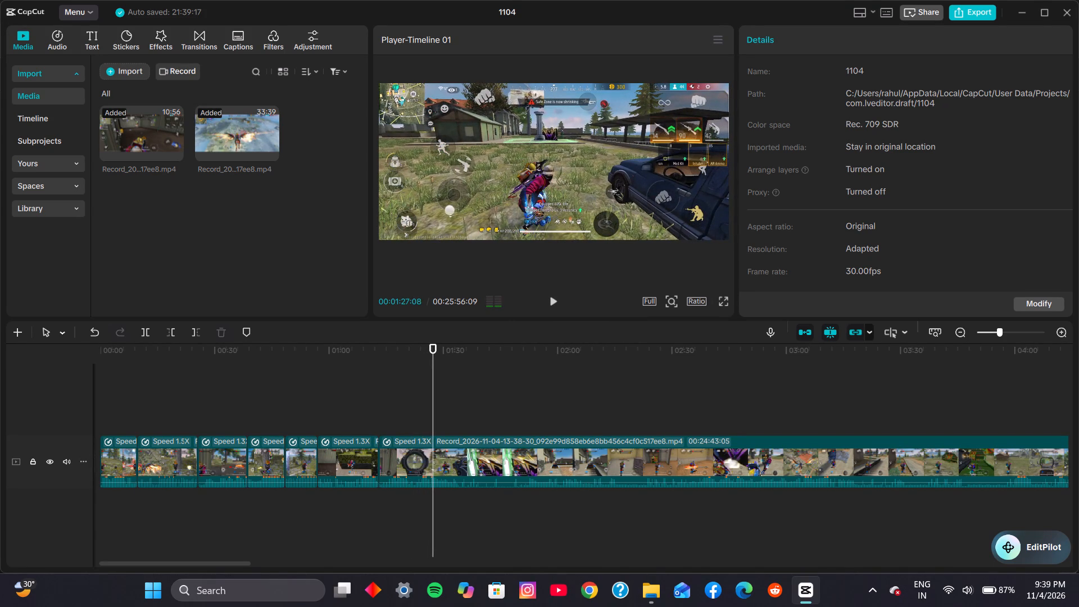
key(space)
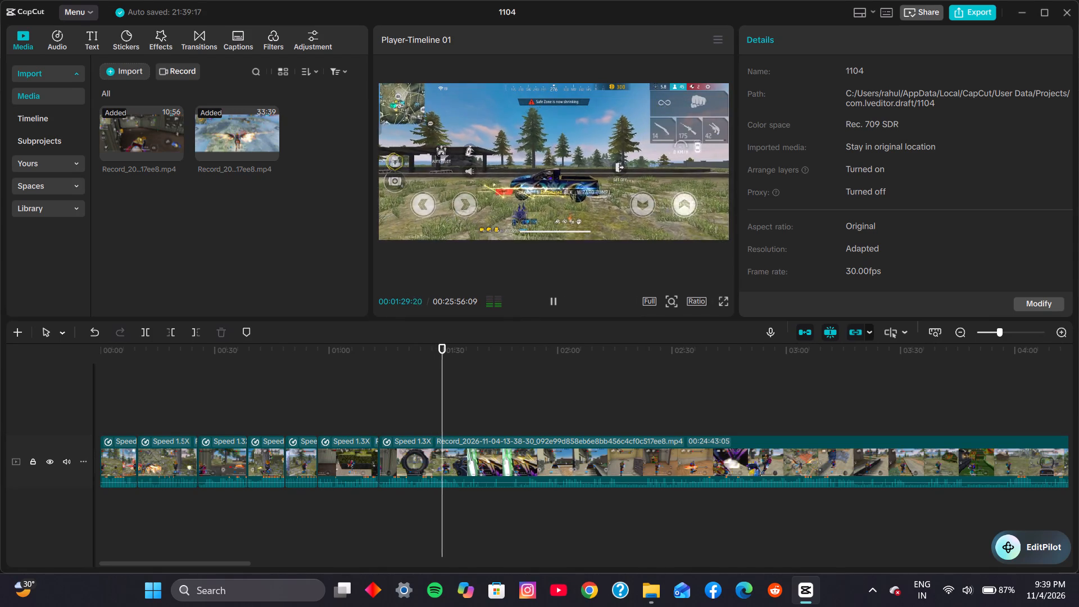
click(554, 295)
click(554, 295)
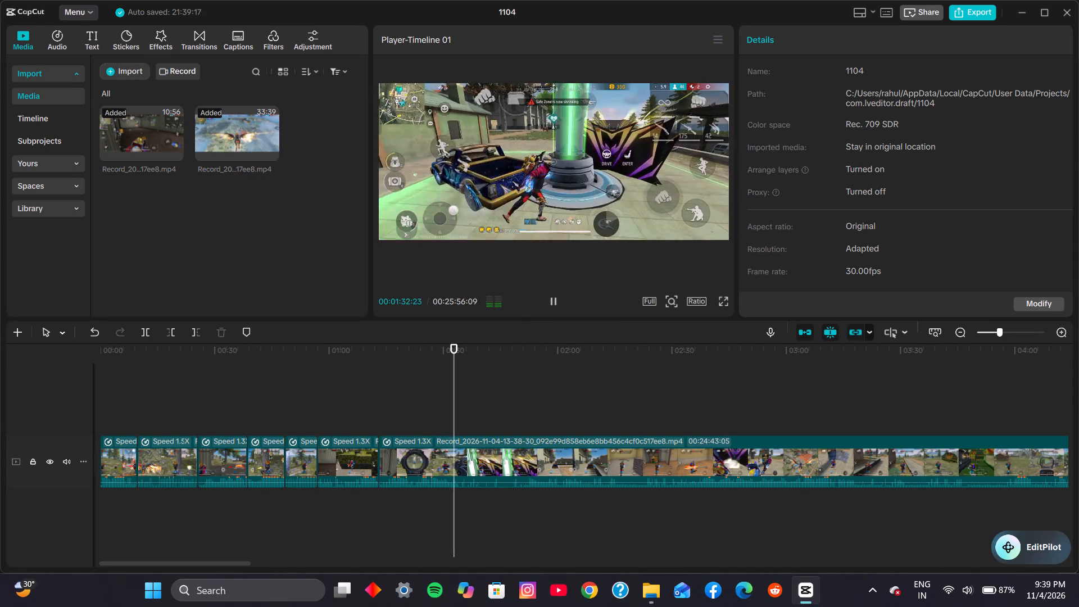
click(554, 295)
click(554, 295)
click(554, 295)
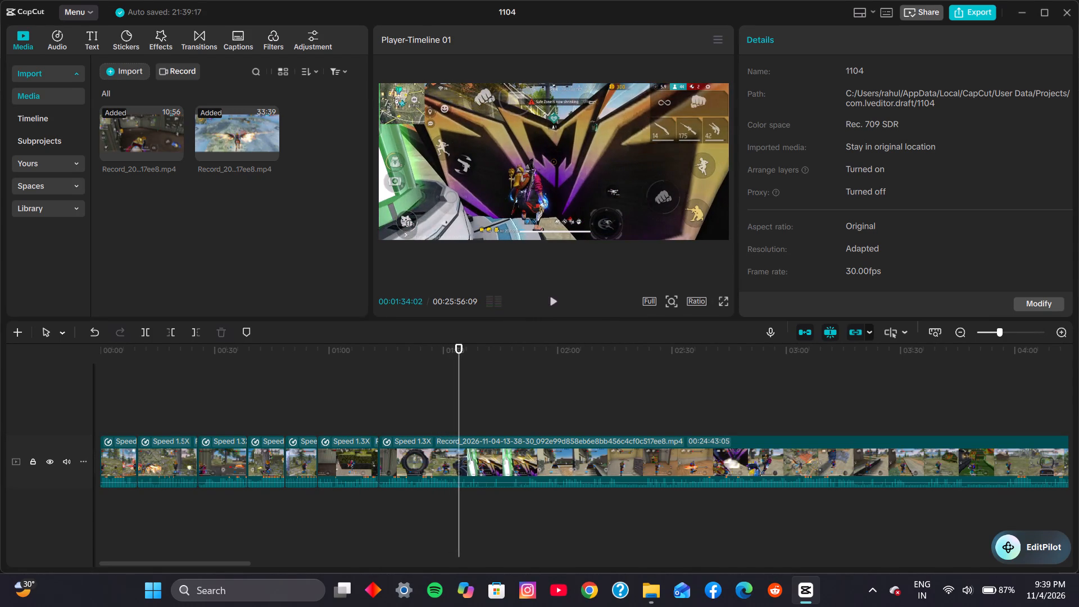
click(452, 415)
click(440, 412)
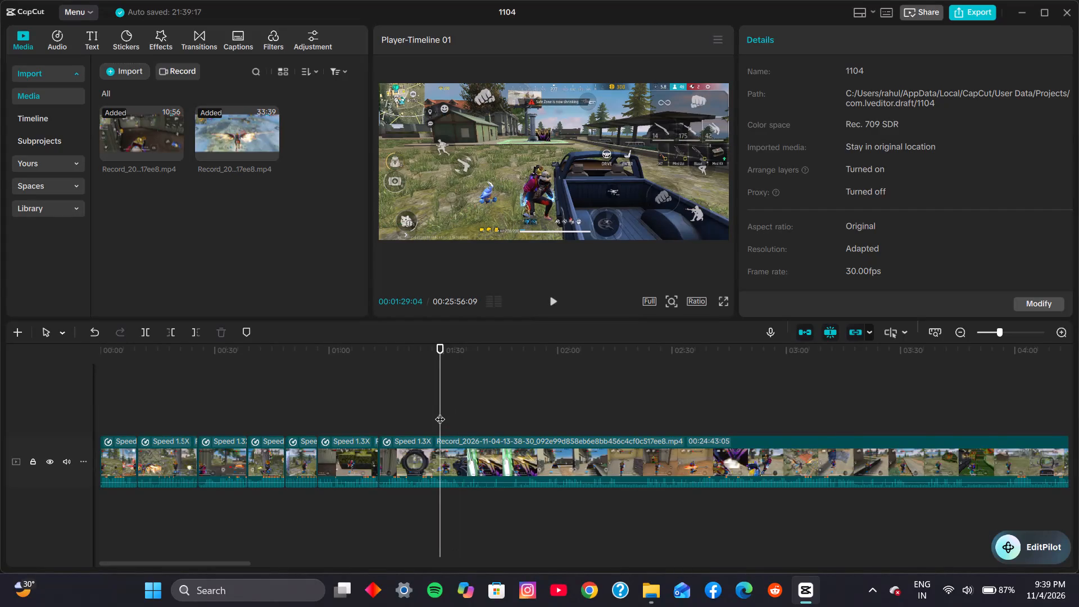
click(430, 412)
click(425, 412)
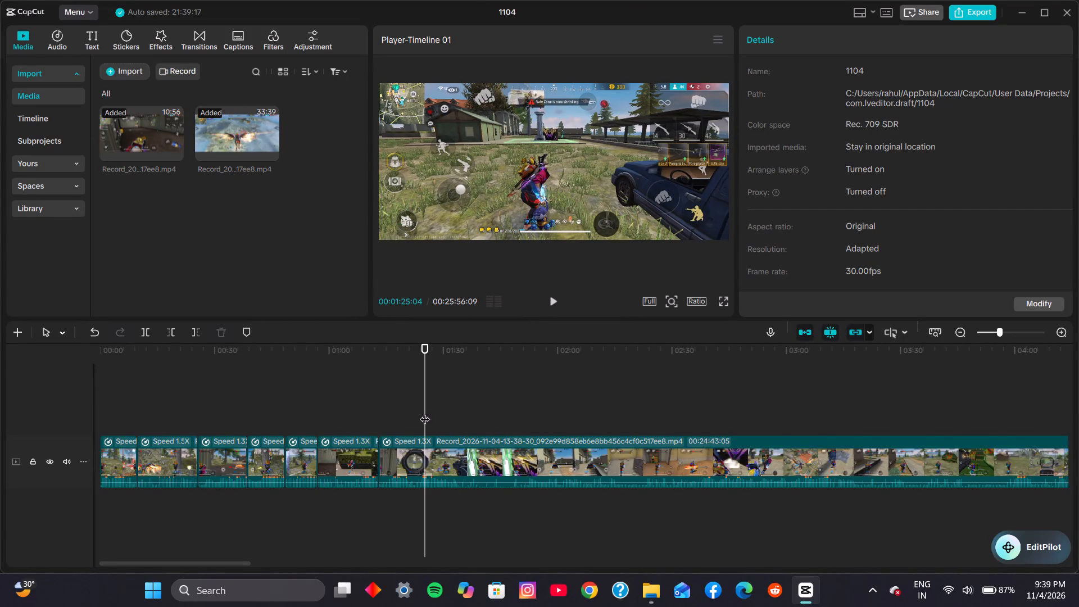
key(ctrl+b)
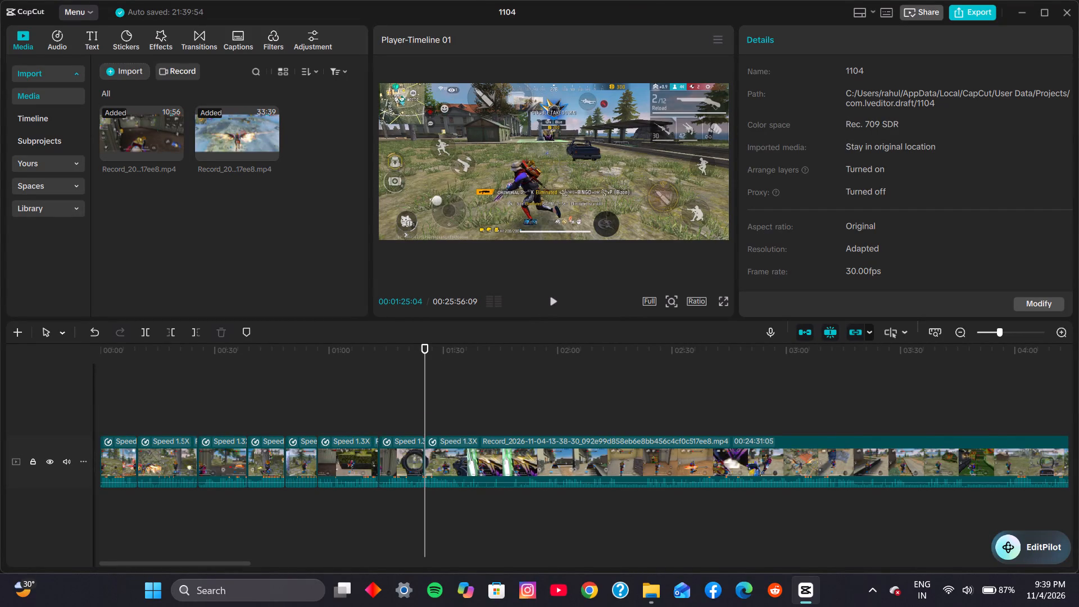
Split the second recording at 00:01:49:19, at the green beacon, and remove the segment from 00:01:25:04 to that split.
click(468, 420)
click(494, 416)
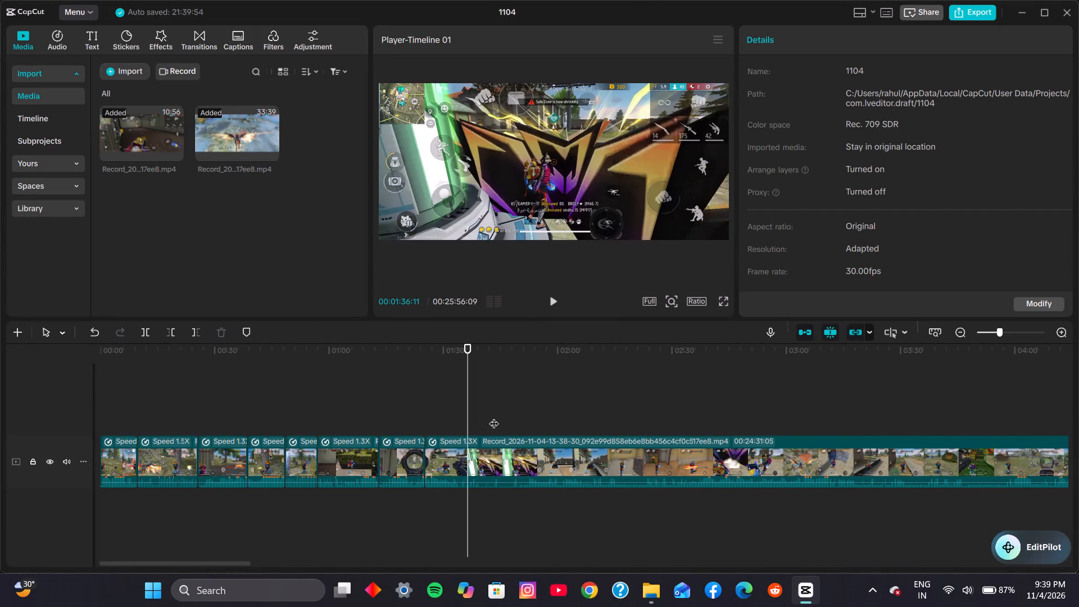
click(516, 411)
click(540, 411)
click(567, 409)
click(533, 410)
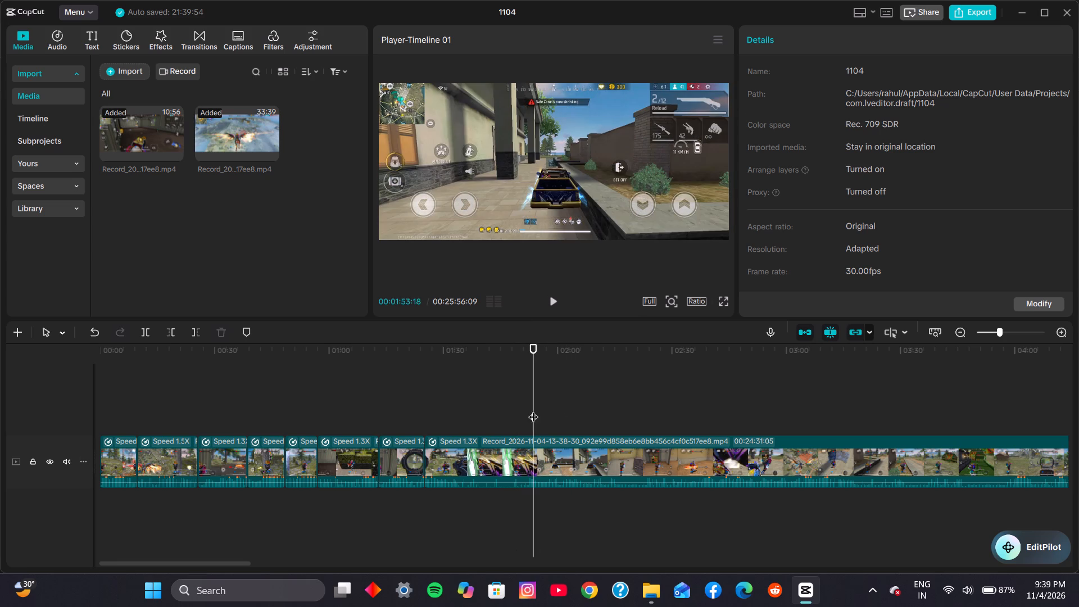
click(506, 411)
click(500, 411)
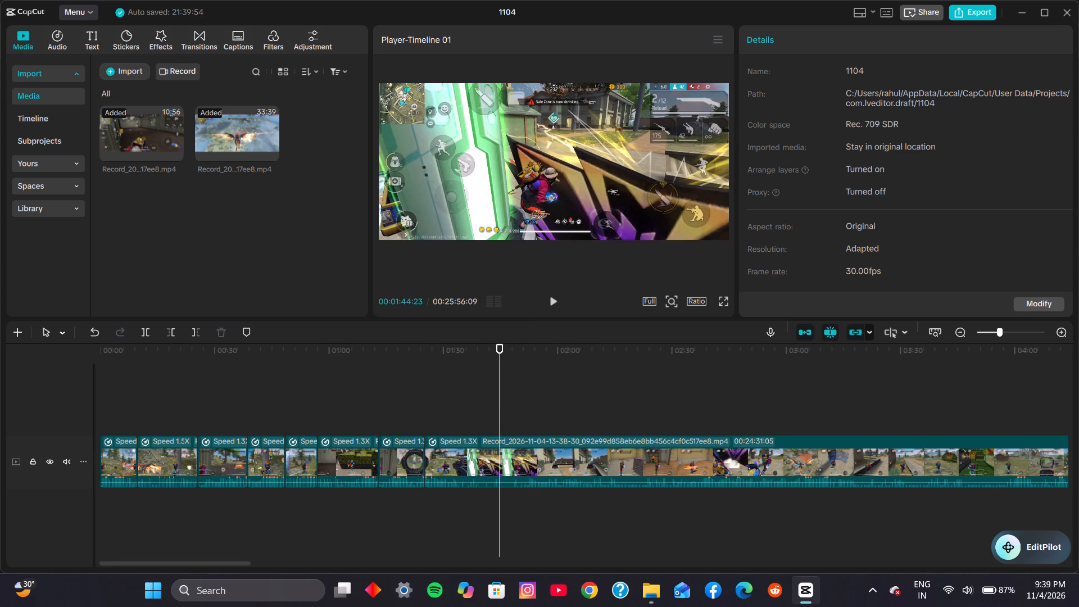
click(506, 411)
click(515, 412)
click(520, 412)
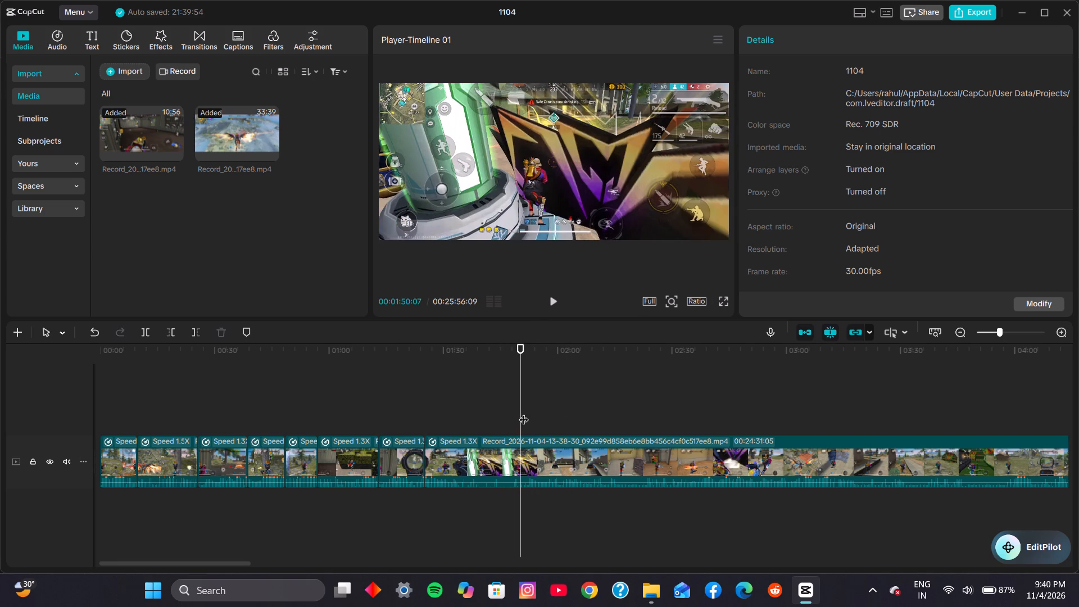
click(527, 413)
click(534, 413)
click(518, 413)
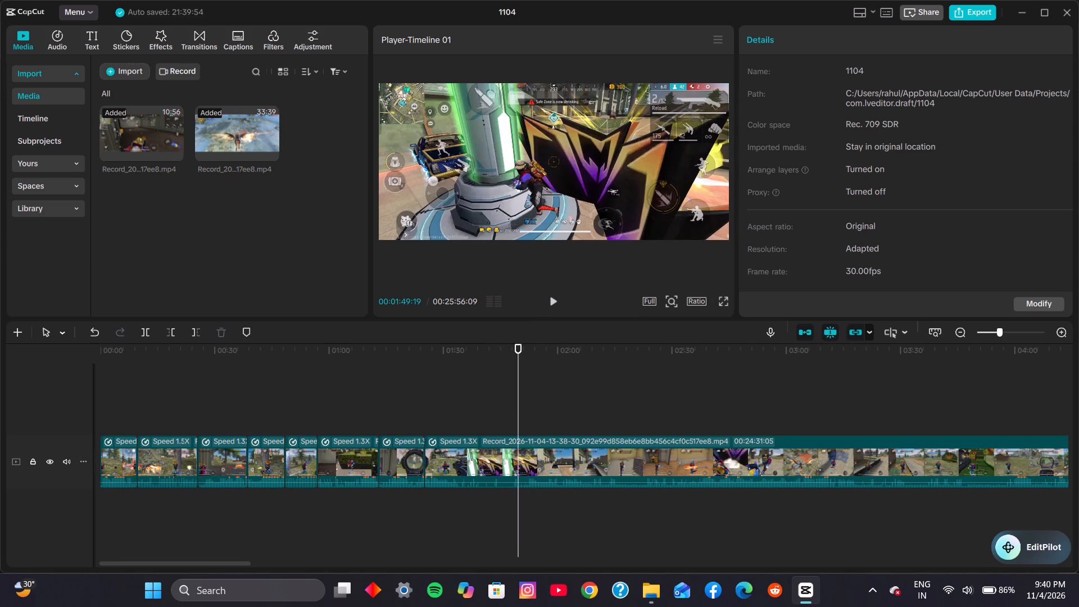
key(ctrl+b)
key(ctrl+h)
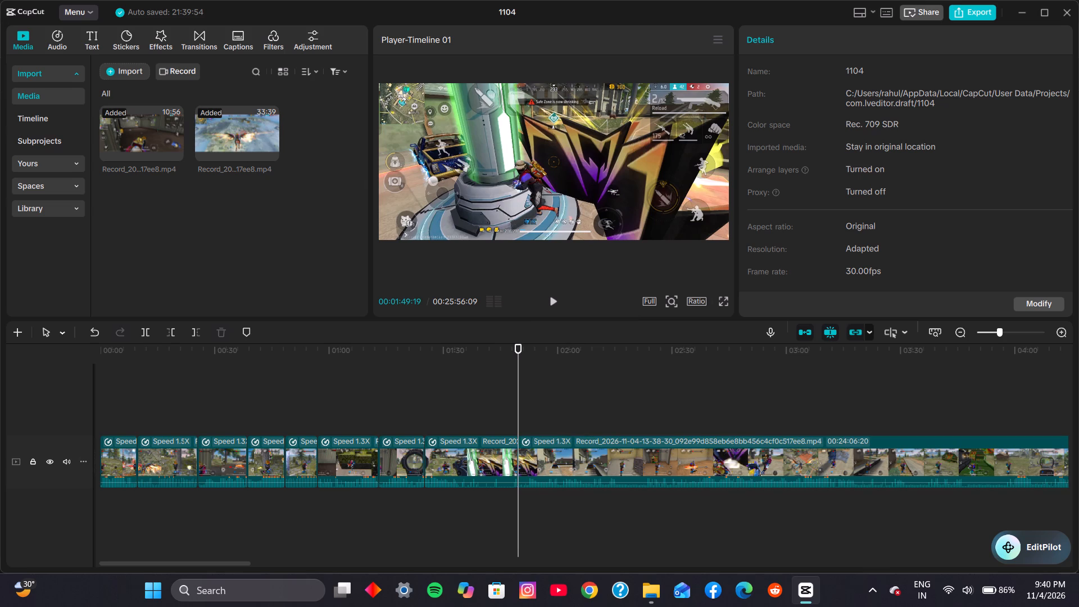
click(472, 471)
key(ctrl+x)
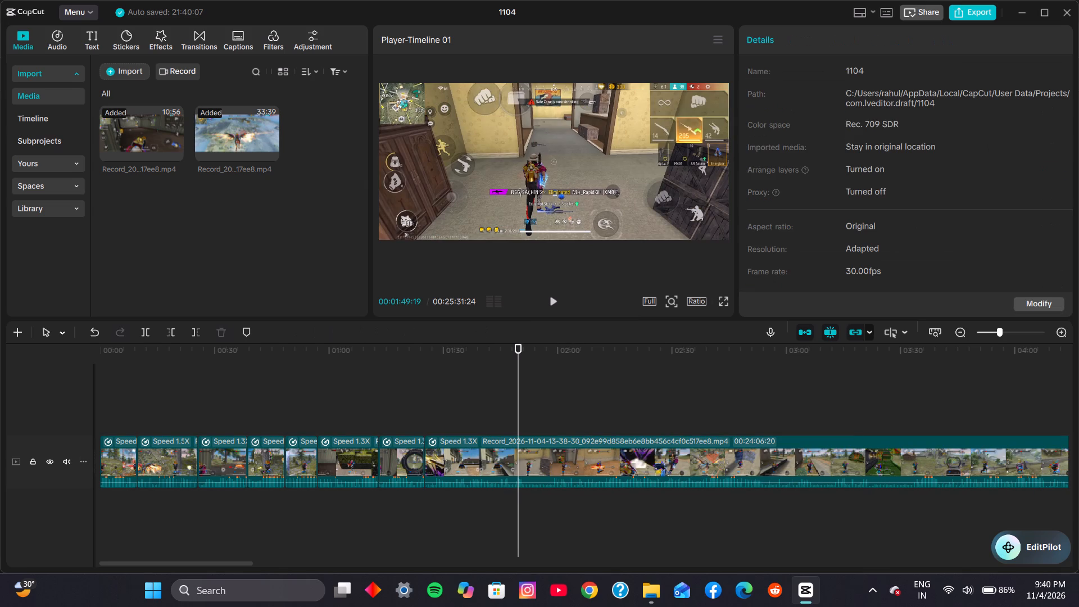
Review the second recording from the 00:01:25:04 cut to about 00:02:15, through the indoor looting, to find the next highlight.
click(429, 415)
click(547, 302)
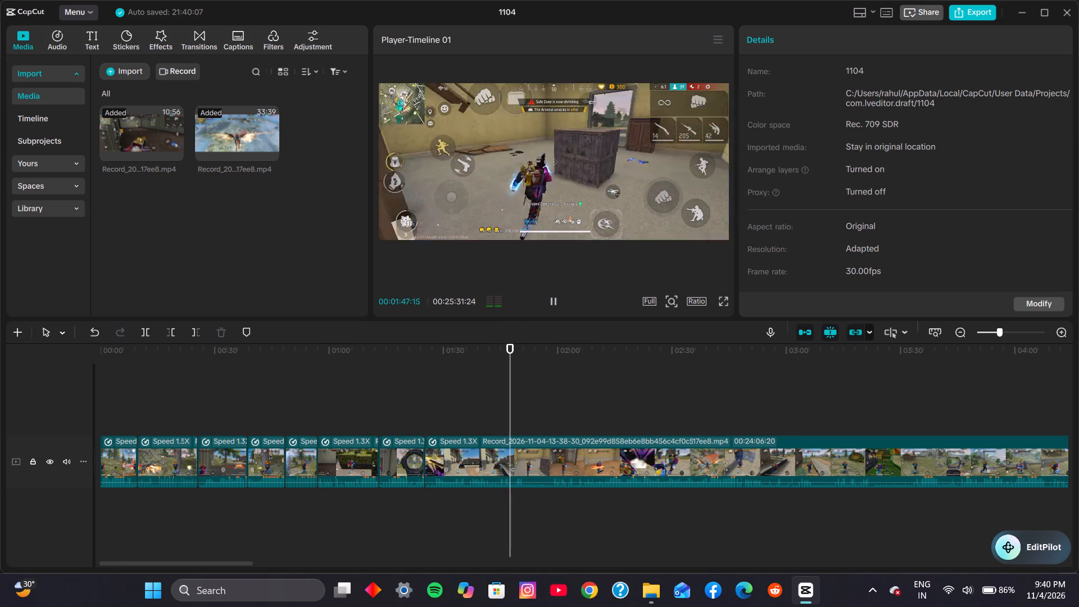
ctrl+click(536, 391)
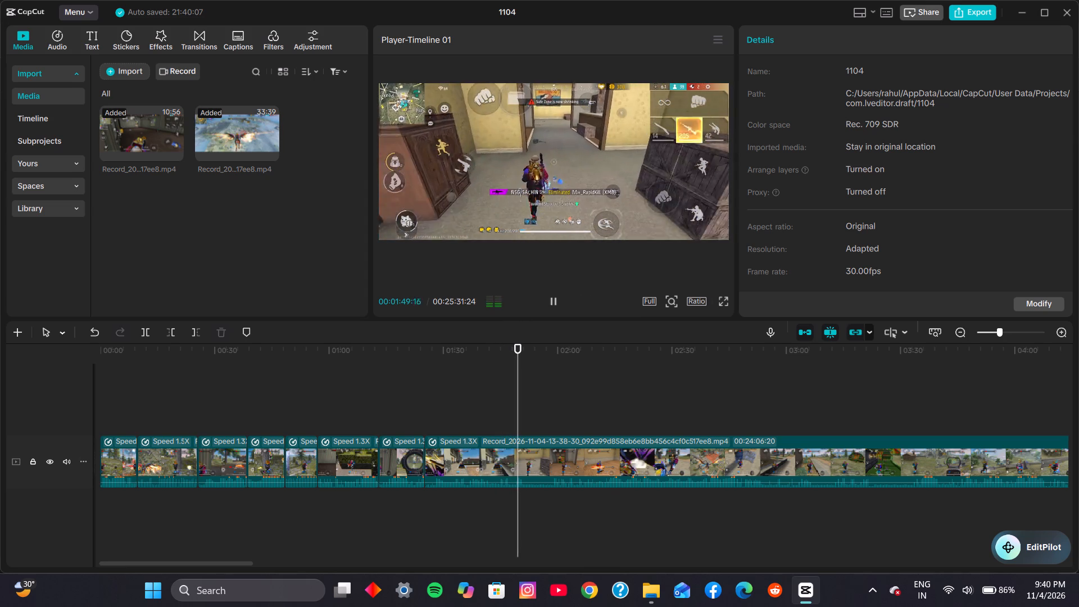
ctrl+click(542, 391)
ctrl+click(555, 390)
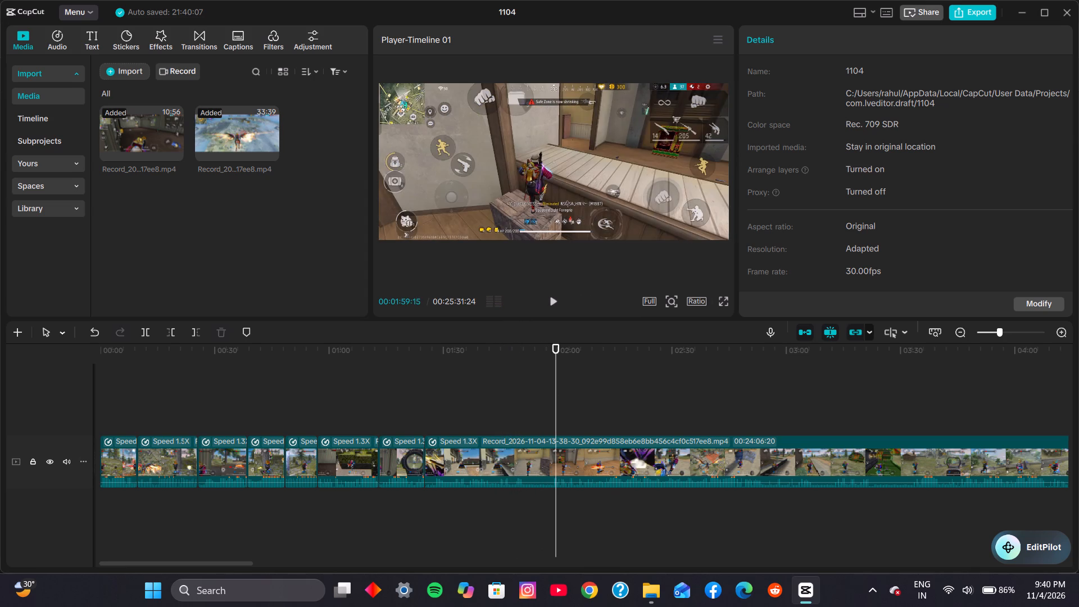
ctrl+click(569, 388)
ctrl+click(576, 387)
ctrl+click(587, 386)
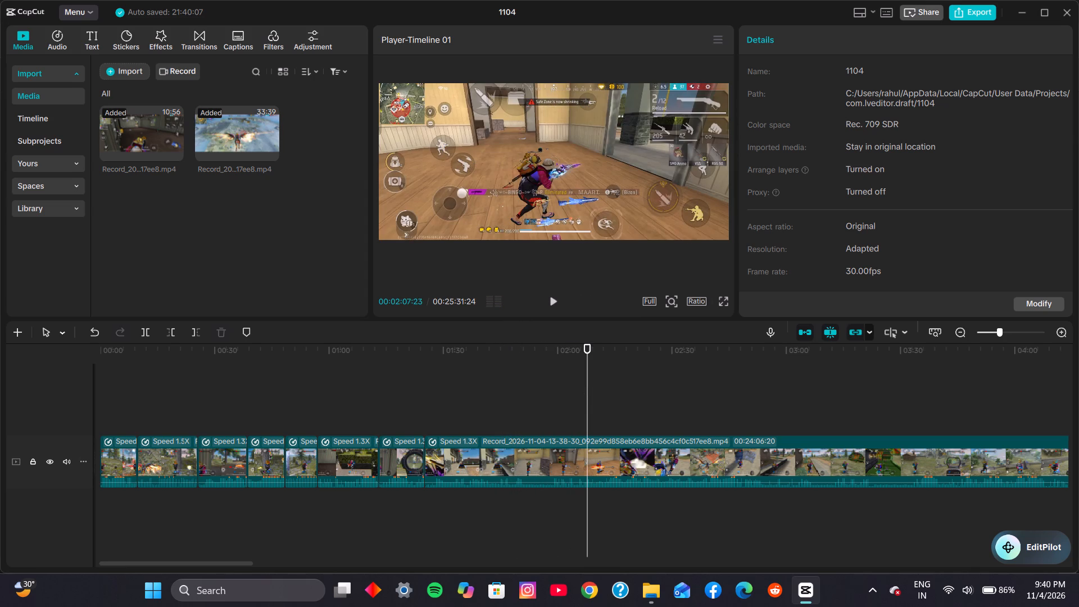
ctrl+click(594, 385)
ctrl+click(611, 385)
ctrl+click(616, 385)
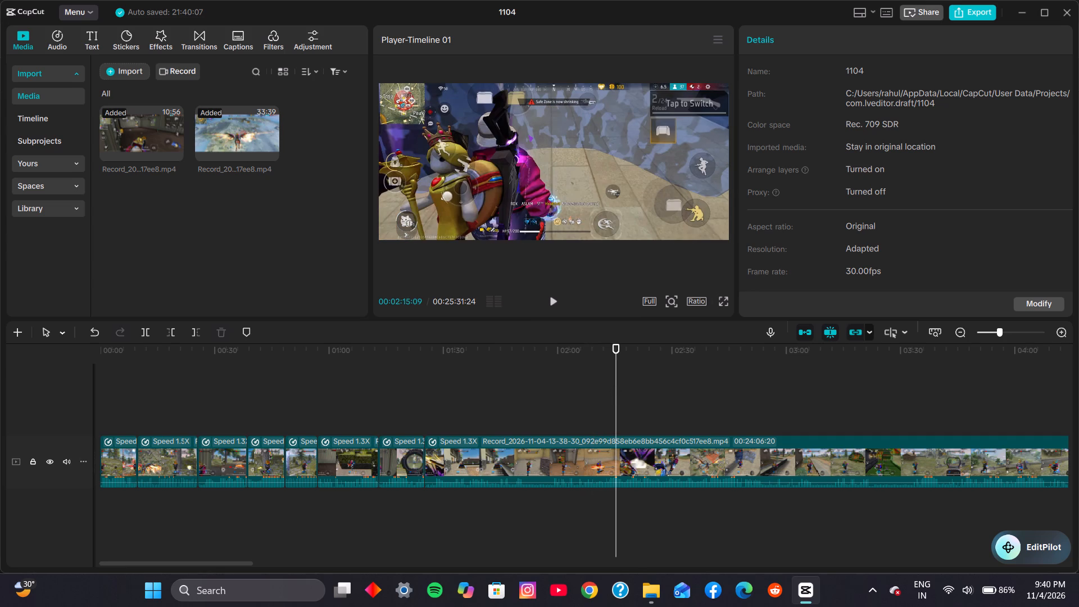
ctrl+click(590, 385)
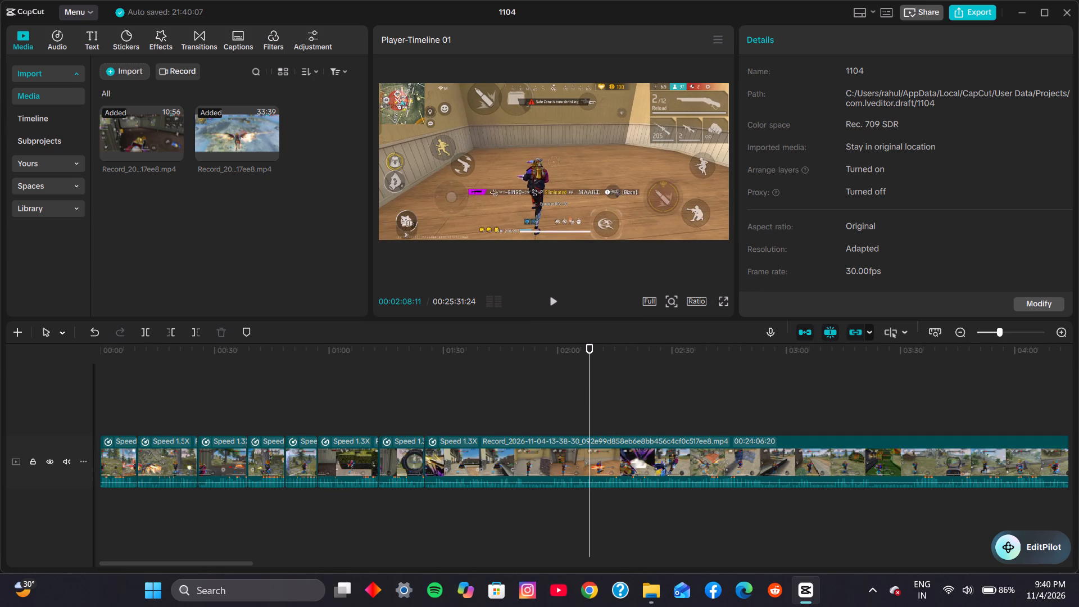
Split the second recording at 00:02:11:18, on the run along the building wall, and remove the segment from 00:01:25:04 to that split.
ctrl+click(557, 305)
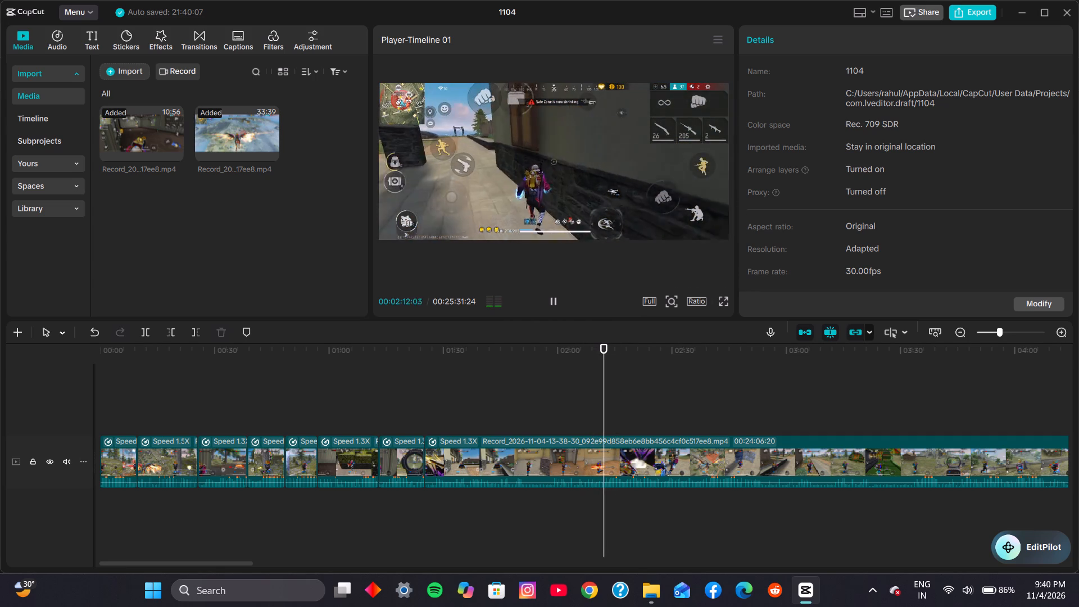
ctrl+click(557, 305)
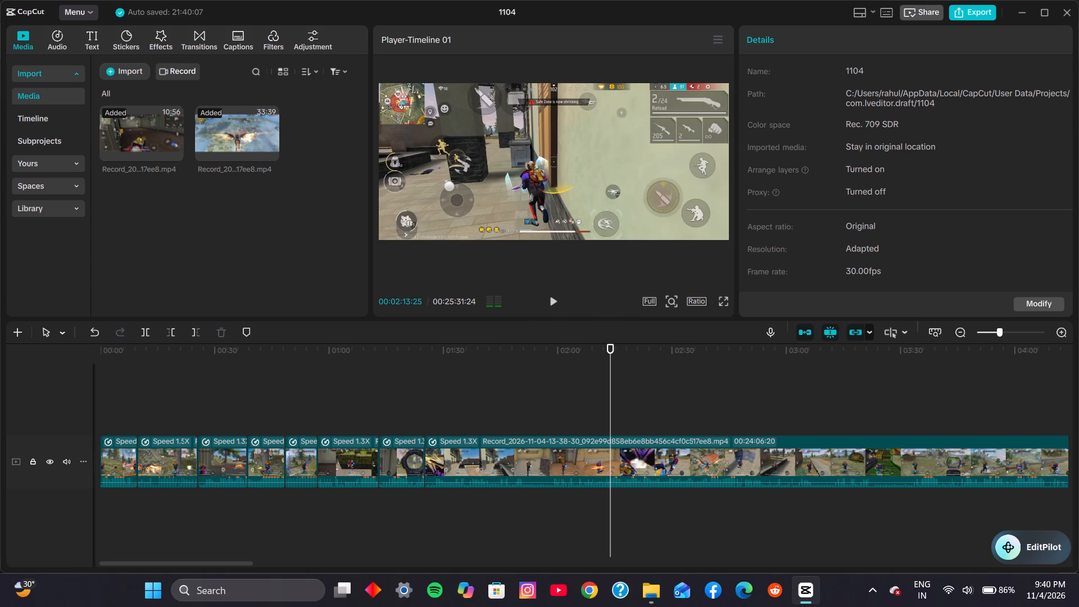
ctrl+click(592, 395)
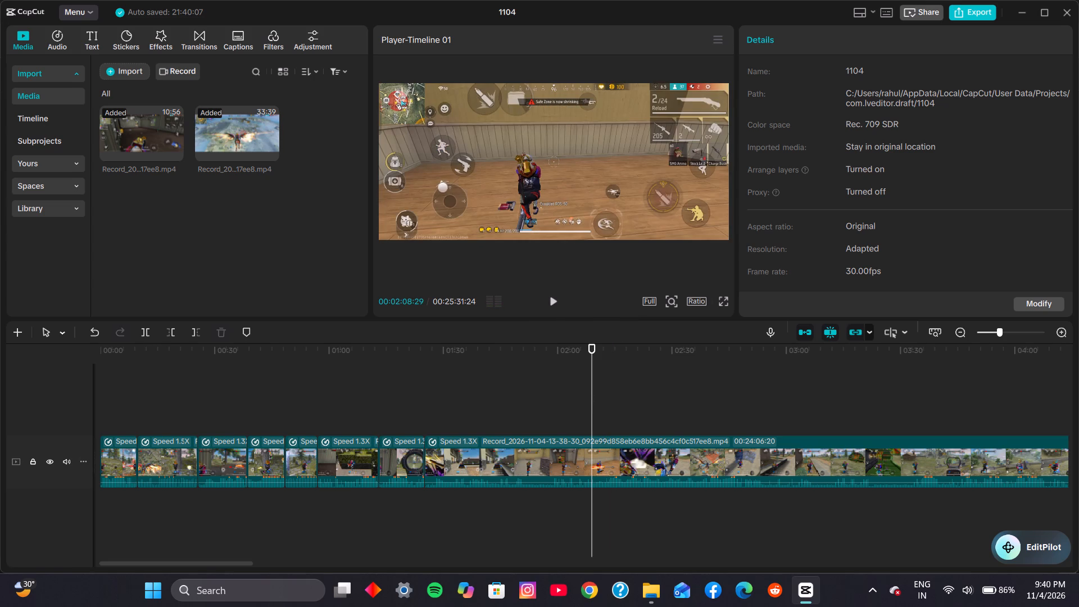
ctrl+click(551, 306)
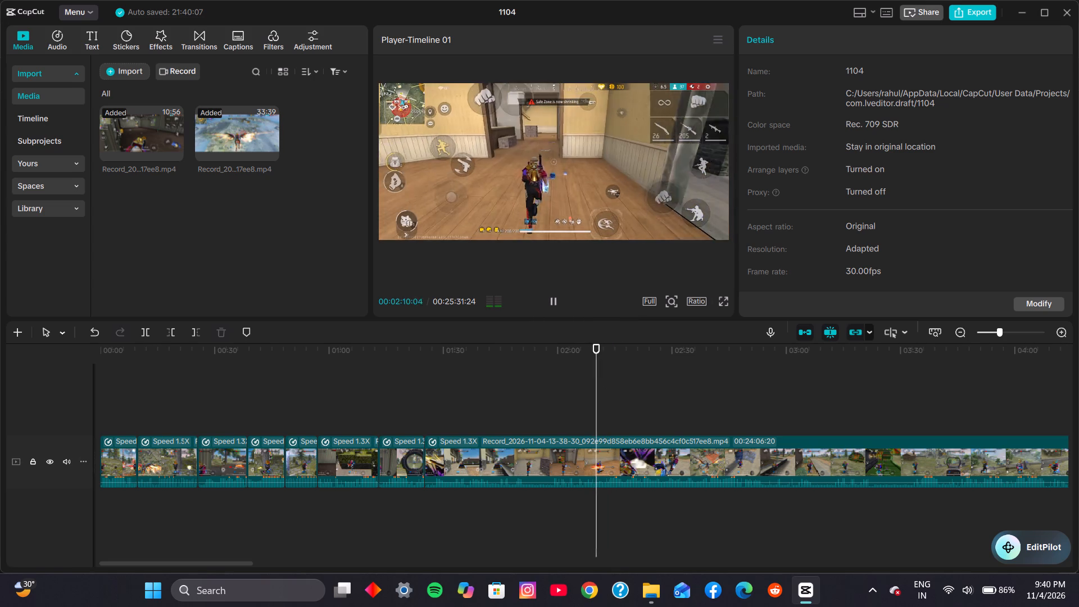
ctrl+click(558, 296)
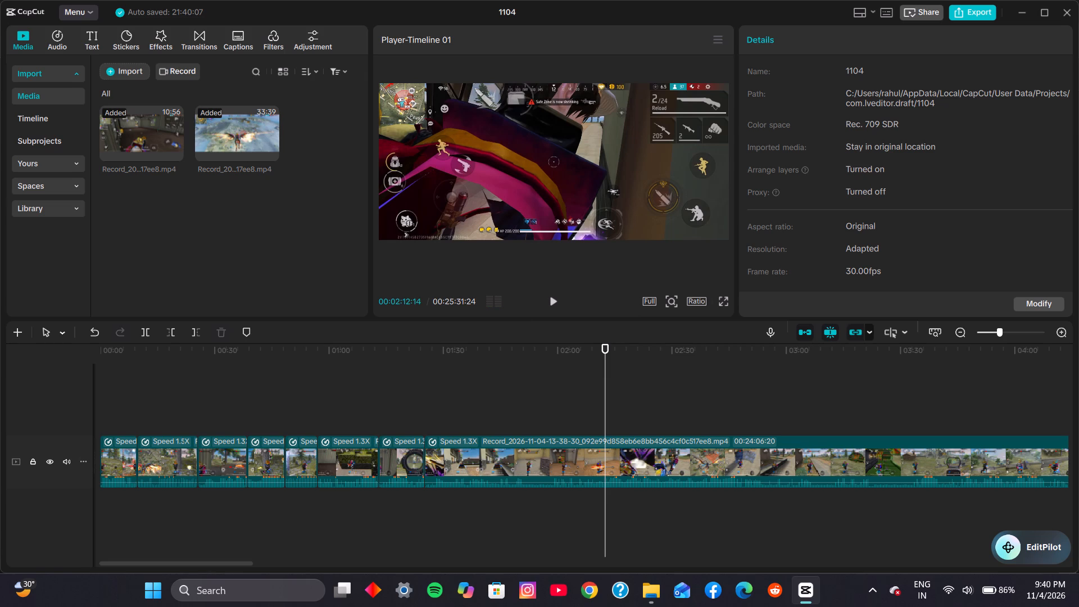
ctrl+click(599, 380)
ctrl+click(552, 301)
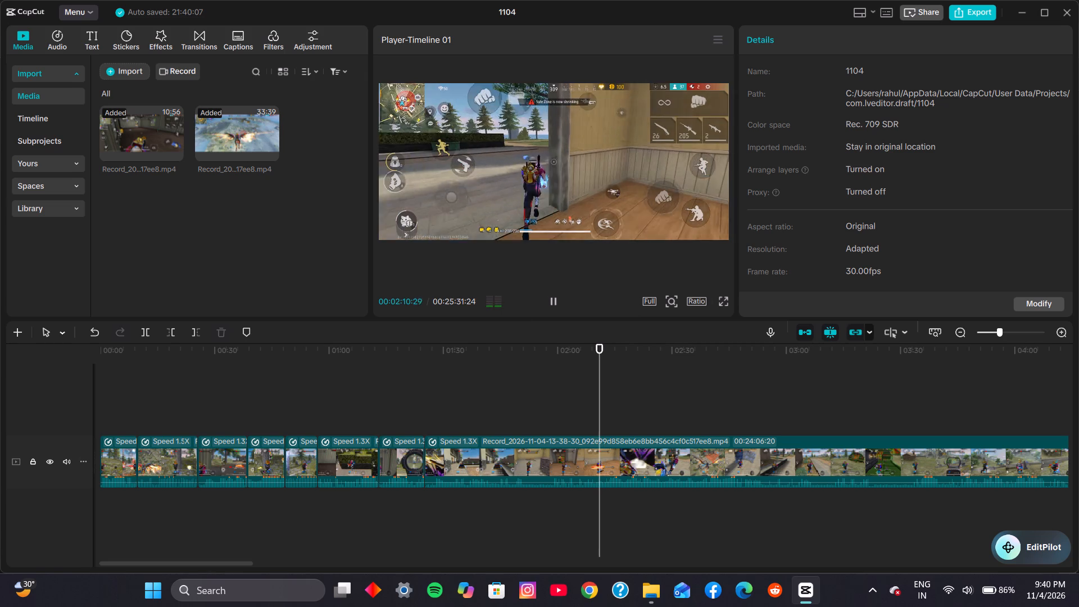
ctrl+click(552, 301)
key(ctrl+b)
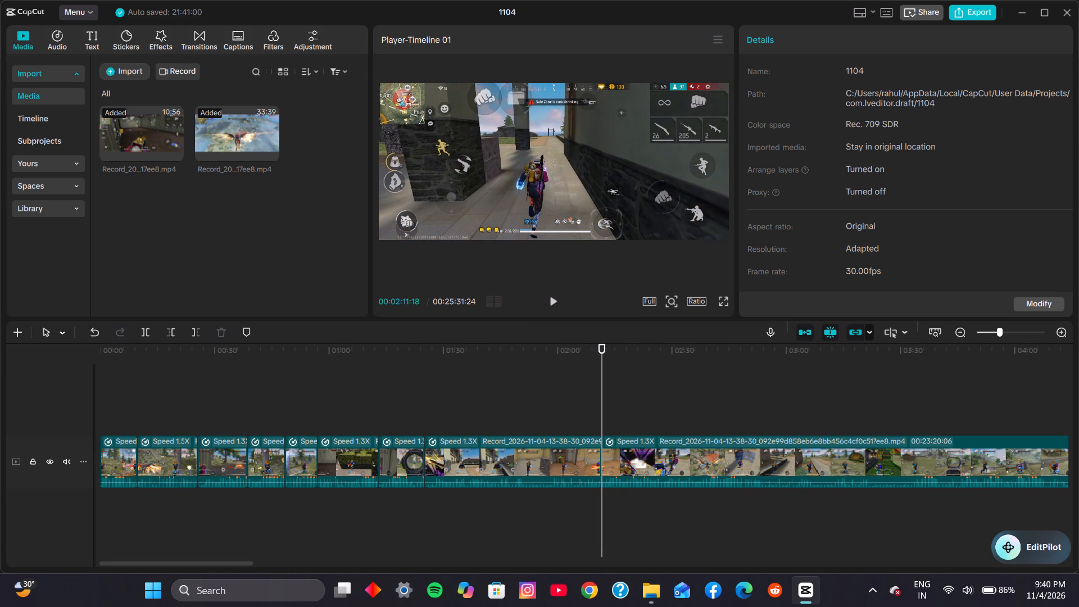
click(536, 443)
key(ctrl+x)
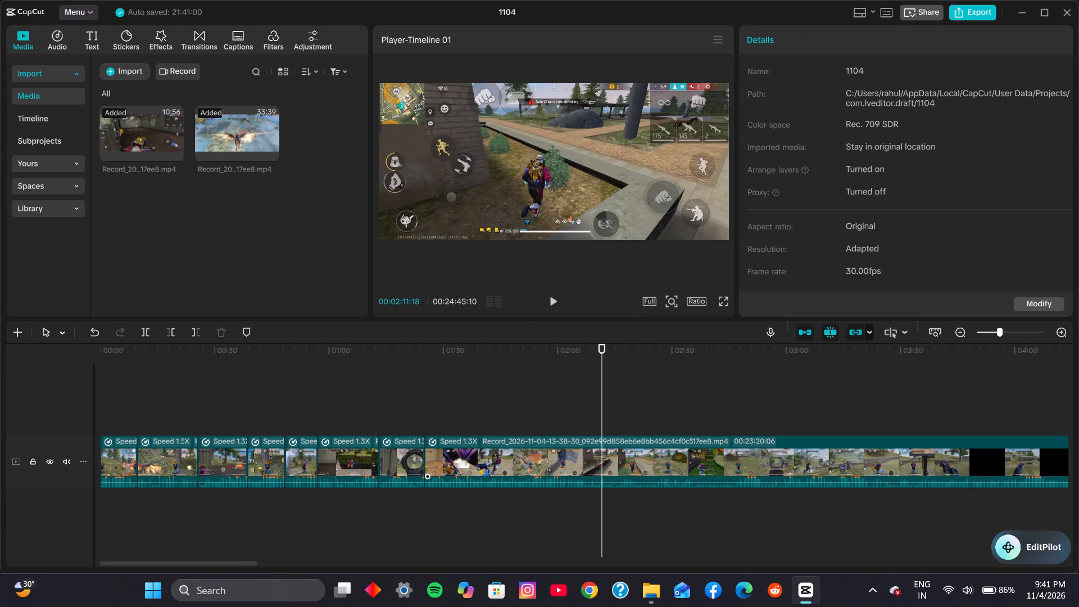
Play the second recording from the 00:01:25:04 cut through the fight beside the blue pickup truck and into the winged revival drop.
click(428, 404)
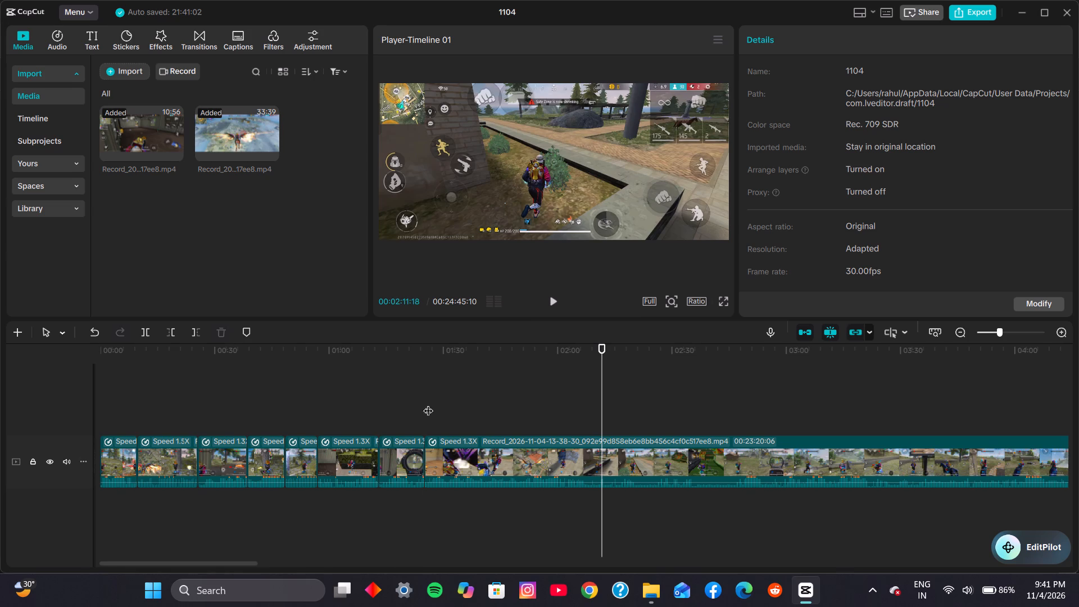
click(559, 297)
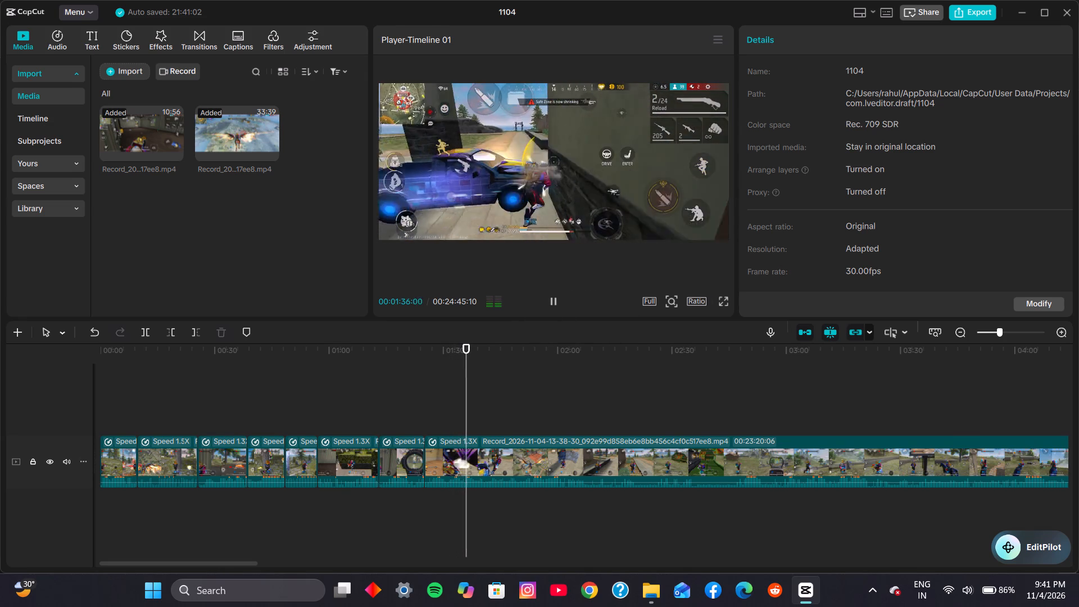
click(557, 298)
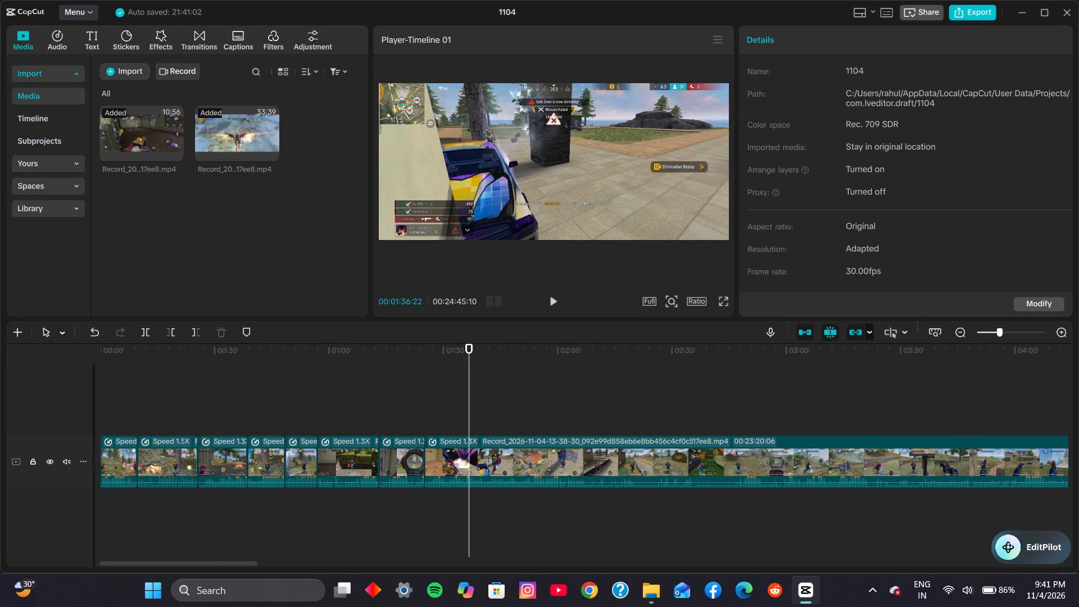
click(462, 422)
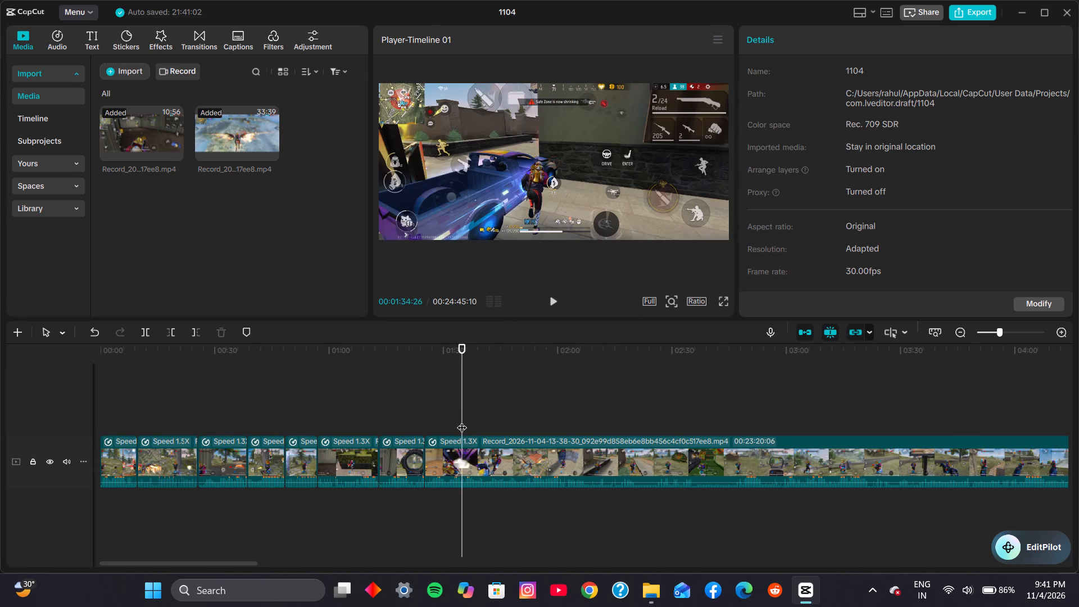
click(554, 301)
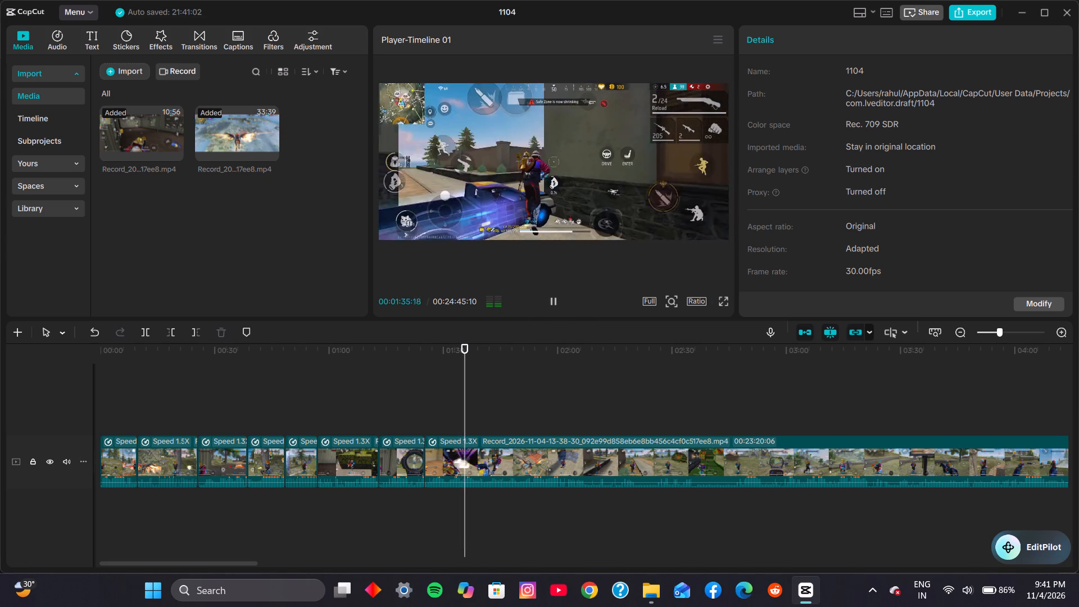
click(554, 302)
click(554, 302)
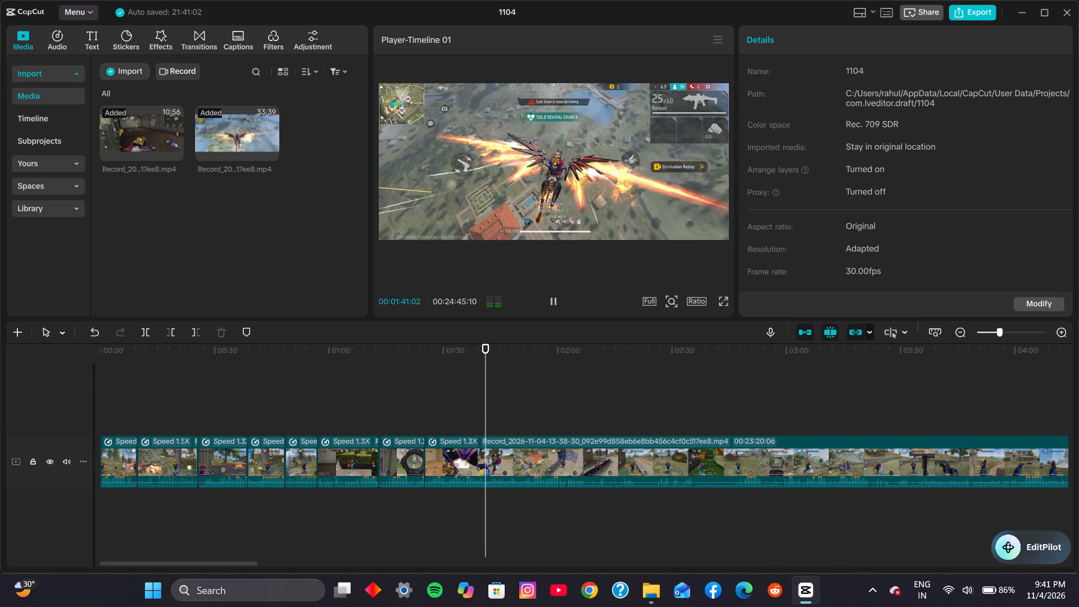
Skim the second recording from about 00:01:41 to 00:03:21:29, through the respawn, looting and roadside fight, for usable highlights.
click(518, 406)
click(536, 405)
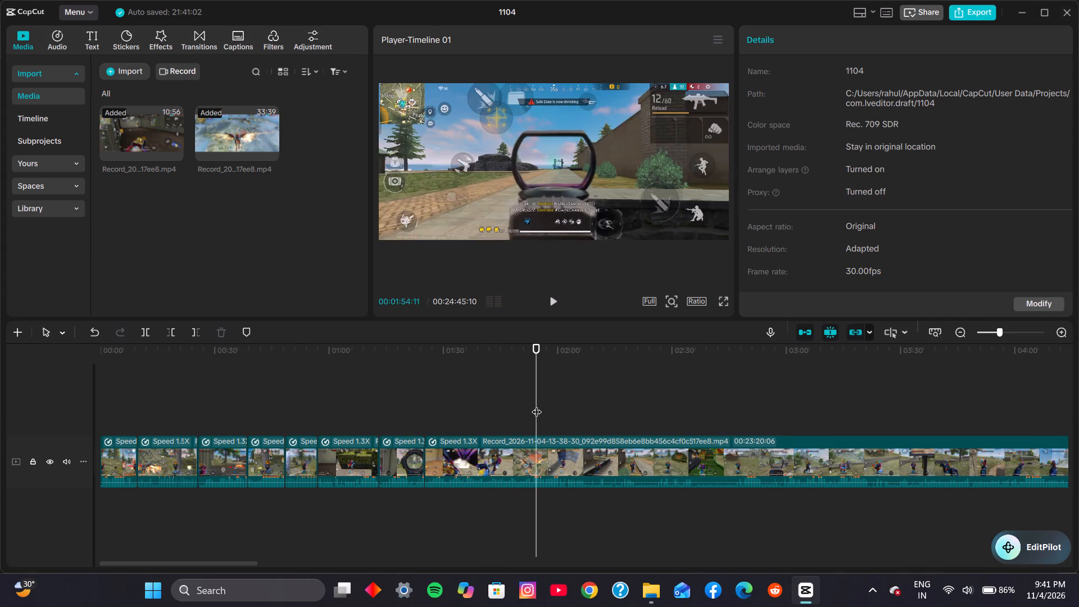
click(550, 404)
click(557, 400)
click(569, 400)
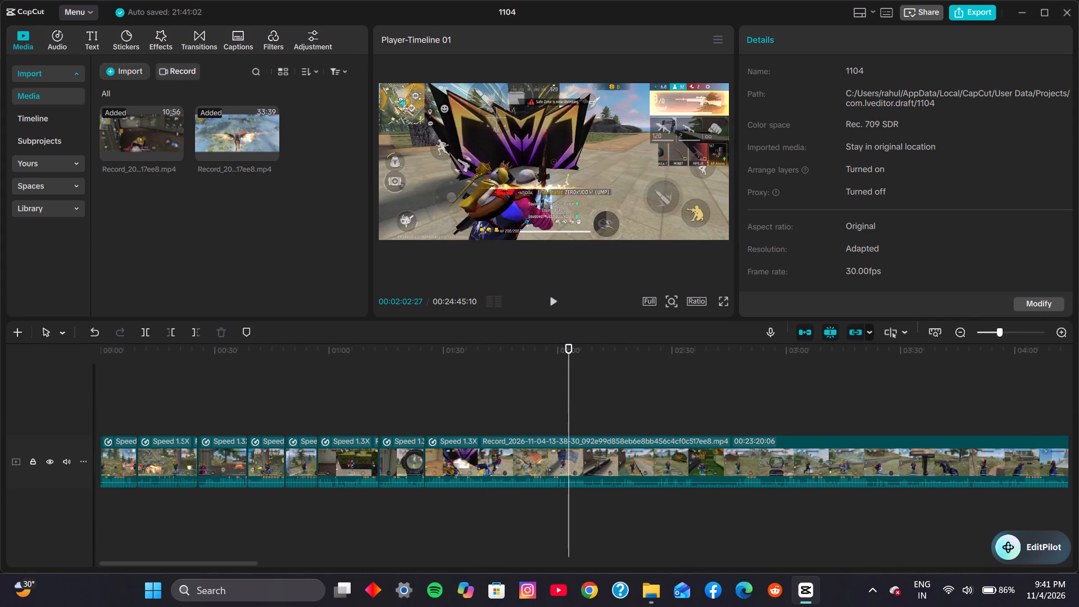
click(584, 400)
click(595, 399)
click(605, 398)
click(611, 397)
click(632, 397)
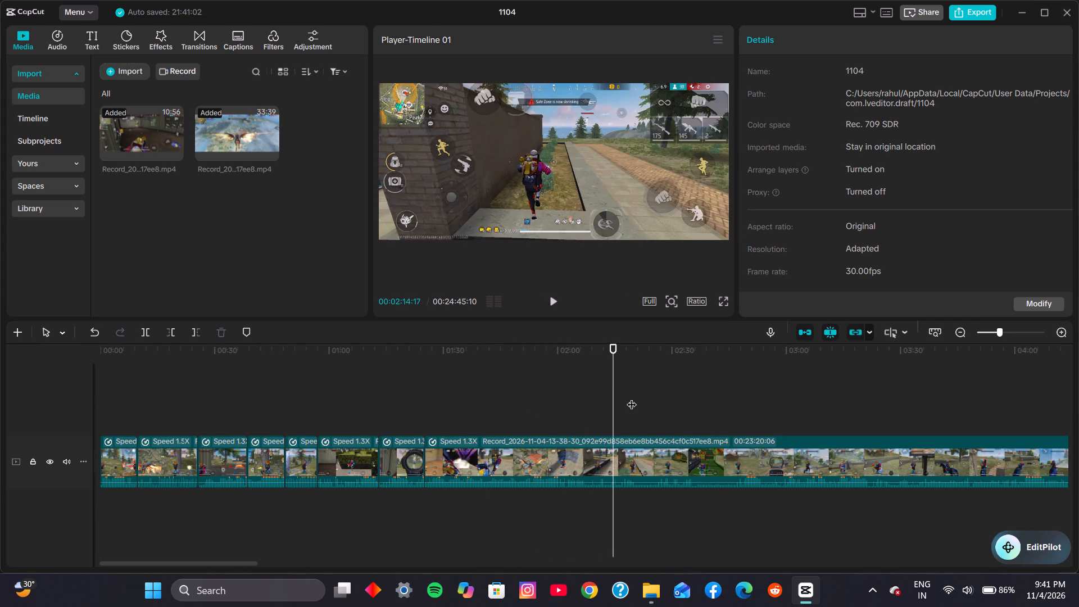
click(649, 396)
click(658, 396)
click(673, 396)
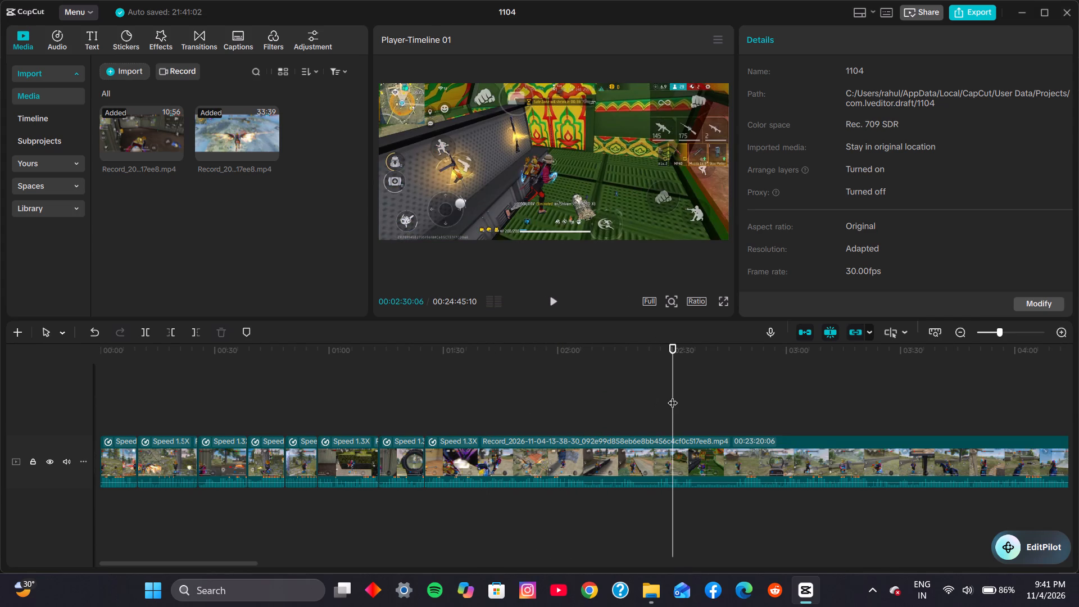
click(679, 396)
click(688, 396)
click(703, 396)
click(713, 396)
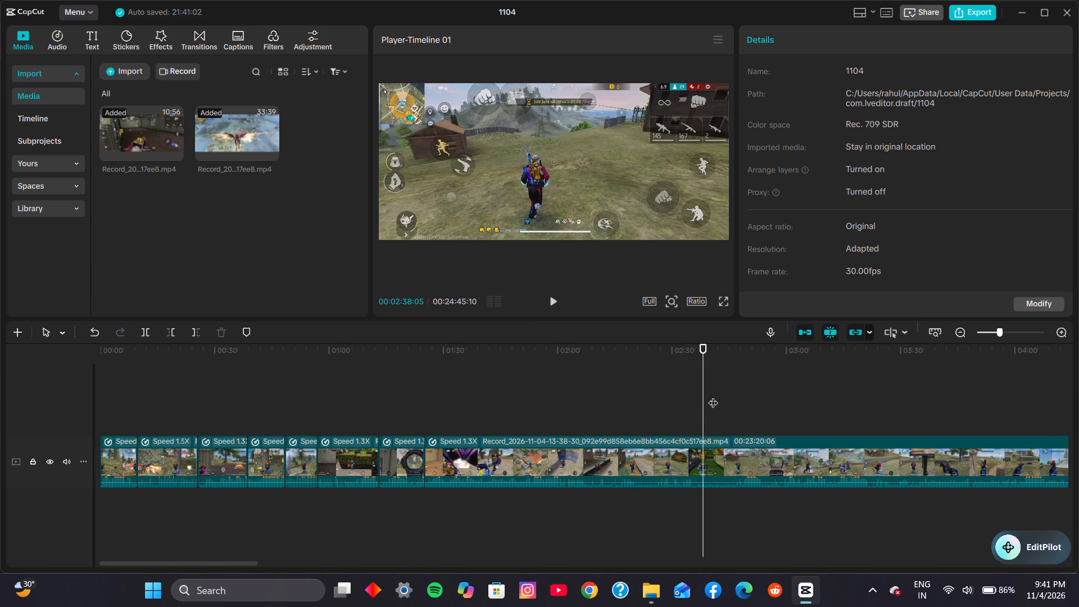
click(720, 396)
click(731, 396)
click(741, 397)
click(749, 398)
click(761, 398)
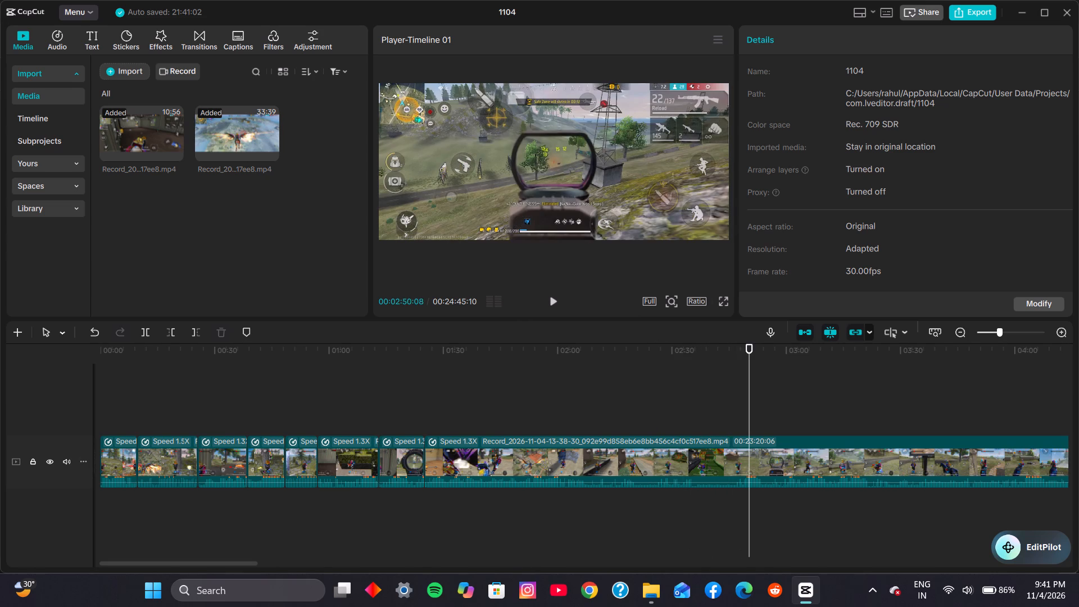
click(768, 398)
click(779, 398)
click(795, 399)
click(799, 399)
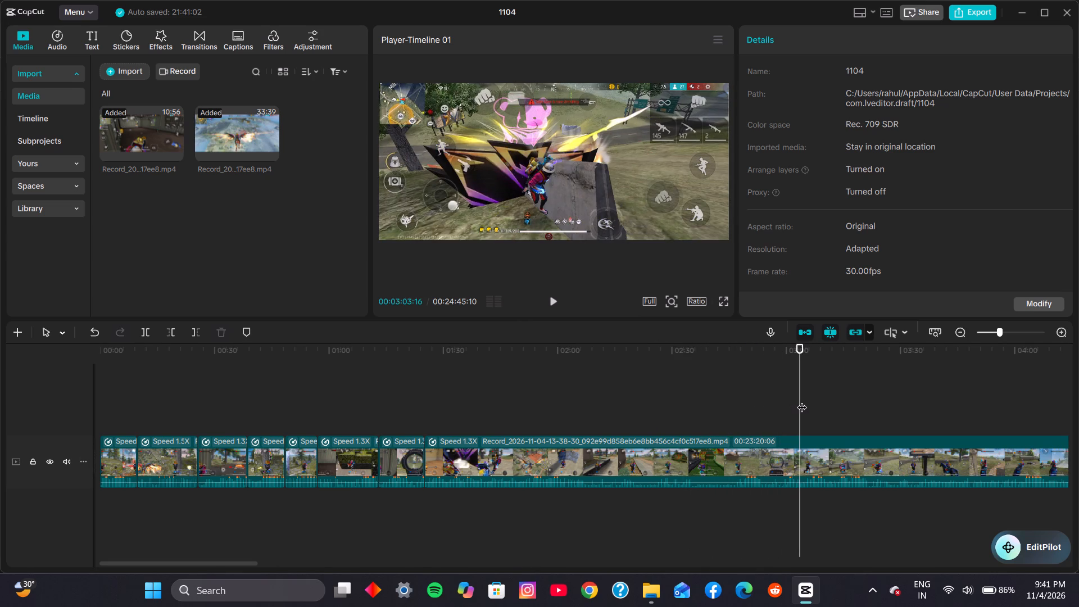
click(802, 400)
click(815, 400)
click(832, 399)
click(845, 398)
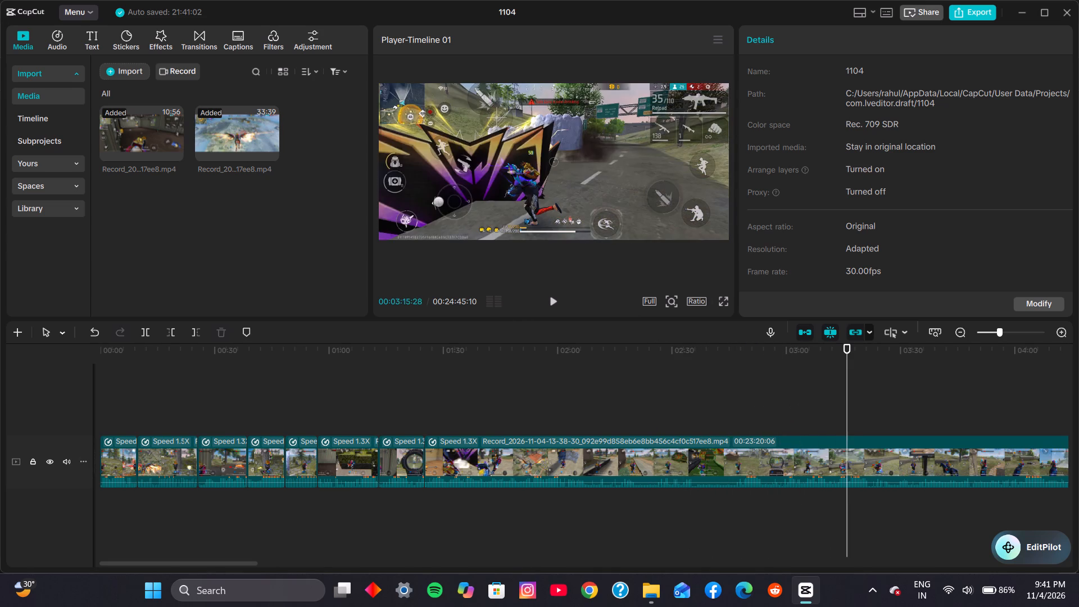
click(870, 397)
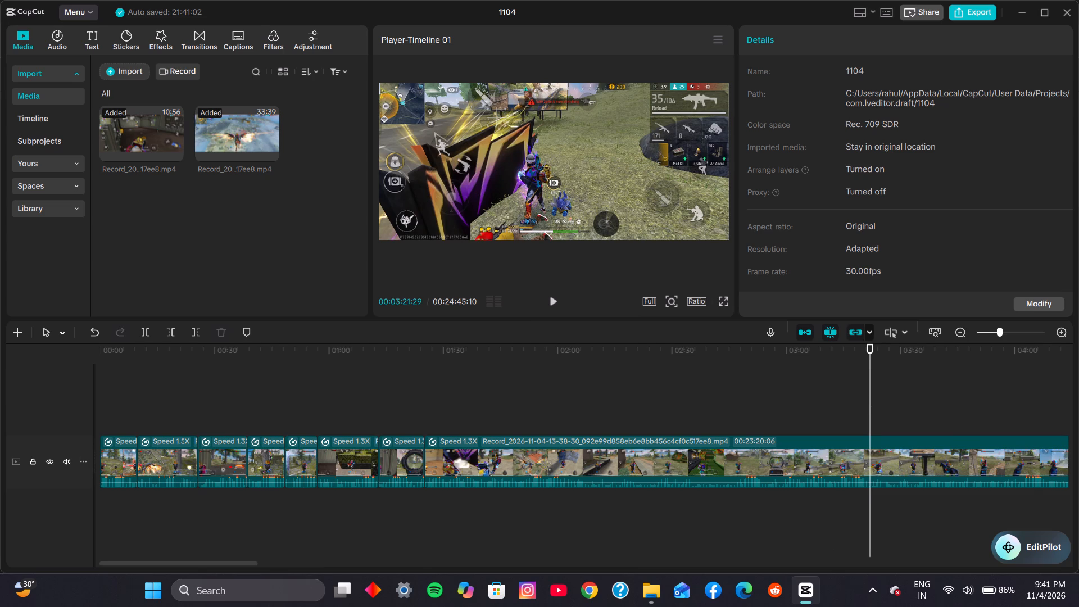
Split the second recording at 00:03:13:11, on the run across the road, and remove the segment from 00:01:25:04 to that split.
click(855, 398)
click(833, 397)
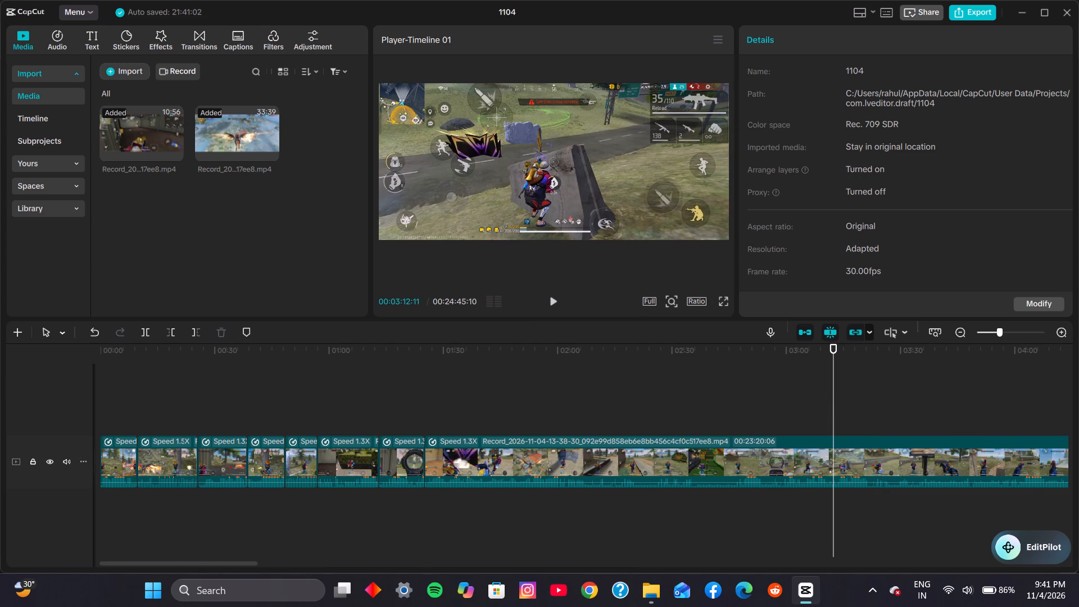
key(space)
key(space)
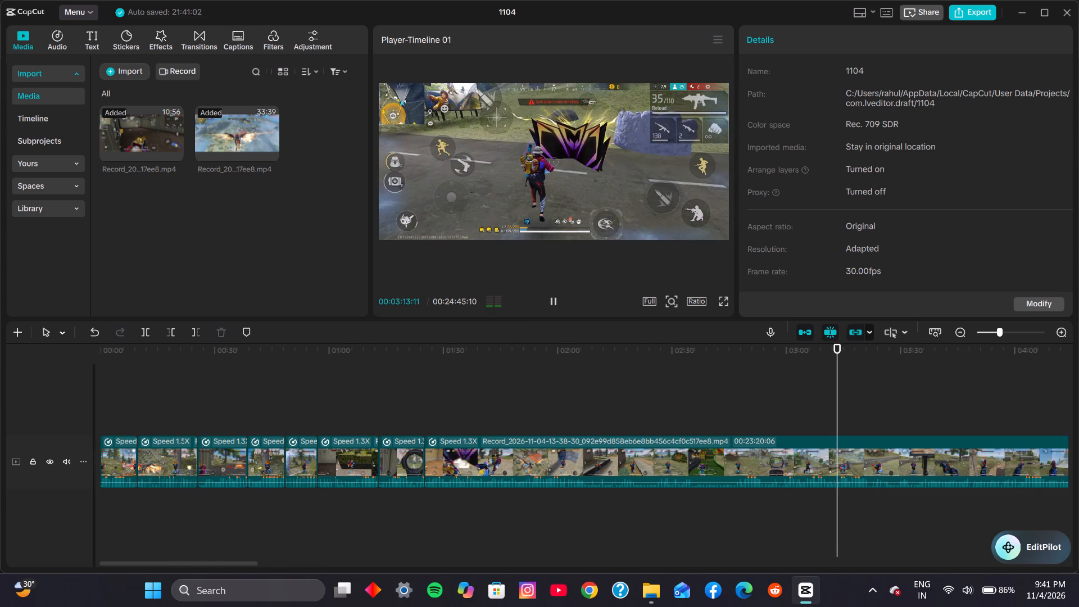
key(ctrl+b)
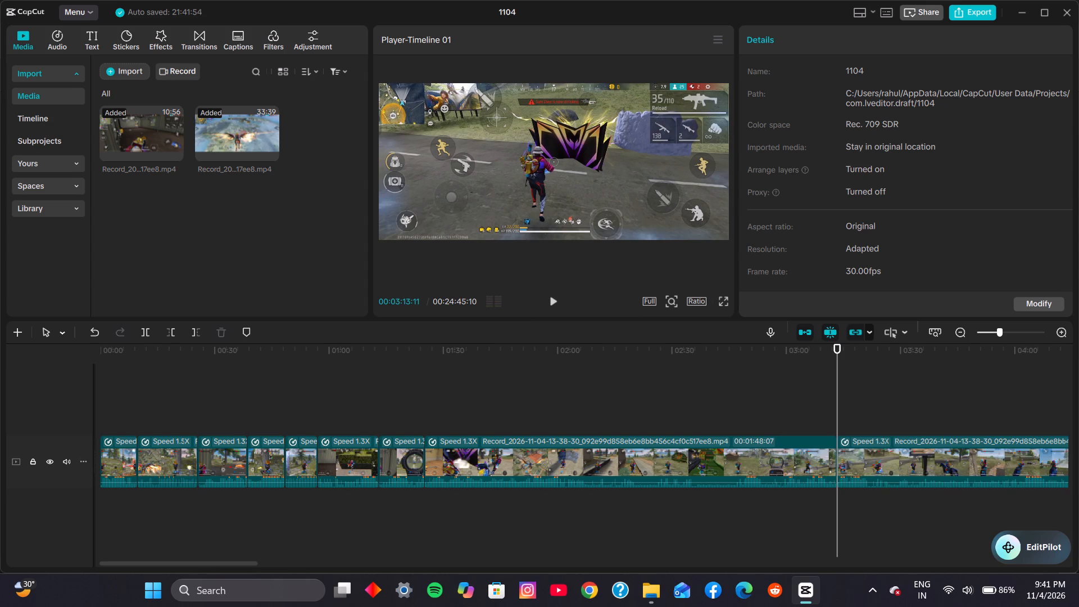
click(524, 457)
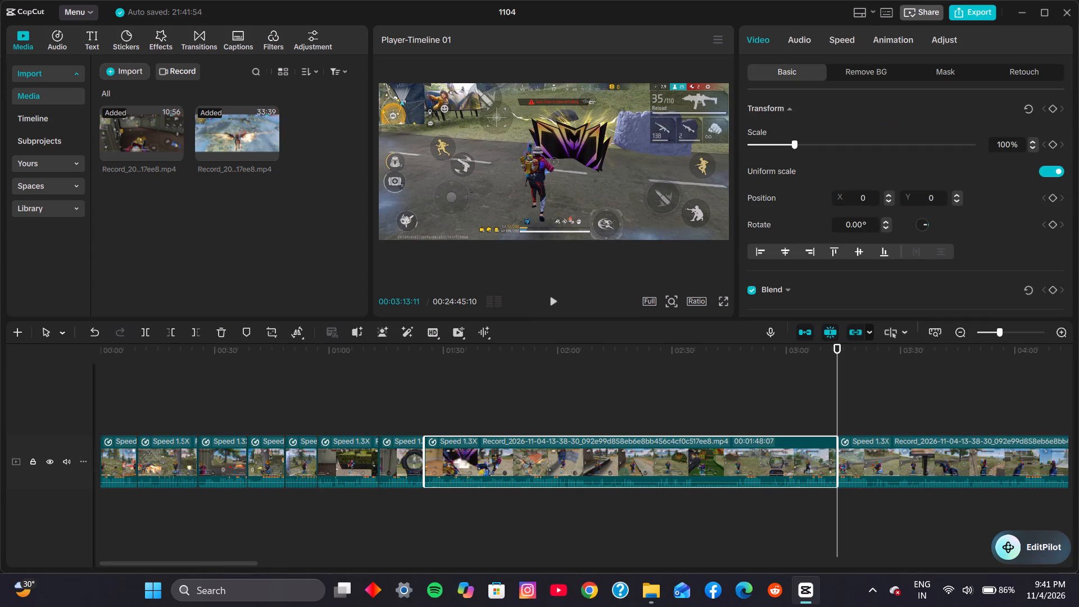
key(ctrl+x)
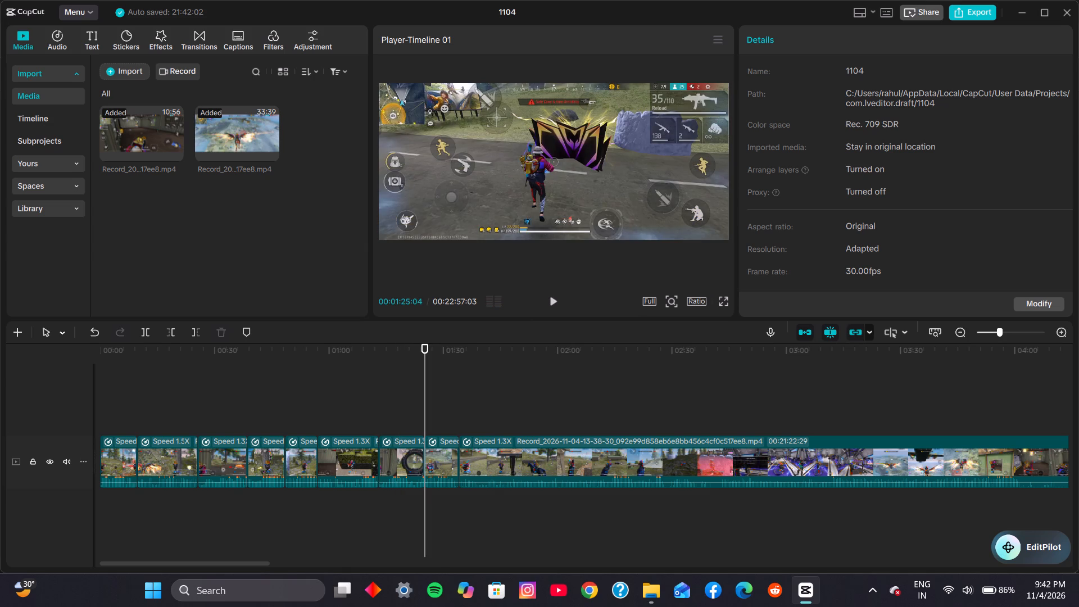
click(558, 300)
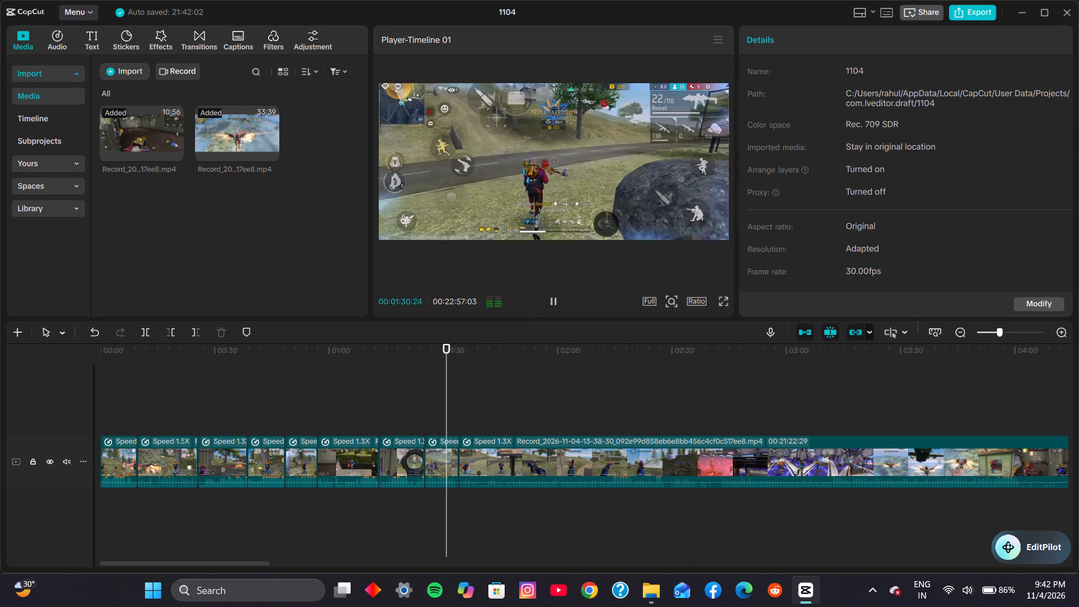
click(556, 301)
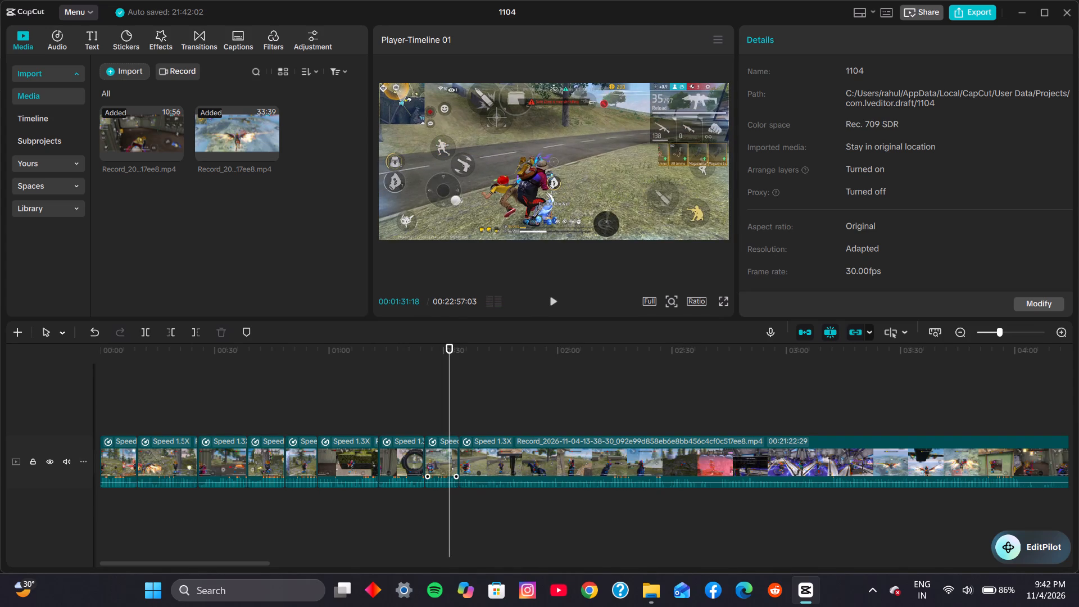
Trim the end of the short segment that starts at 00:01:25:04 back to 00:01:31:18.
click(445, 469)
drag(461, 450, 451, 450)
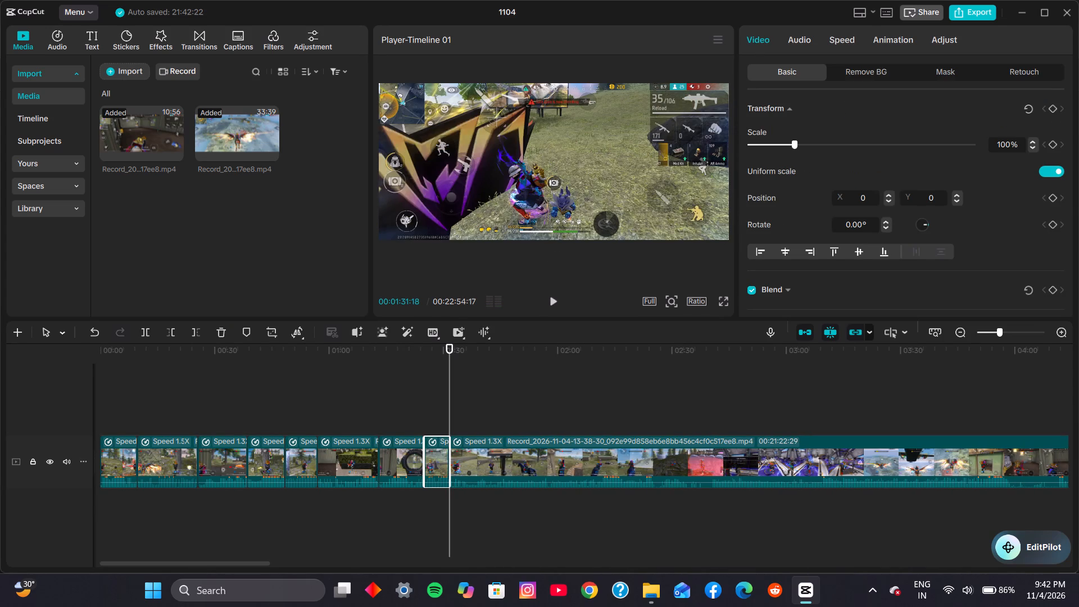
Split the second recording at 00:01:45:10, beside the white horse, and remove both segments from 00:01:25:04 to that split.
click(556, 300)
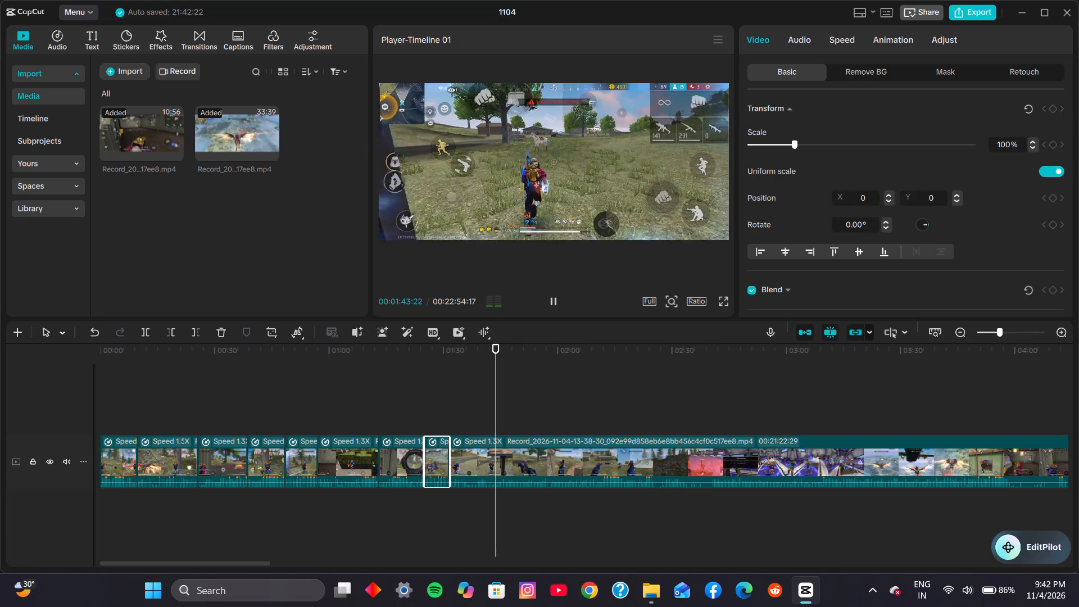
key(ctrl+b)
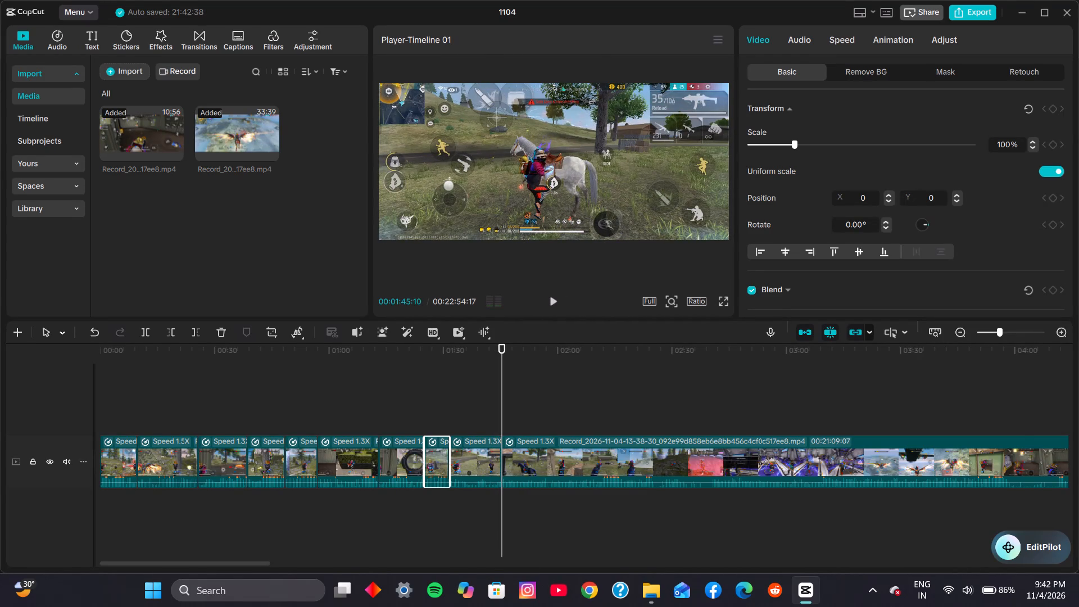
ctrl+click(465, 451)
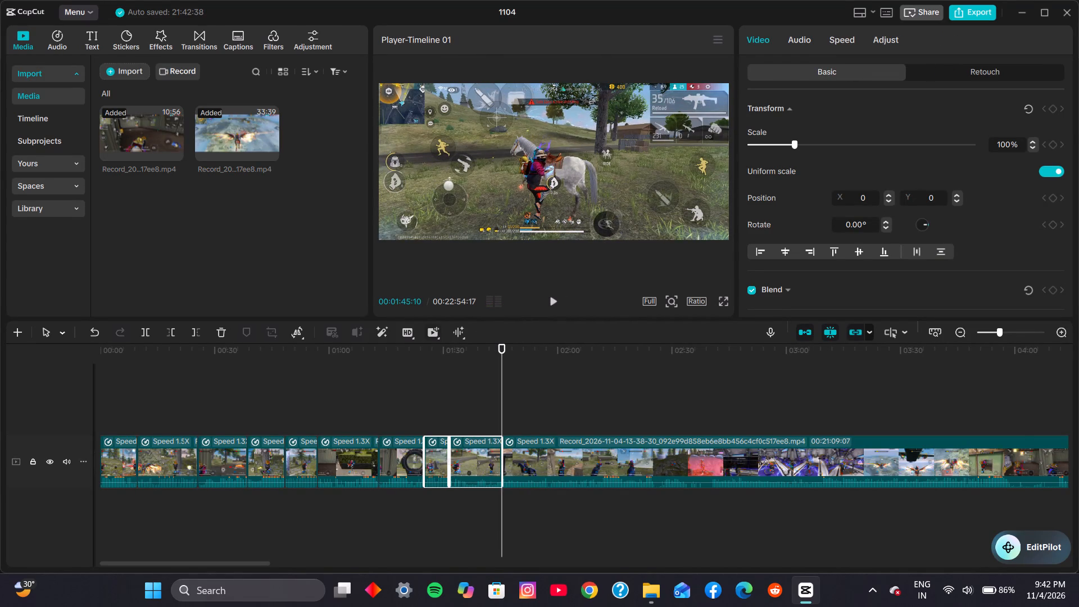
click(225, 334)
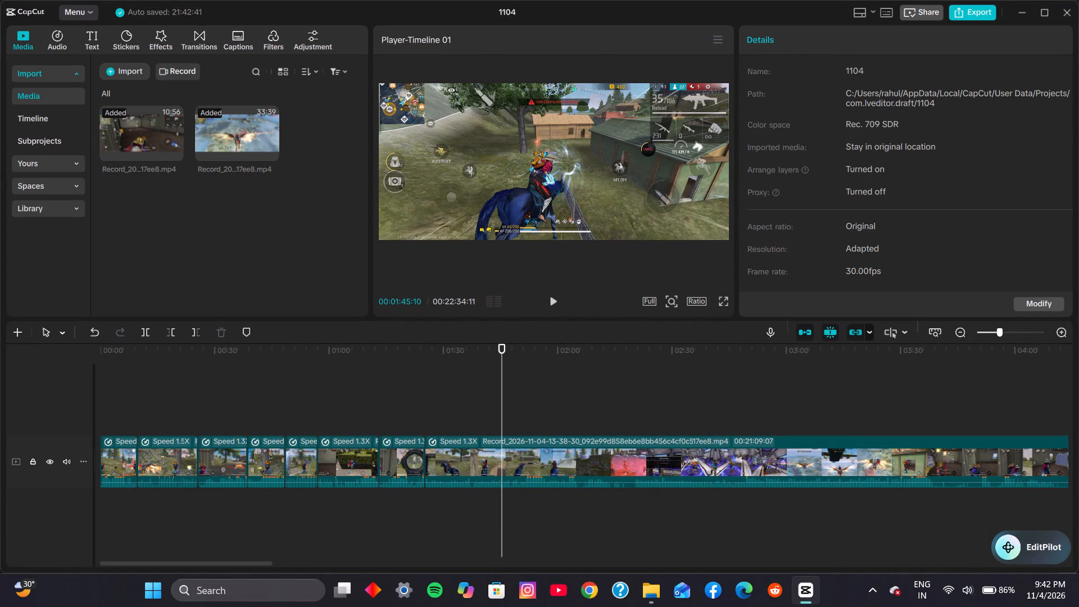
Play the second recording from about the 00:01:25:04 cut through the horse ride and elimination to 00:02:09:25 for usable highlights.
click(430, 409)
click(384, 433)
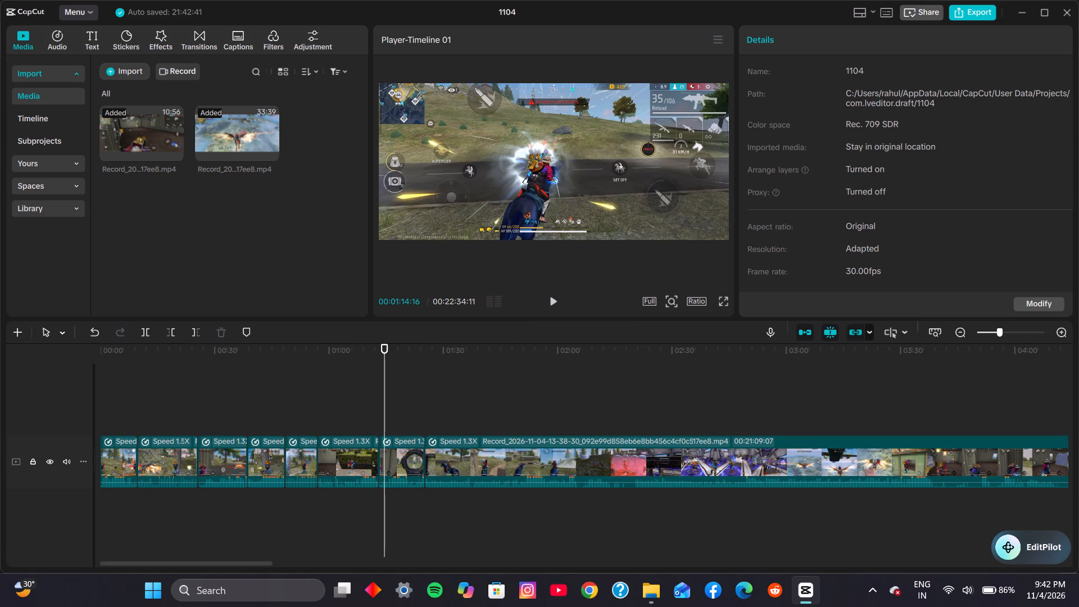
click(415, 416)
click(553, 302)
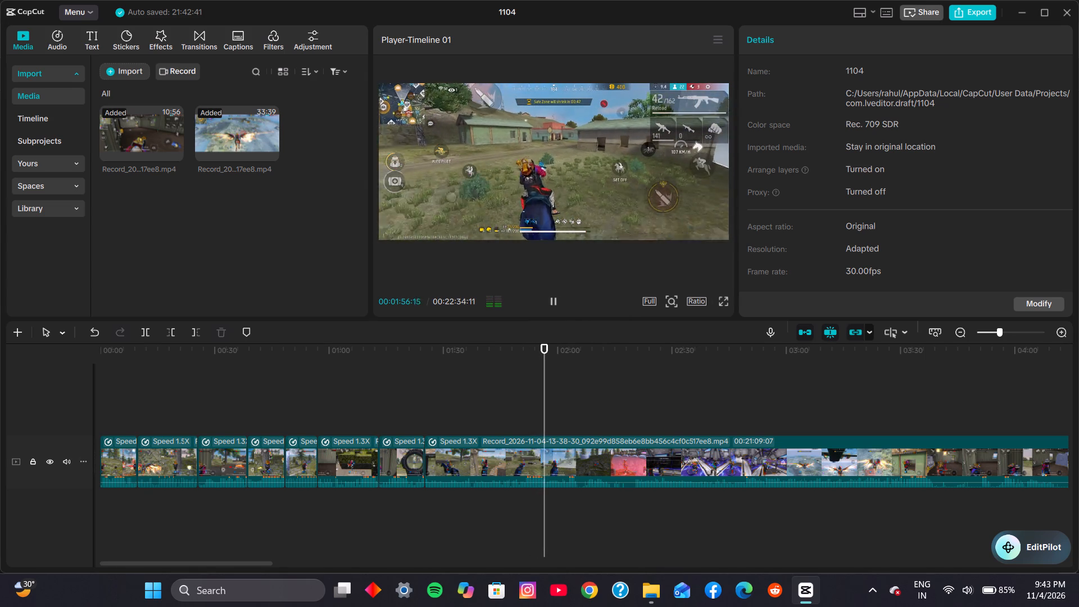
click(553, 298)
click(553, 298)
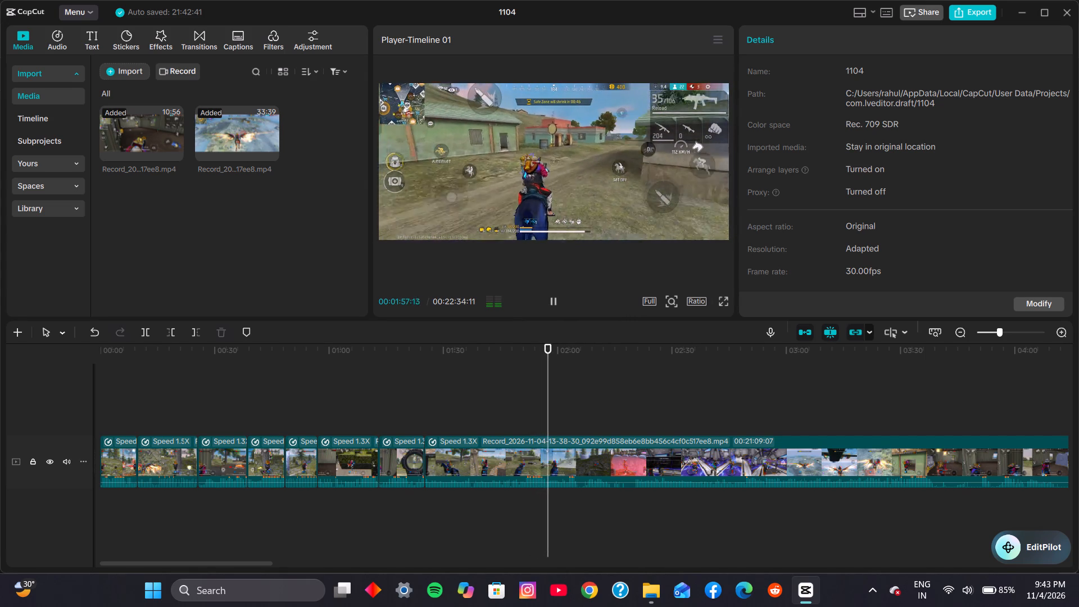
click(553, 298)
click(553, 298)
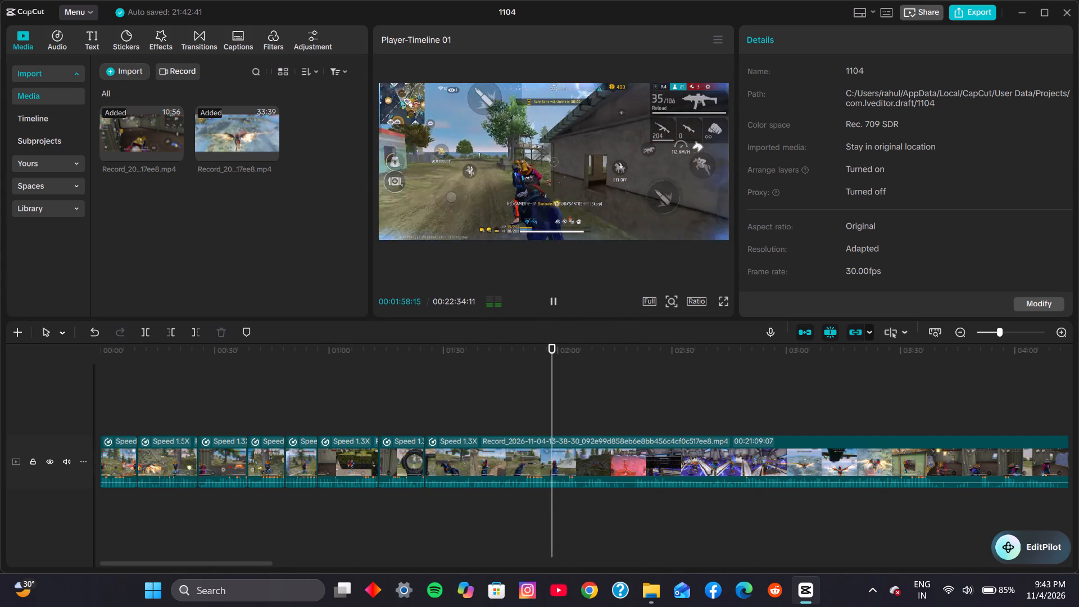
click(553, 298)
click(553, 298)
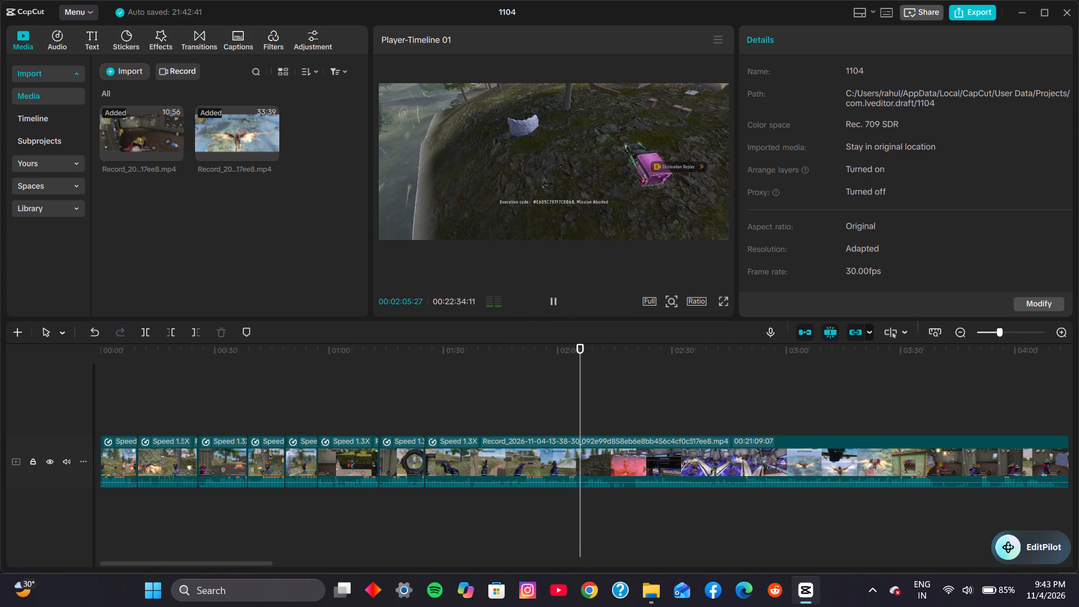
click(553, 298)
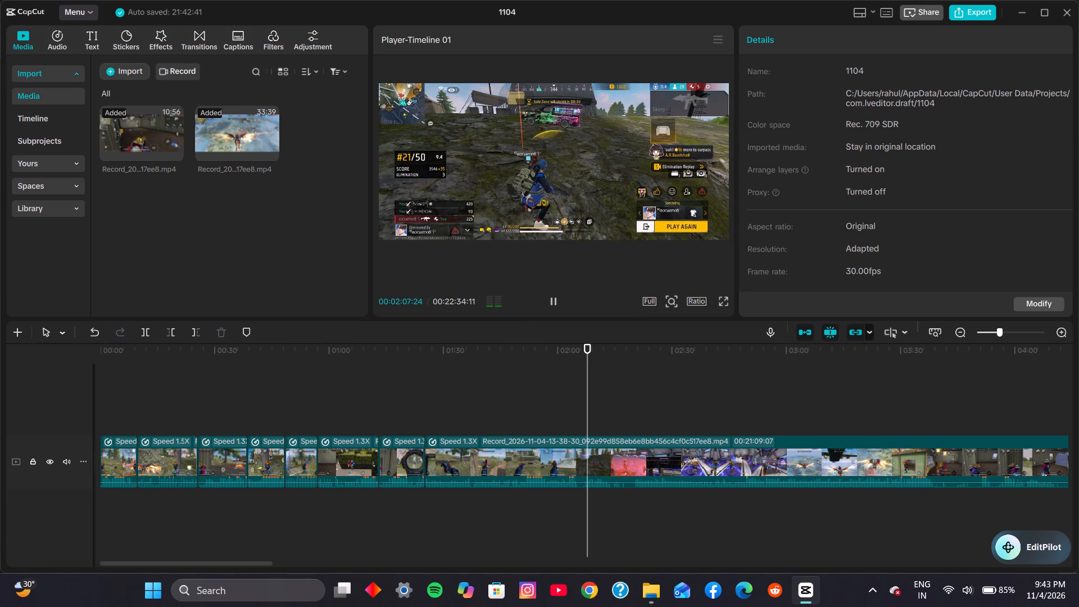
click(553, 298)
click(553, 298)
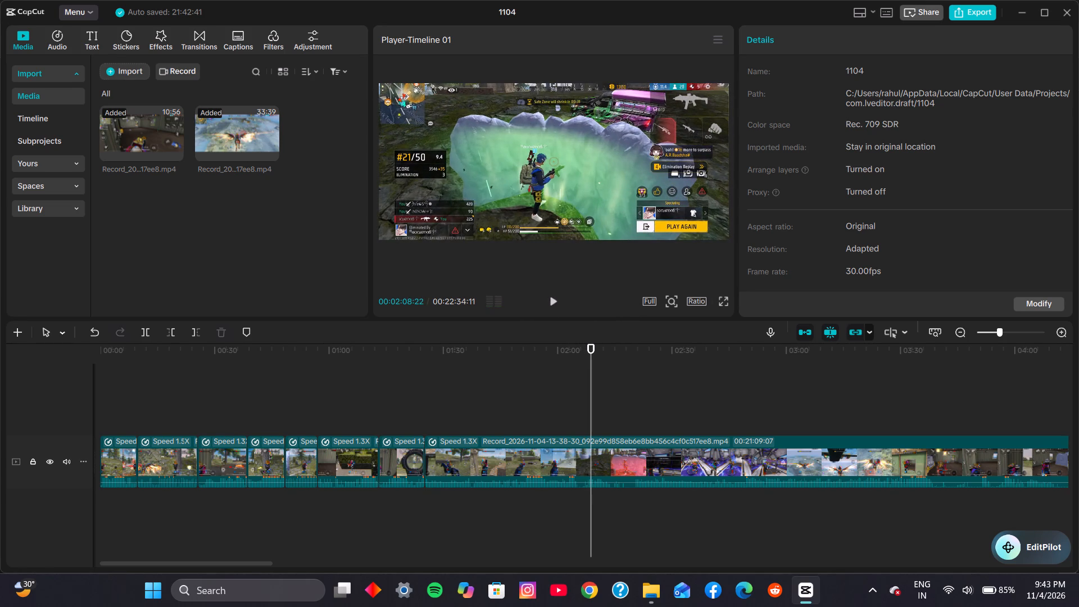
click(553, 298)
click(553, 298)
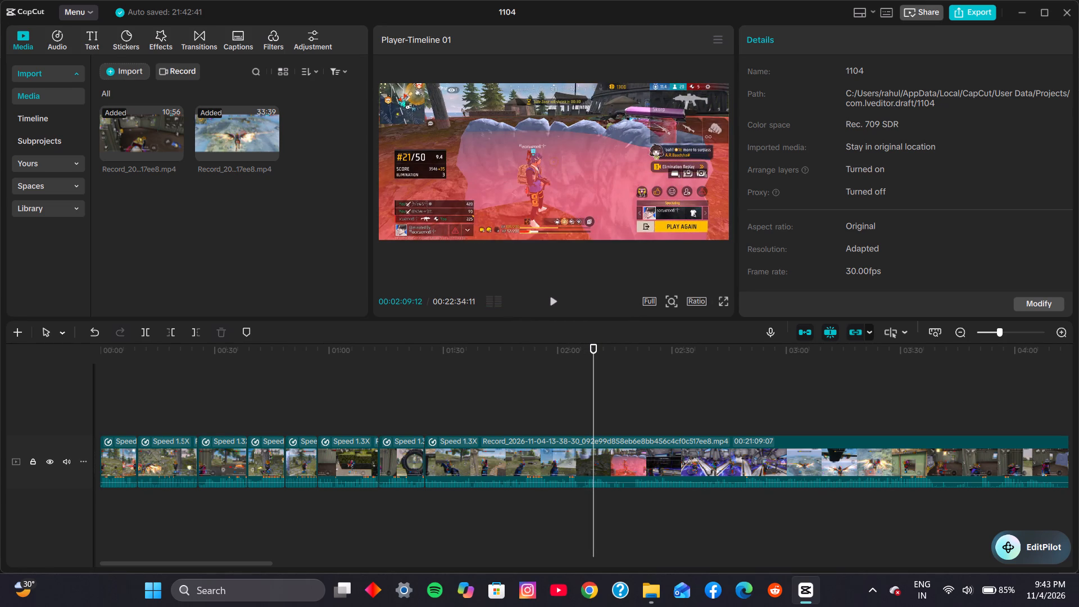
click(570, 423)
click(574, 420)
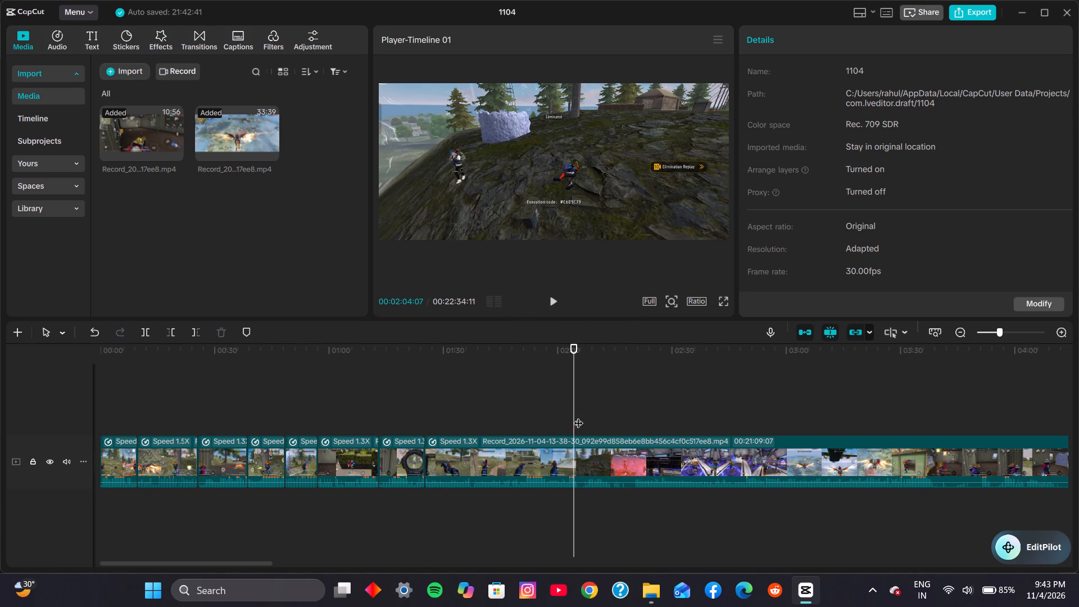
click(551, 304)
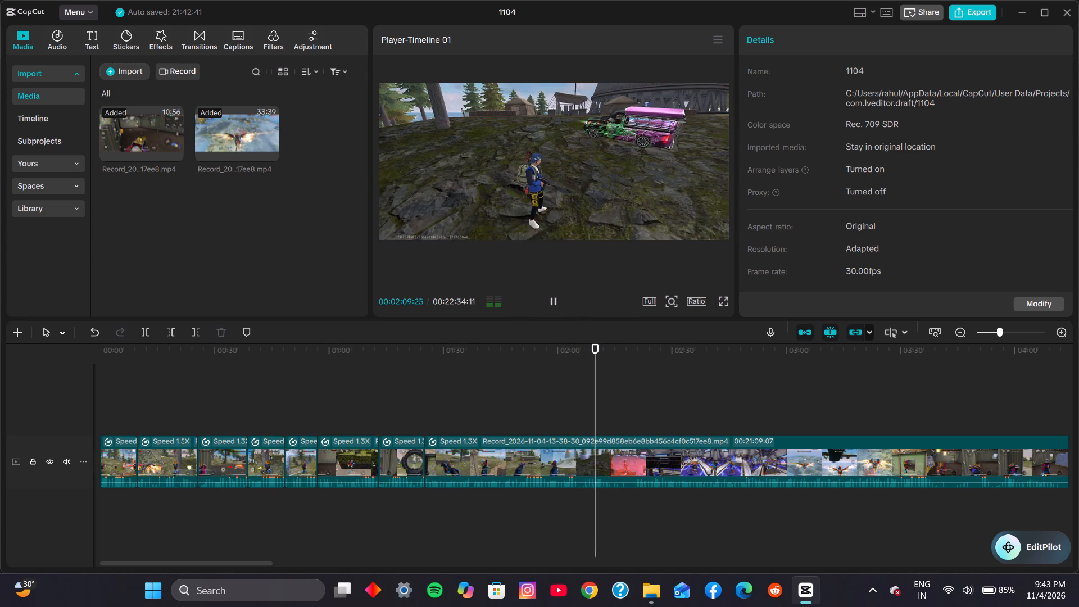
Split the second recording at 00:03:30:25, inside the hut after the winged drop, and remove the segment from 00:01:25:04 to that split.
ctrl+click(613, 377)
ctrl+click(625, 377)
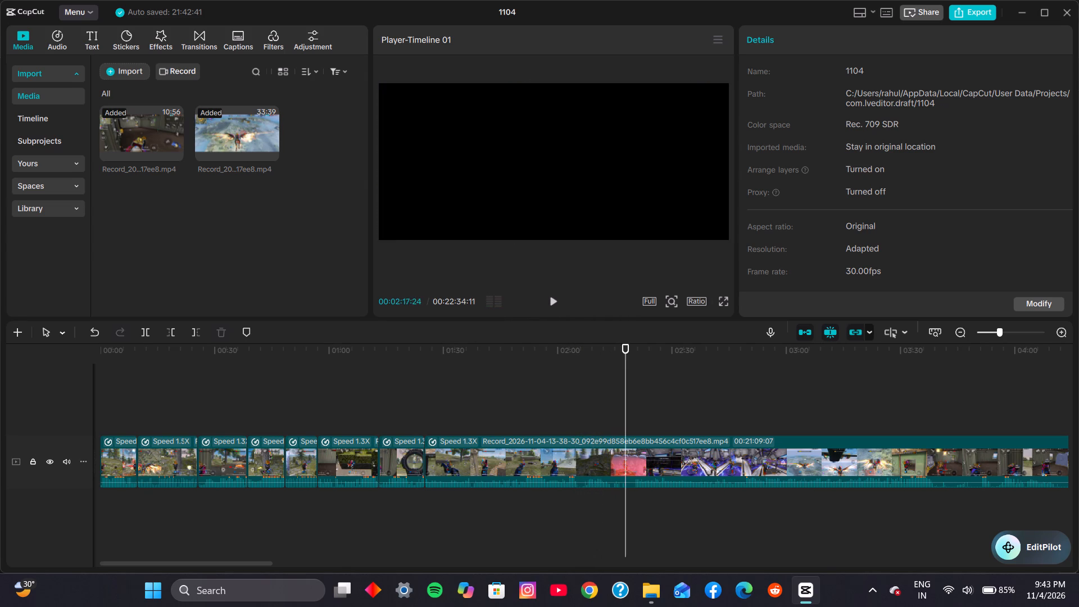
ctrl+drag(642, 379, 651, 380)
ctrl+click(665, 381)
ctrl+drag(698, 384, 717, 388)
ctrl+click(744, 389)
ctrl+drag(758, 391, 777, 391)
ctrl+drag(805, 391, 818, 391)
ctrl+click(859, 388)
ctrl+click(880, 388)
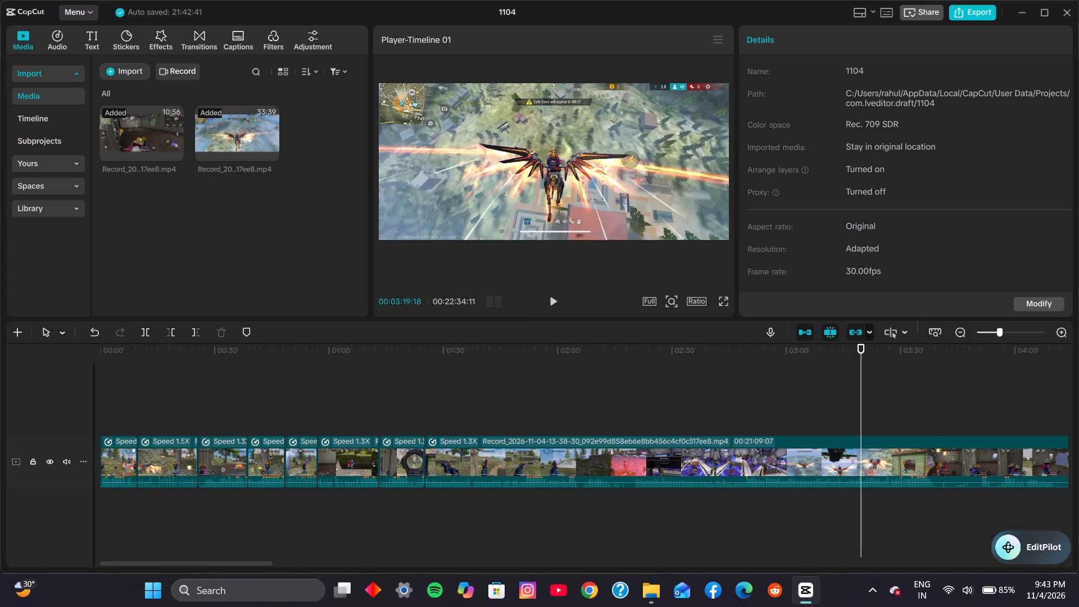
ctrl+click(914, 390)
ctrl+click(904, 391)
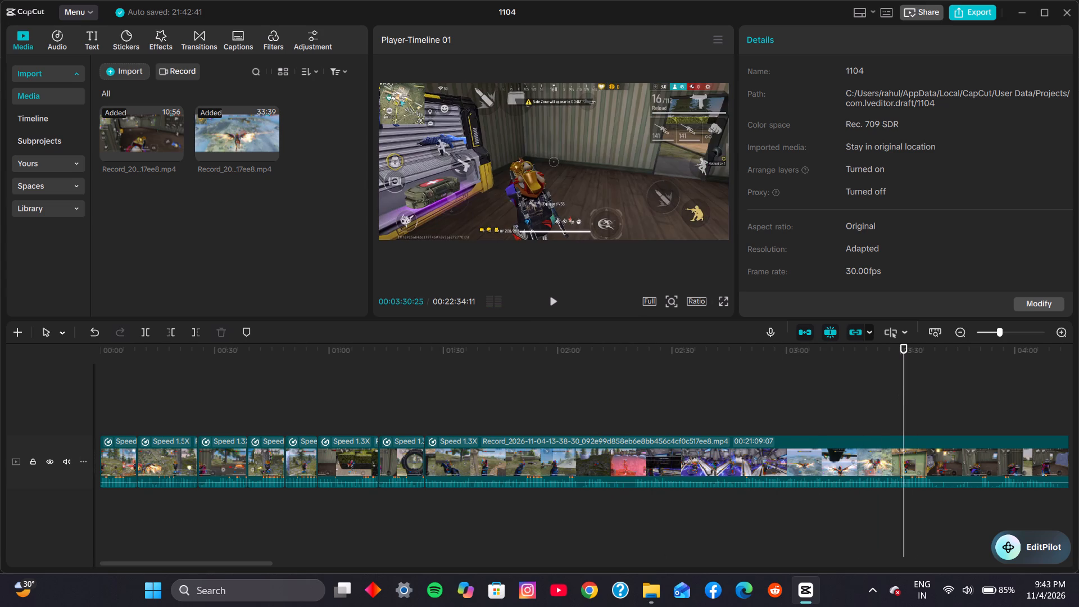
key(ctrl+b)
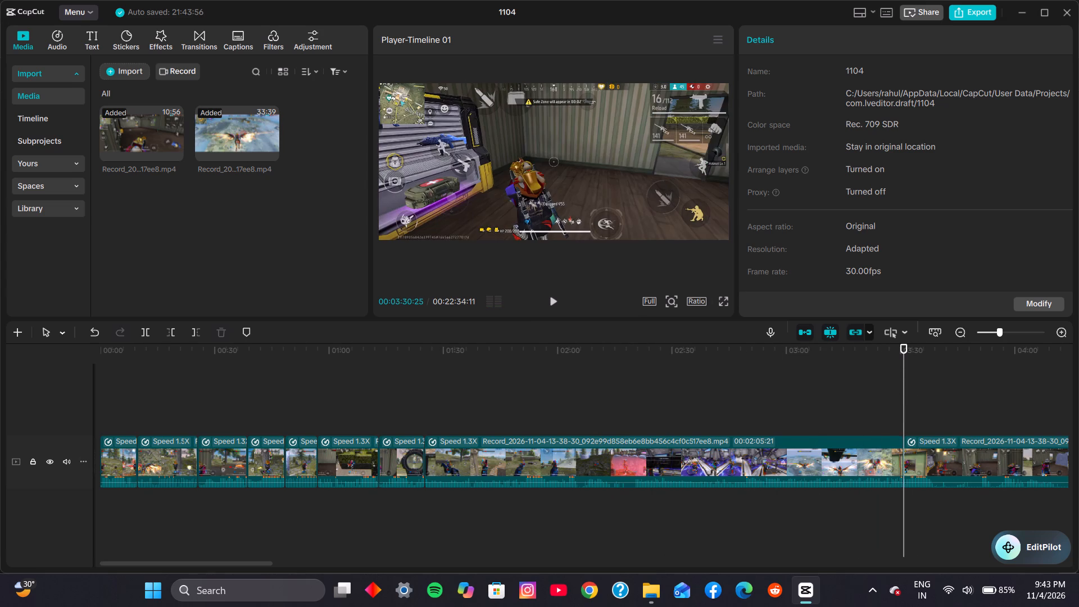
key(ctrl+x)
ctrl+click(610, 461)
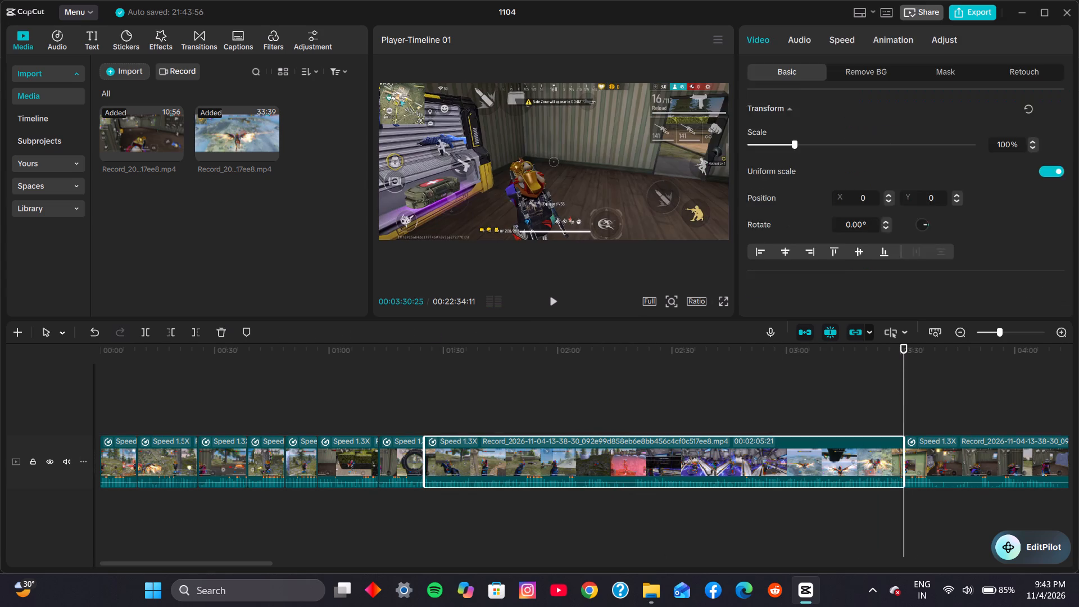
key(ctrl+x)
Play the footage around the 00:01:25:04 join and through the close-range fight inside the hut.
ctrl+click(422, 418)
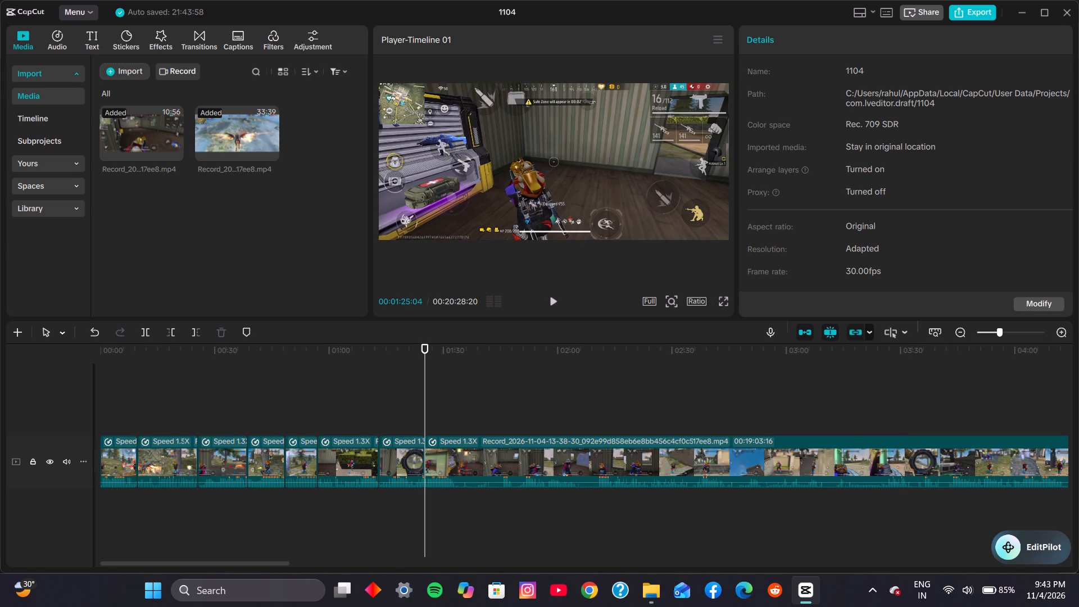
ctrl+click(563, 292)
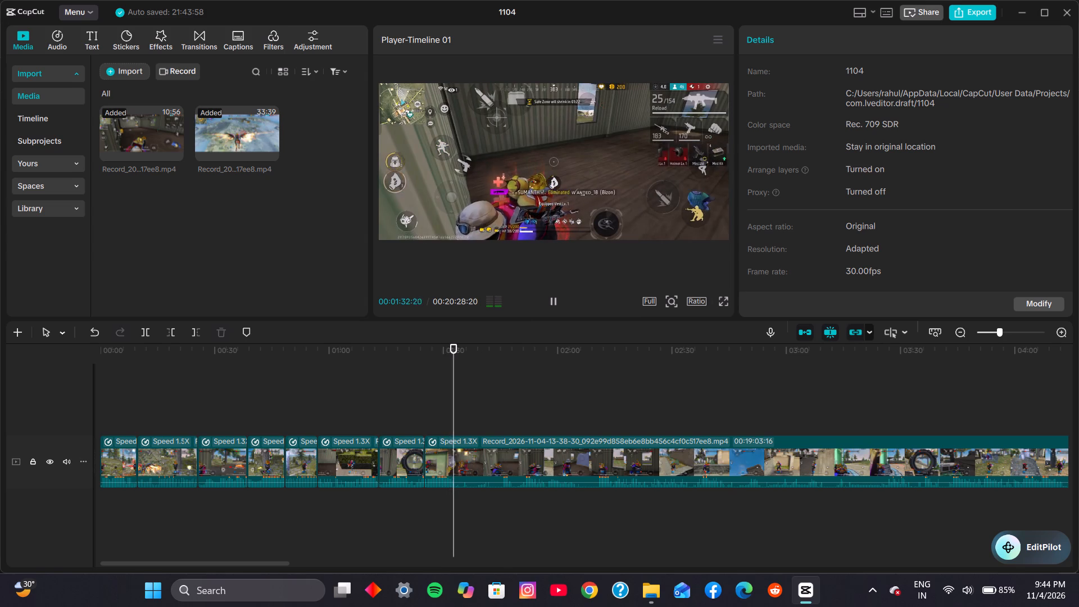
ctrl+click(409, 397)
ctrl+click(556, 296)
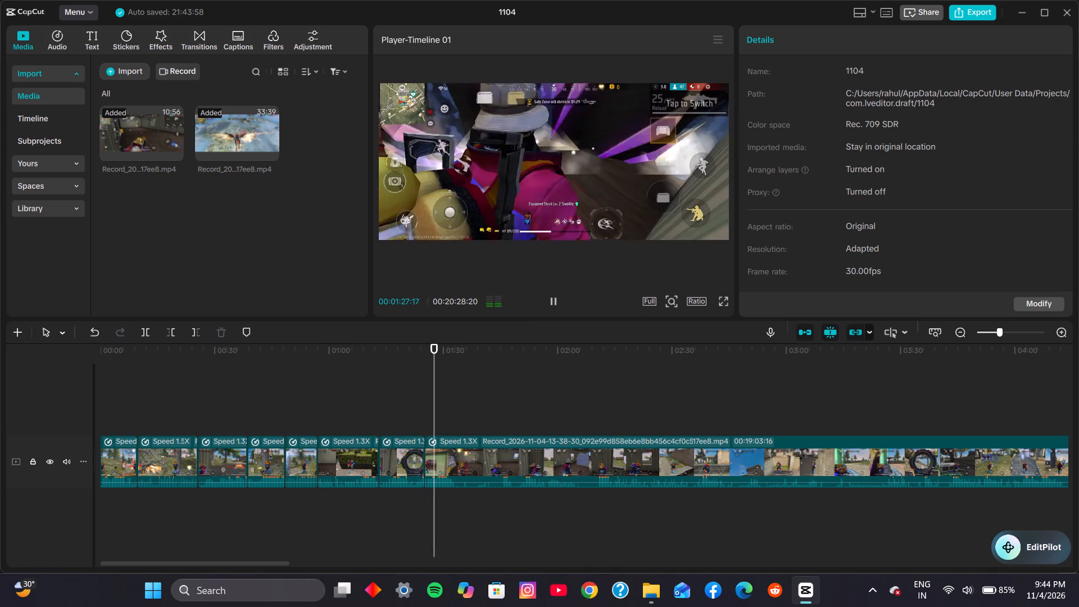
Spot-check the edited timeline at several points, from the hut fight back to the opening car clip at 00:00:05:10.
click(311, 410)
click(346, 402)
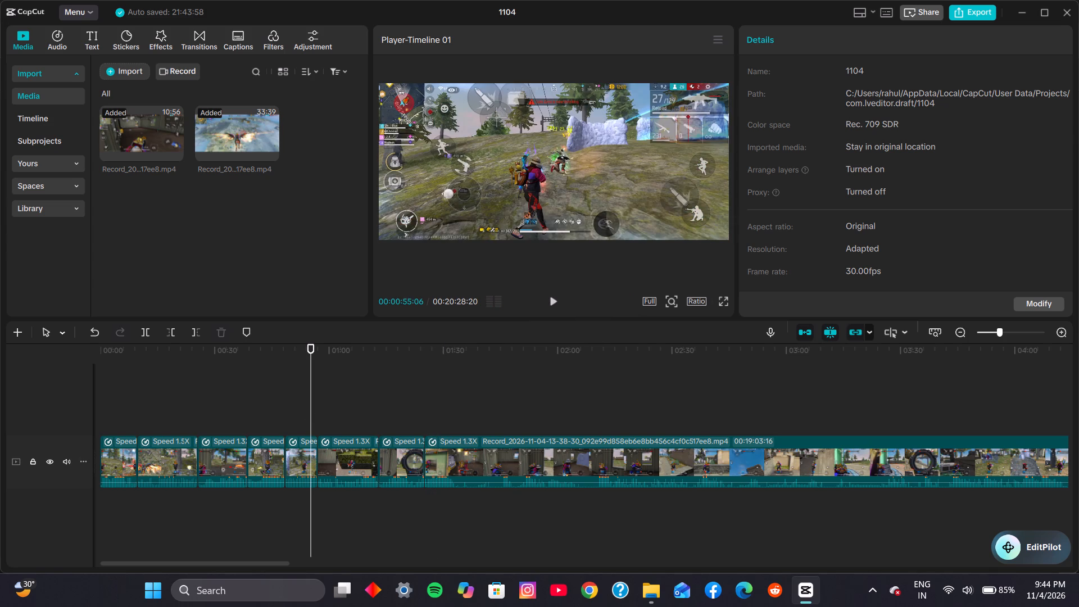
click(409, 411)
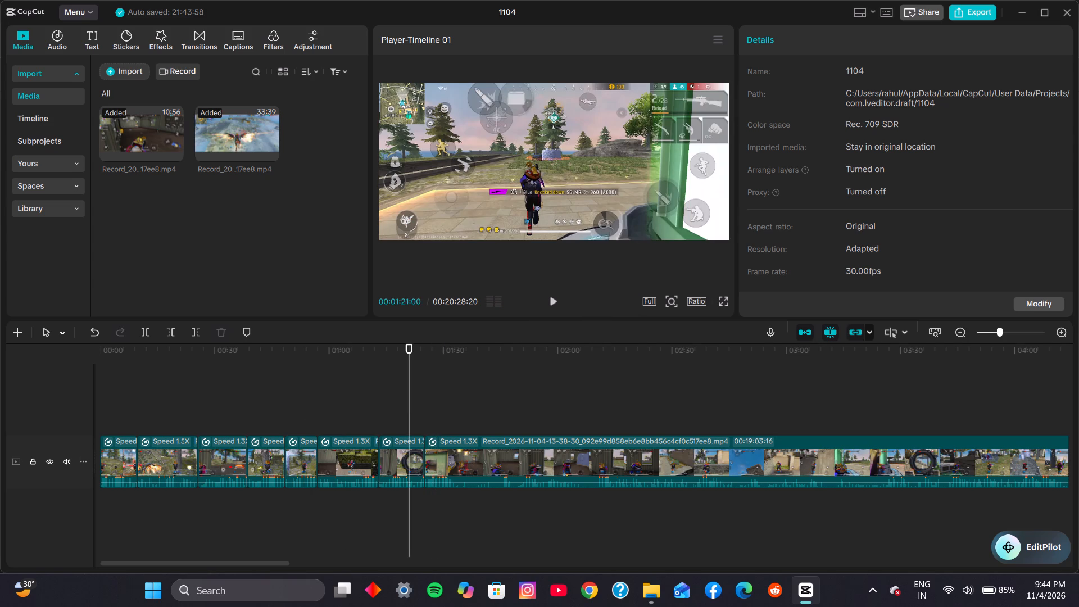
click(434, 411)
click(235, 415)
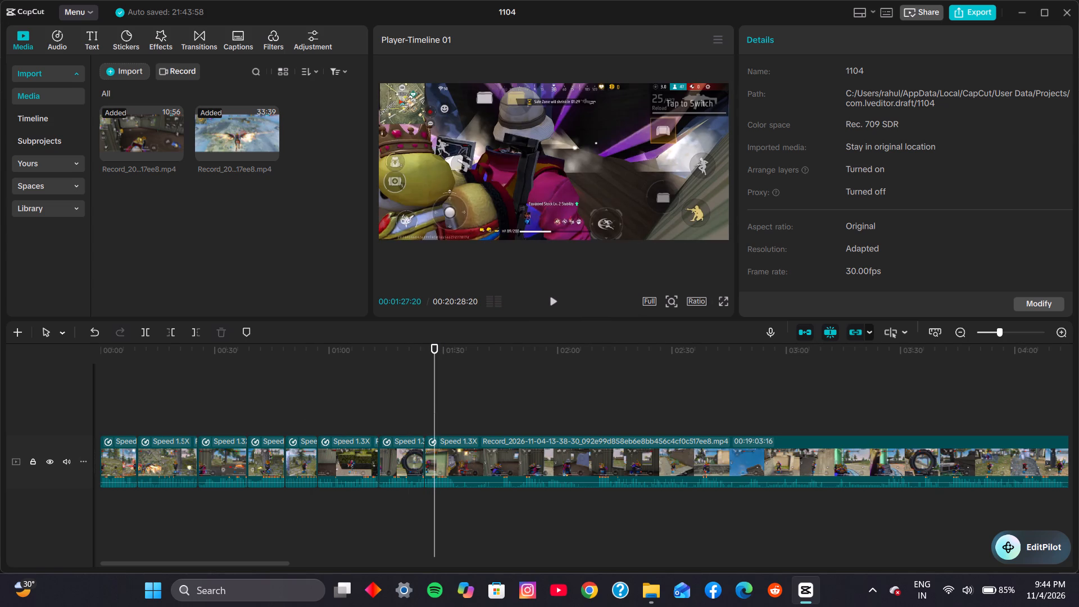
click(121, 422)
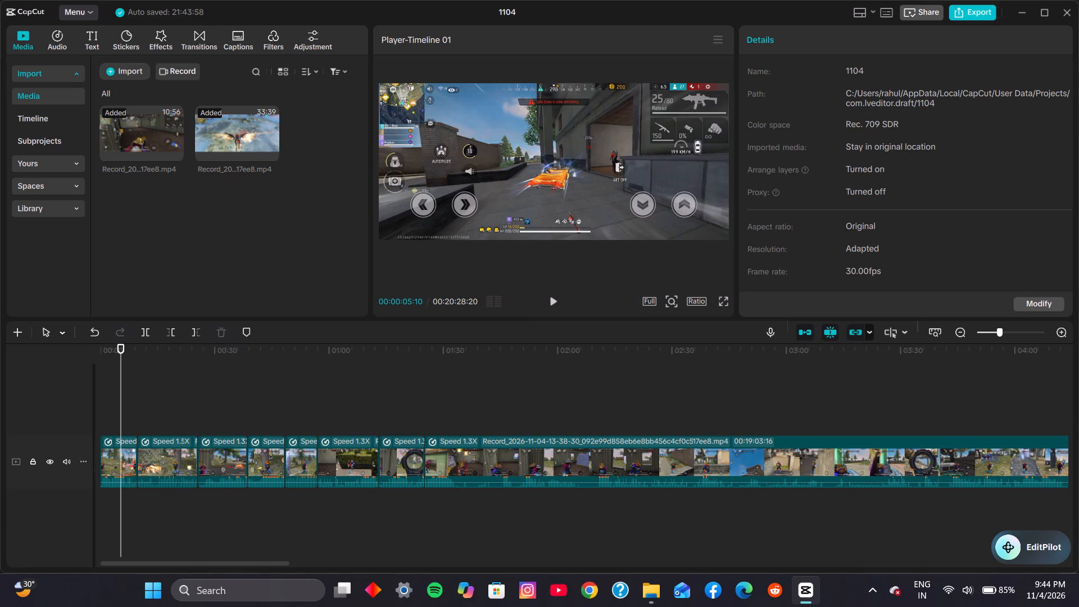
Spot-check the edited timeline clip by clip, from the car drive at 00:00:32:01 to the hut footage at 00:01:34:13.
click(182, 418)
click(223, 411)
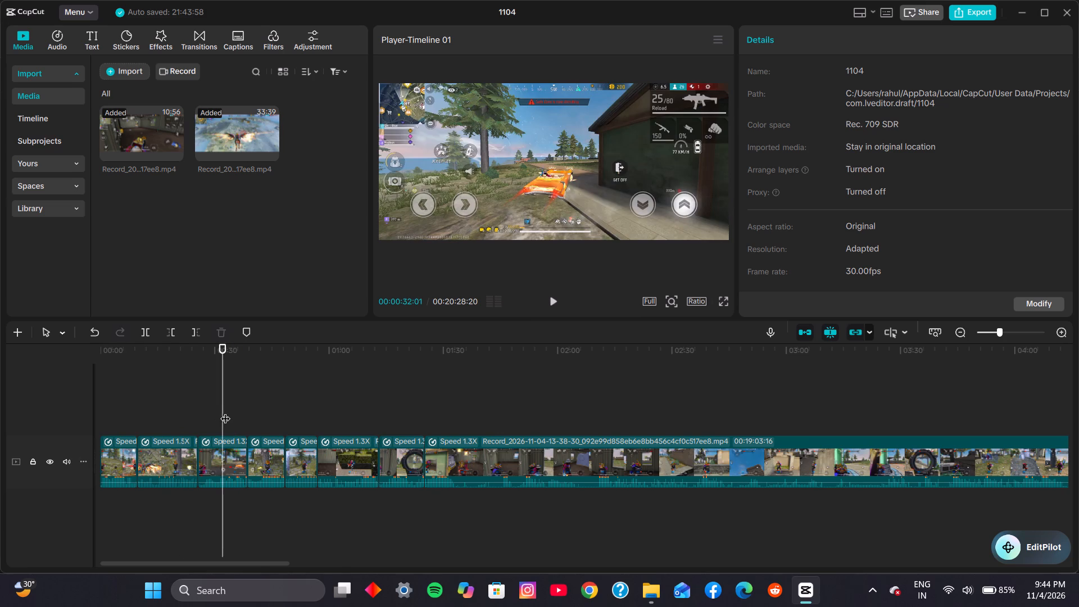
click(267, 411)
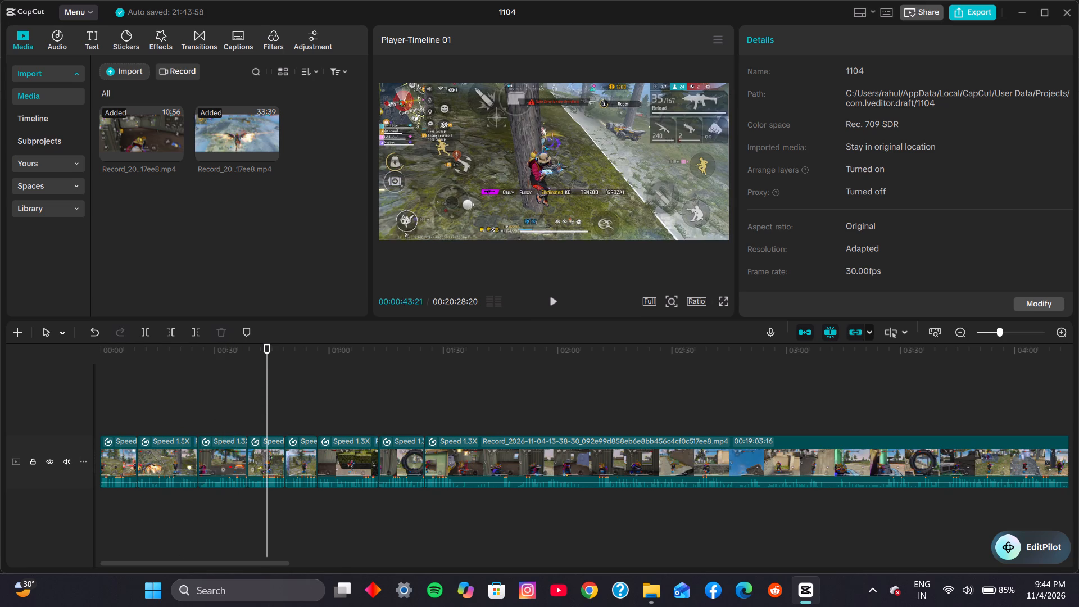
click(291, 415)
click(344, 413)
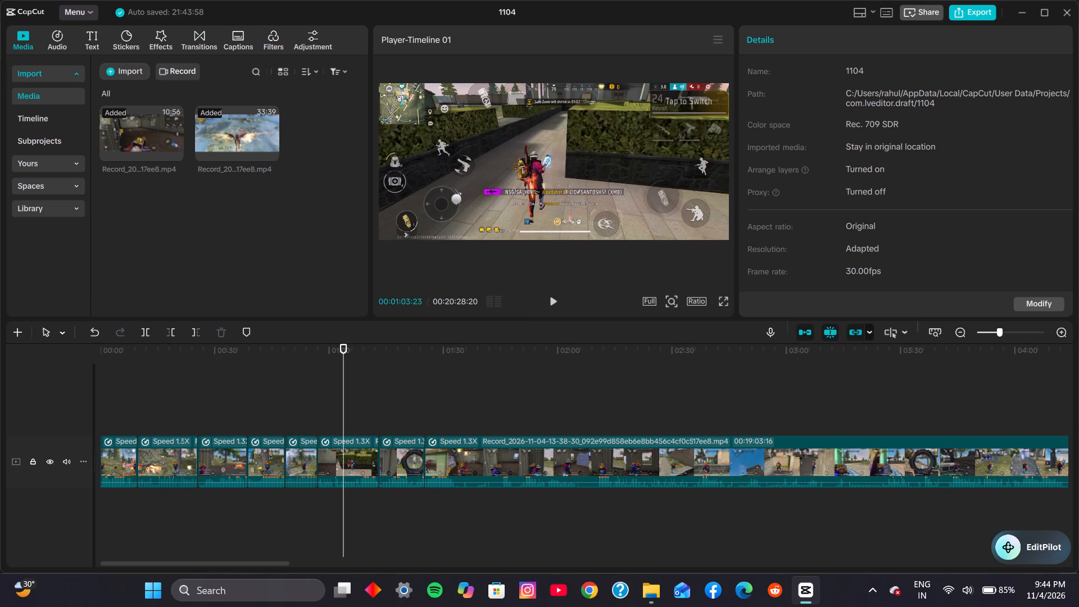
click(404, 415)
click(460, 415)
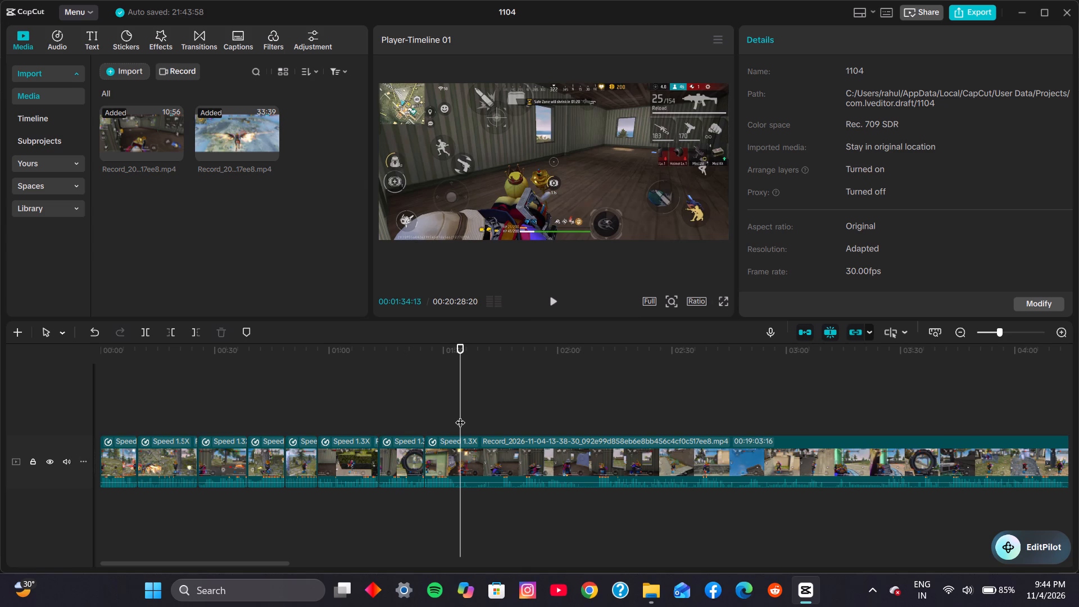
Undo the segment removal, the hut split and the earlier removal of the two short clips after 00:01:25:04.
key(ctrl+z)
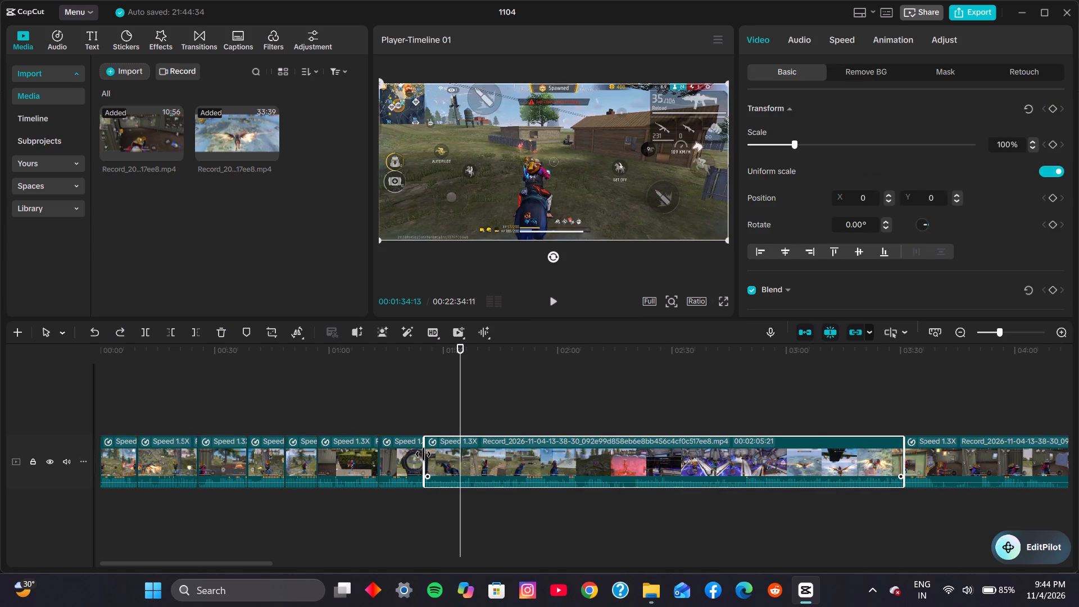
key(ctrl+z)
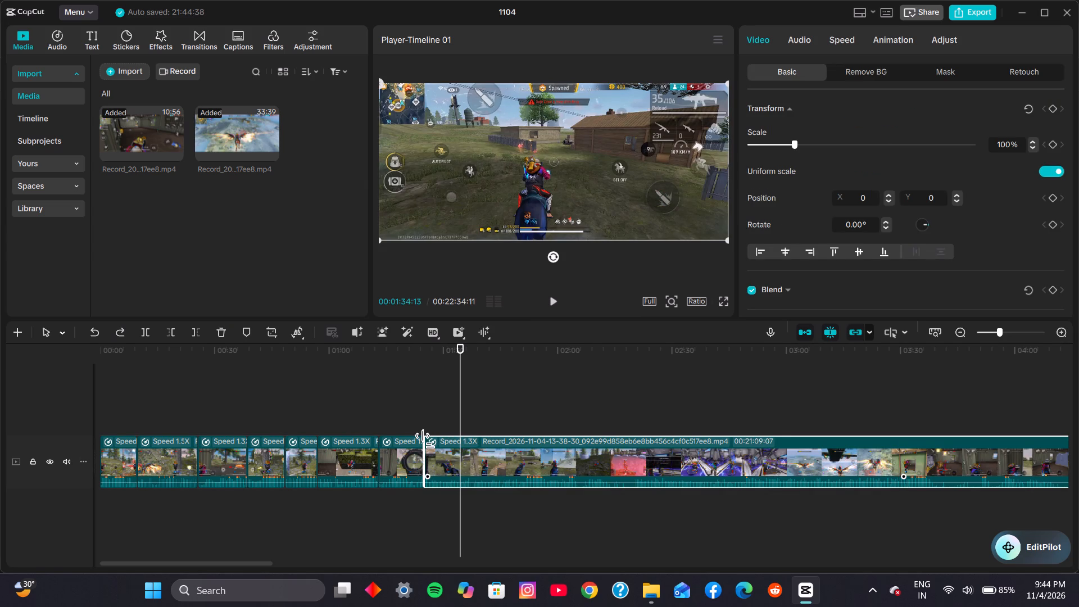
key(ctrl+z)
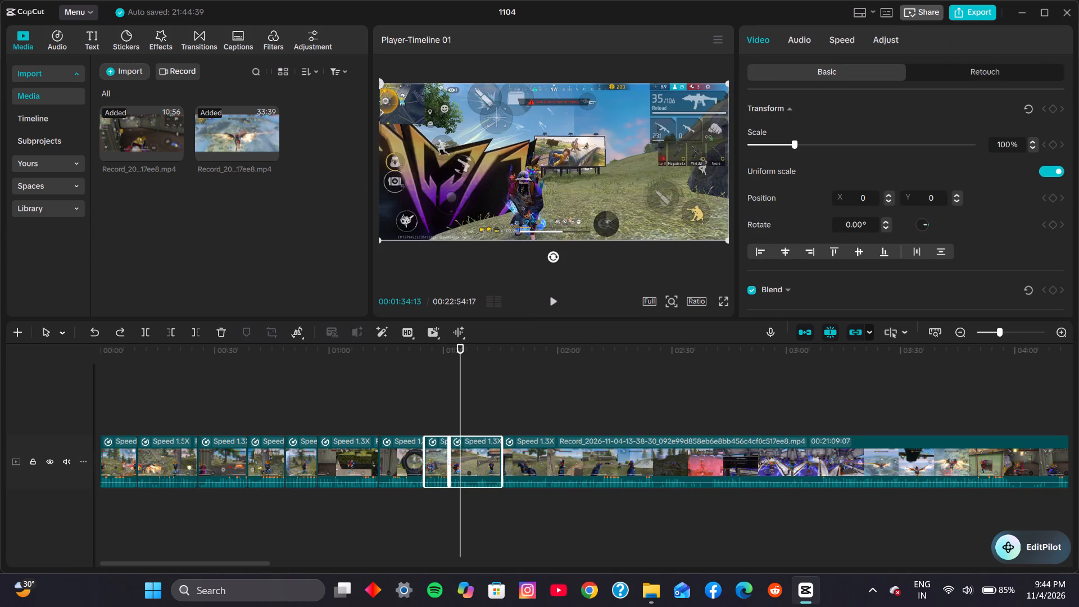
Check the two restored short clips after 00:01:25:04 and remove the second one, which starts at 00:01:31:18.
click(437, 447)
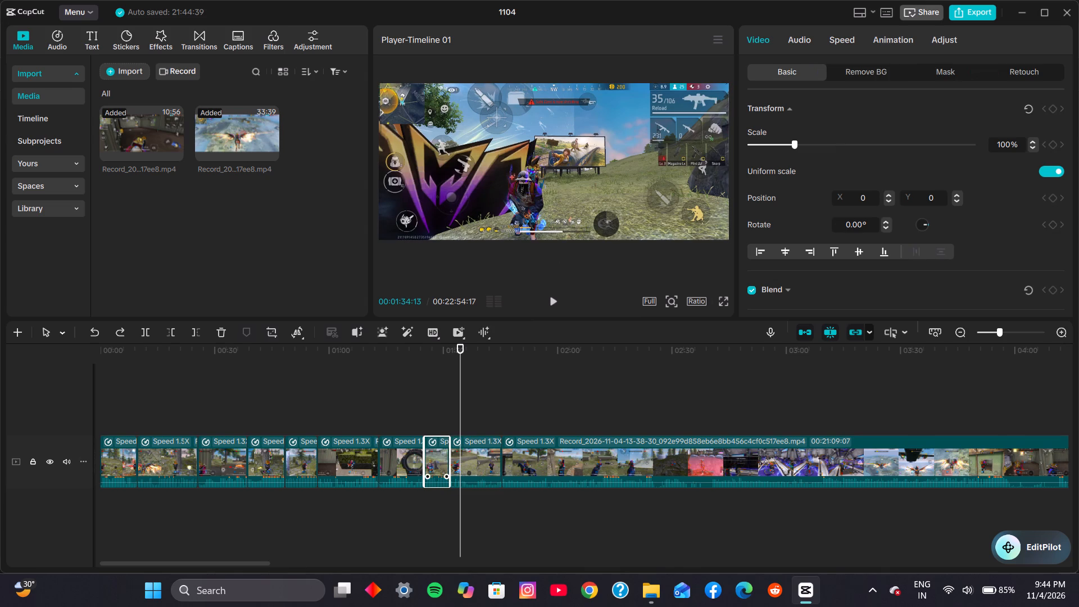
click(442, 447)
click(433, 415)
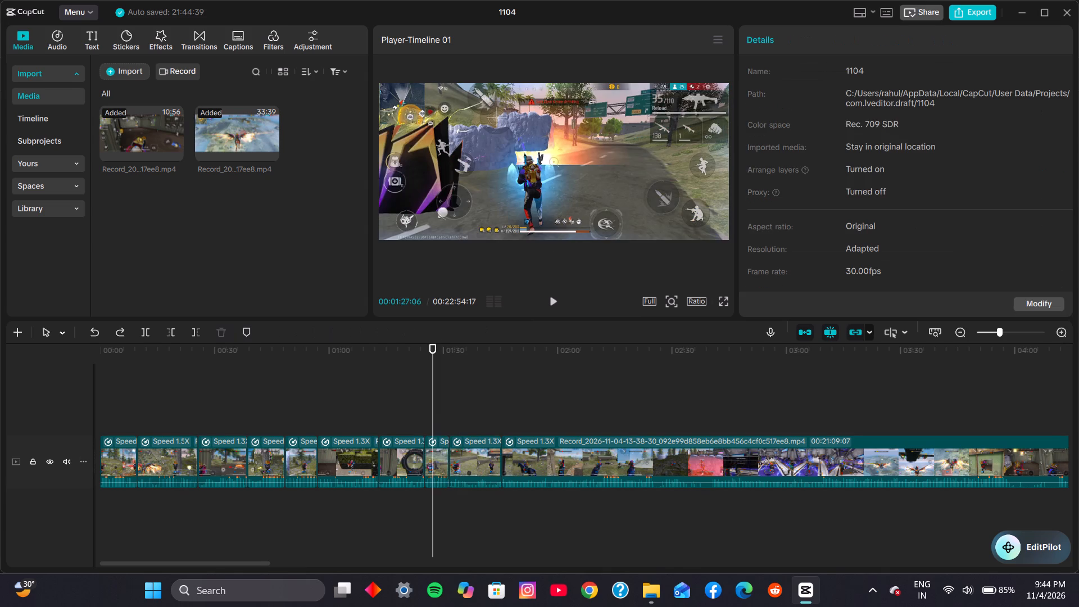
click(437, 450)
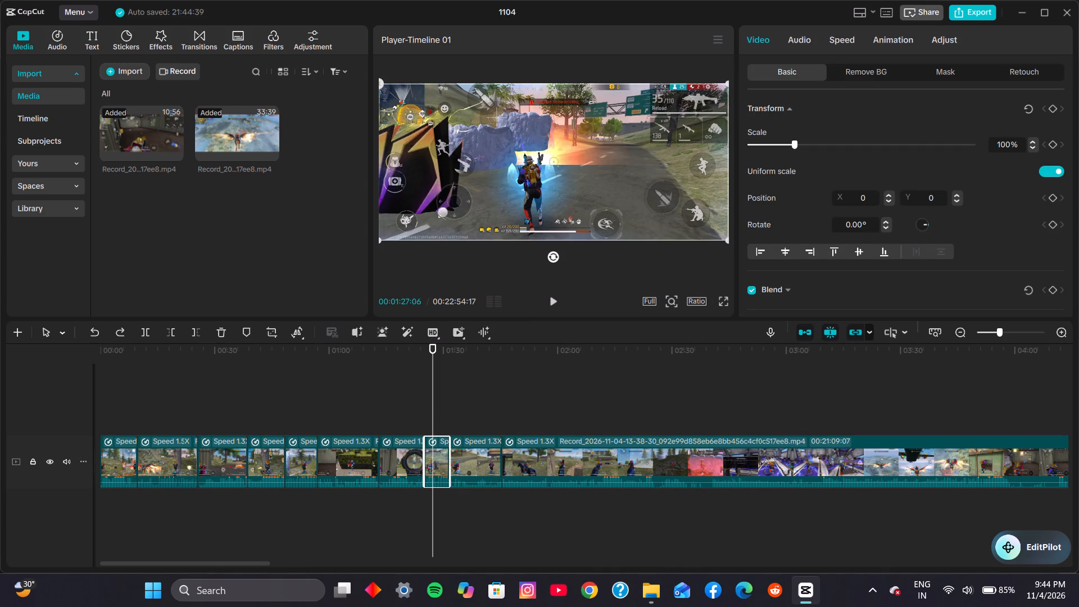
click(436, 410)
click(442, 412)
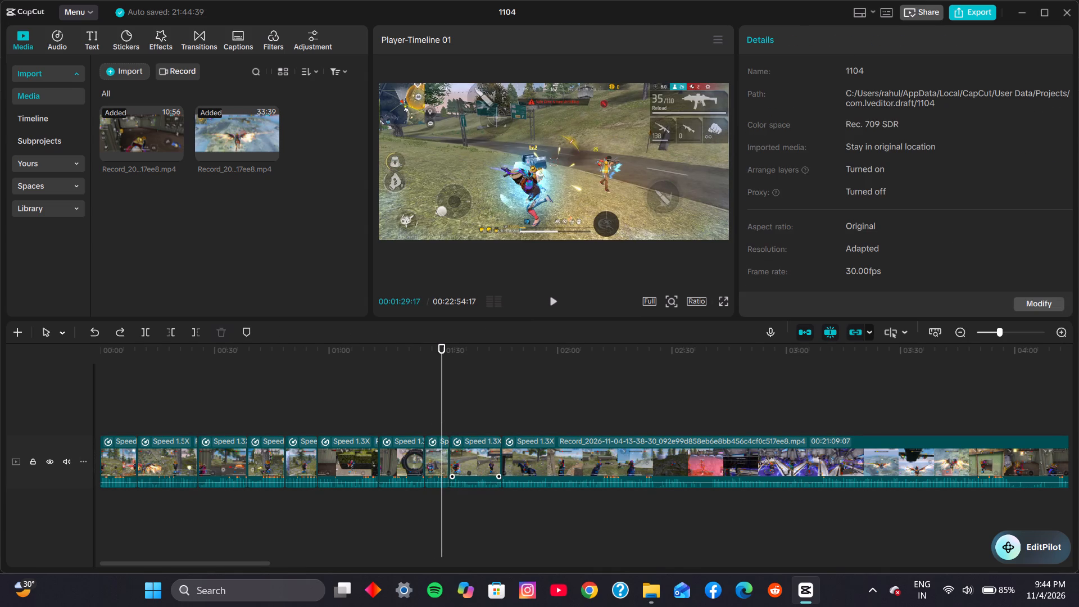
click(463, 463)
click(470, 424)
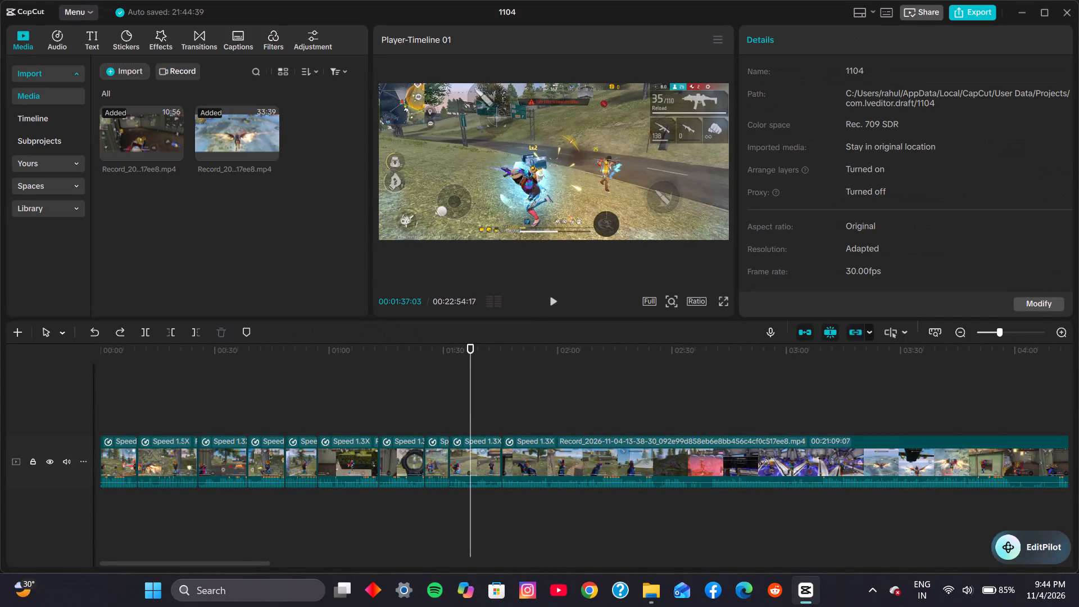
click(477, 448)
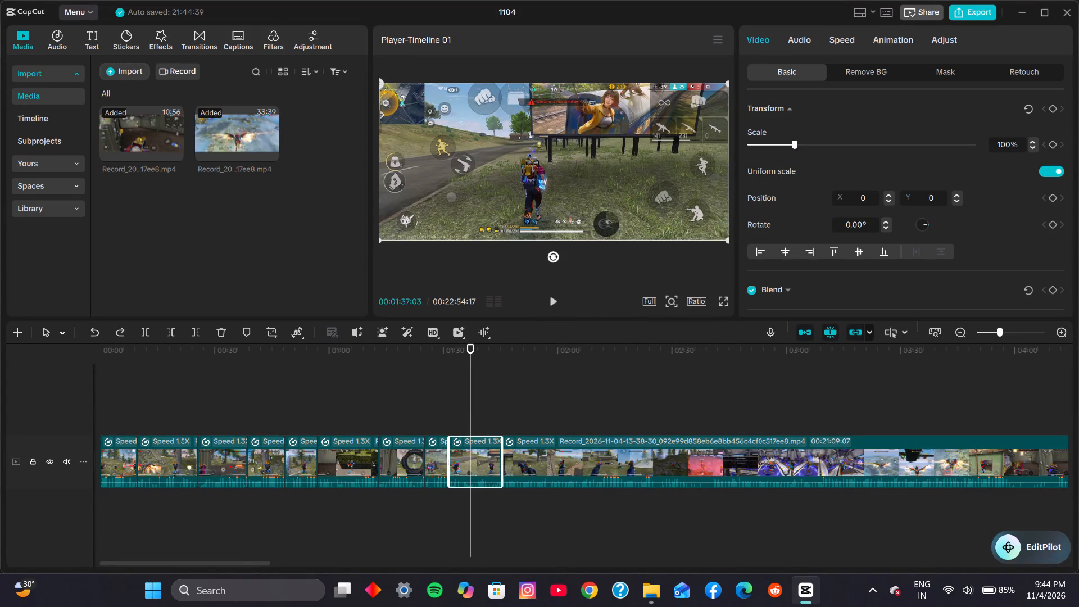
key(ctrl+x)
ctrl+click(480, 448)
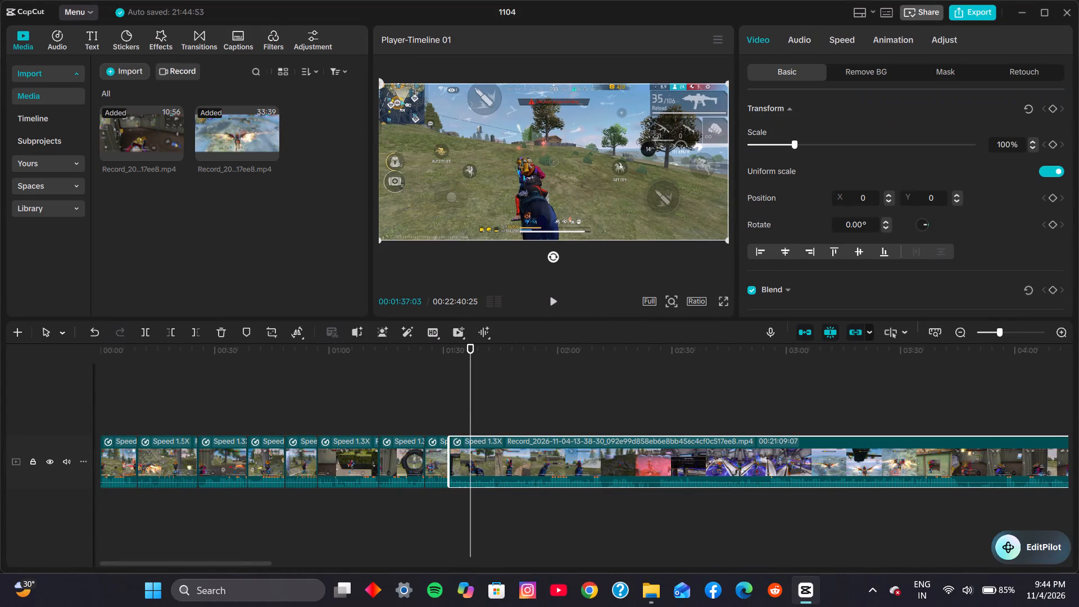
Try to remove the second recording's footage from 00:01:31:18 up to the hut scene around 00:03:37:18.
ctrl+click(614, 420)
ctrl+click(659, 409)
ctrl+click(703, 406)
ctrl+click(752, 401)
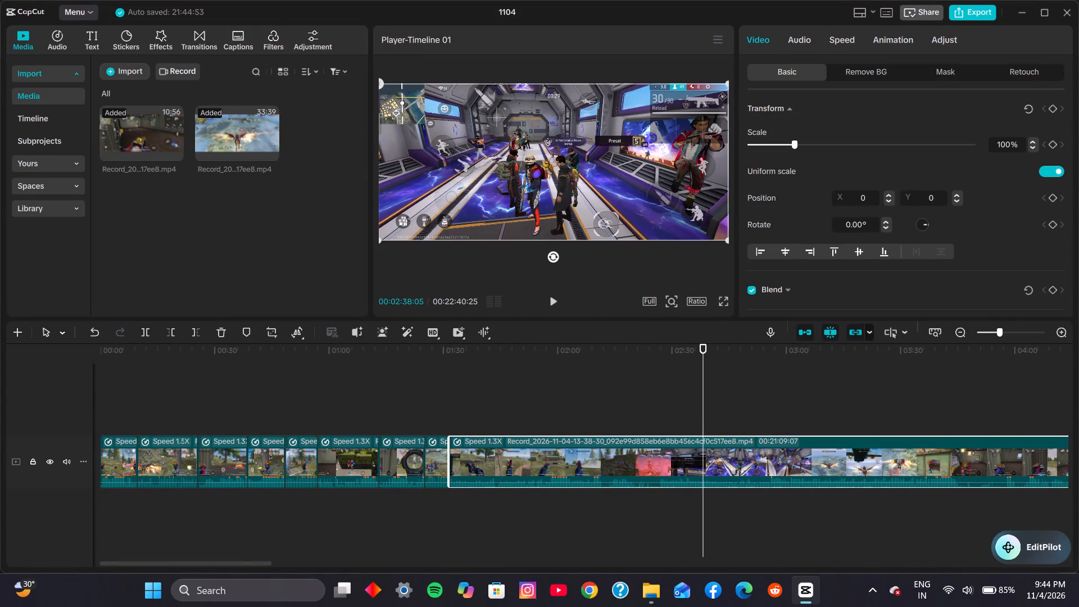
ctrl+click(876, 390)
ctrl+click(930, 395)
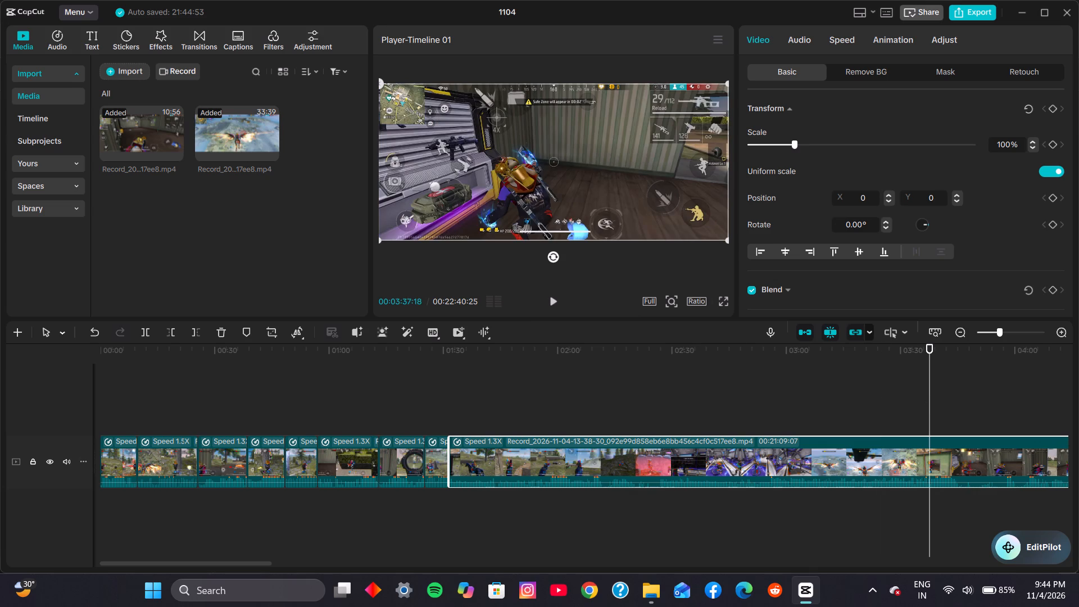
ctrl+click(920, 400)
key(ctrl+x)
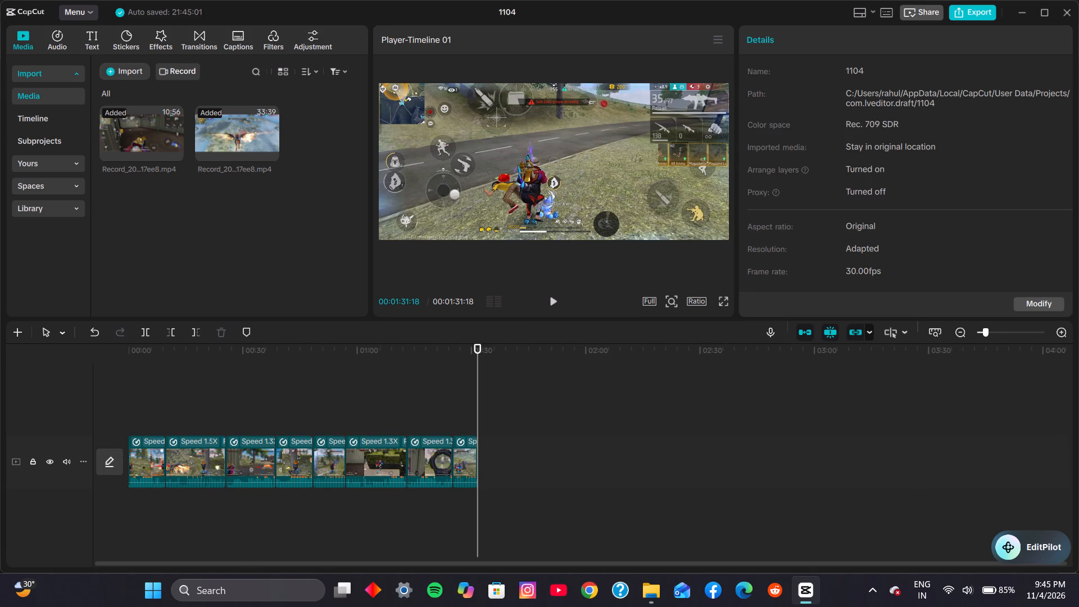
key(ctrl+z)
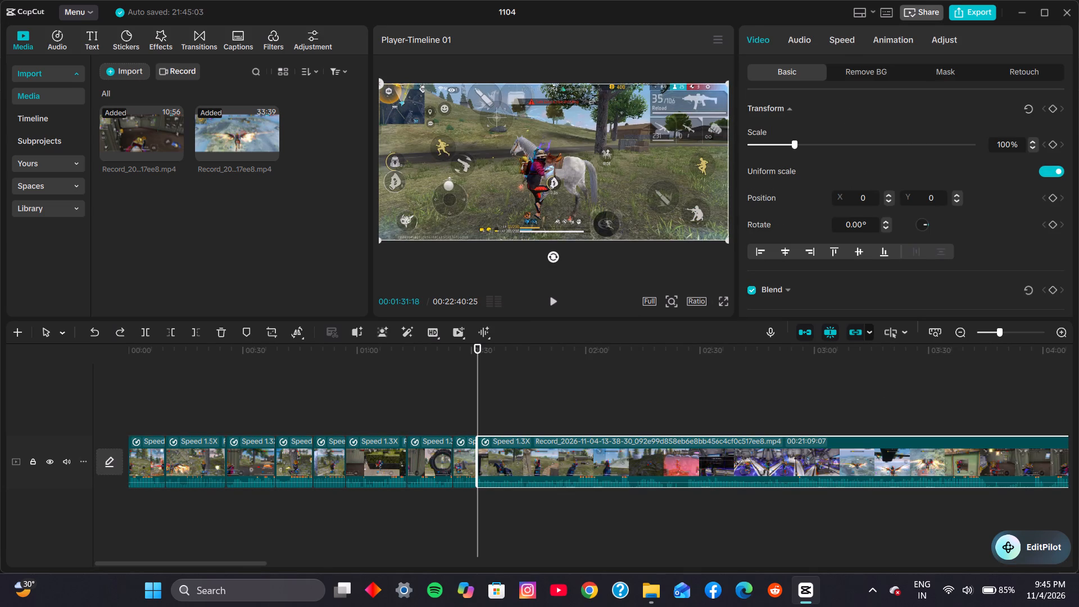
Split the second recording inside the hut at 00:03:38:23.
ctrl+click(933, 414)
ctrl+click(981, 413)
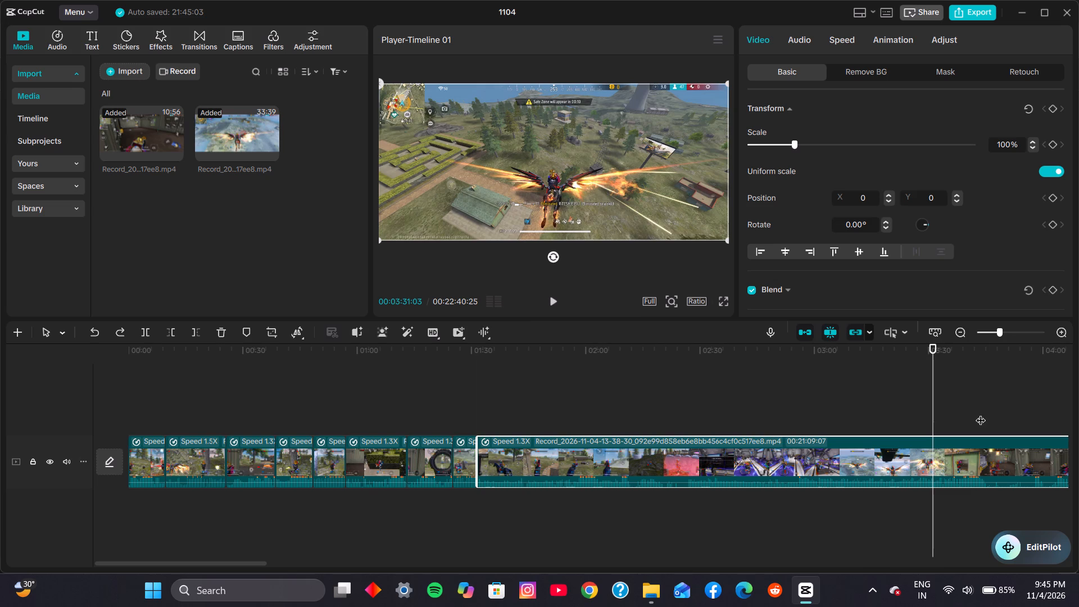
ctrl+click(940, 413)
ctrl+click(951, 413)
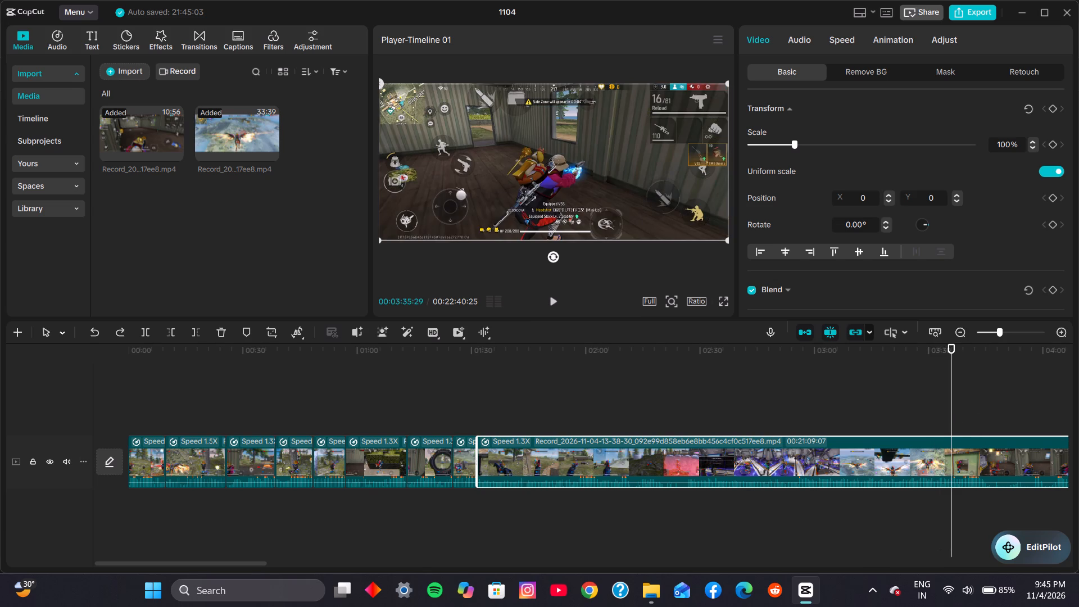
ctrl+click(962, 412)
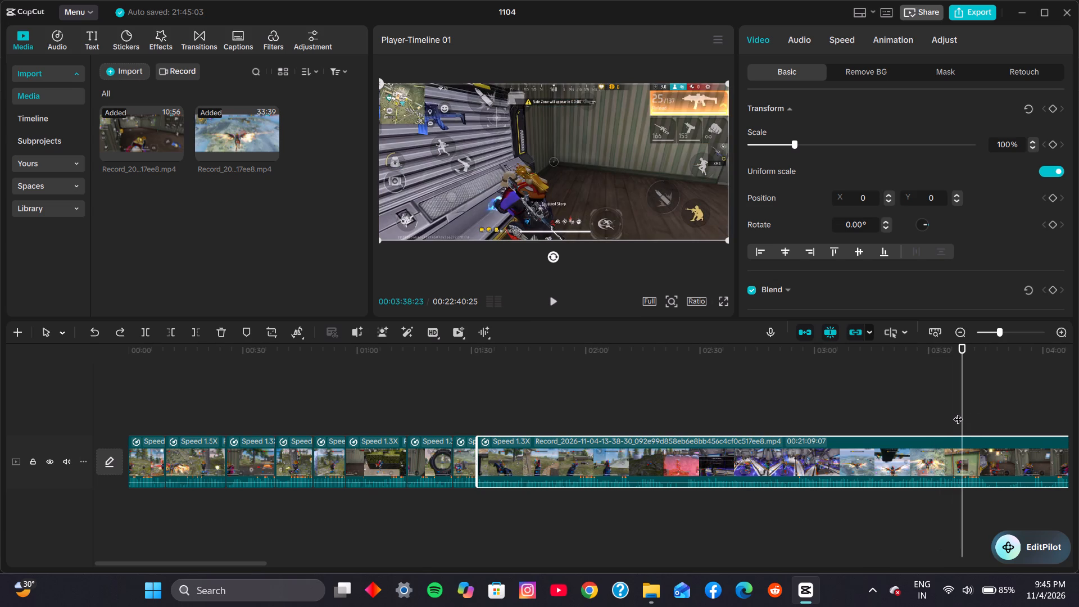
key(ctrl+b)
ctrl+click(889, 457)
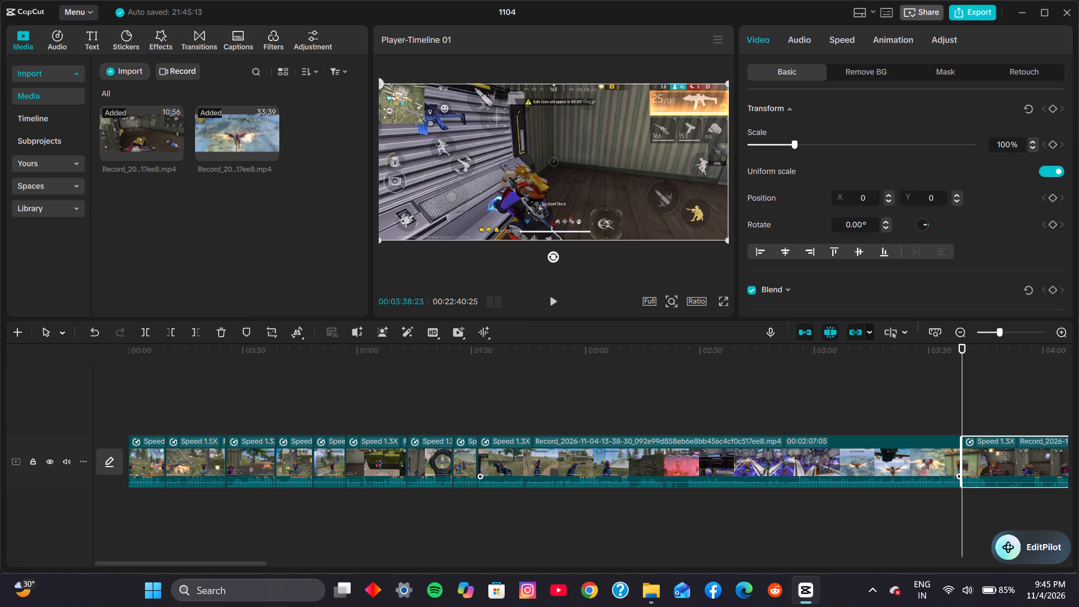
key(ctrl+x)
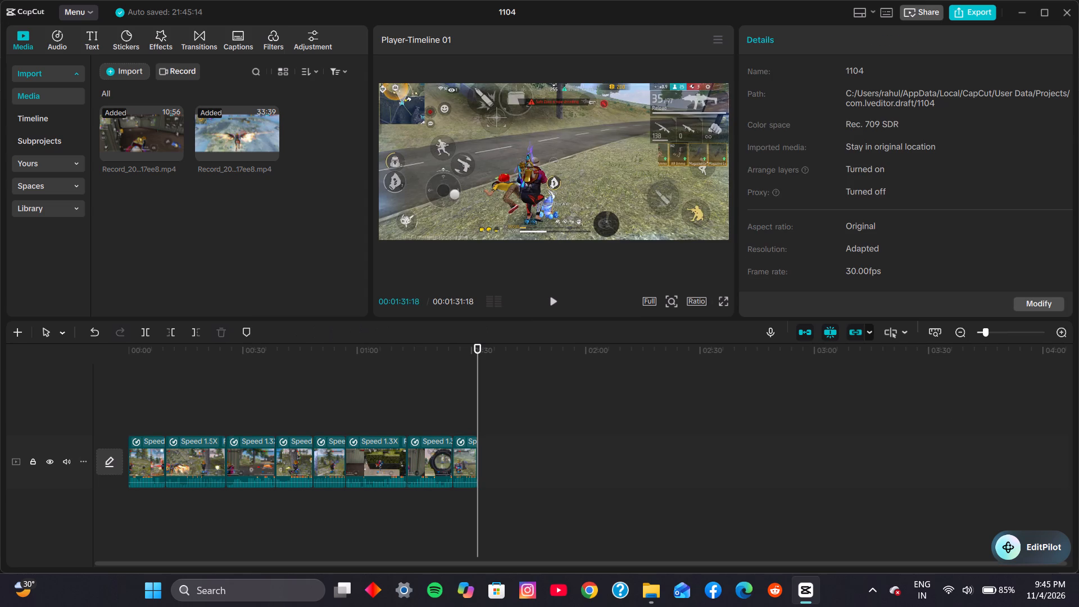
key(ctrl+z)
Remove only the segment of the second recording from 00:01:31:18 to the 00:03:38:23 split.
click(814, 408)
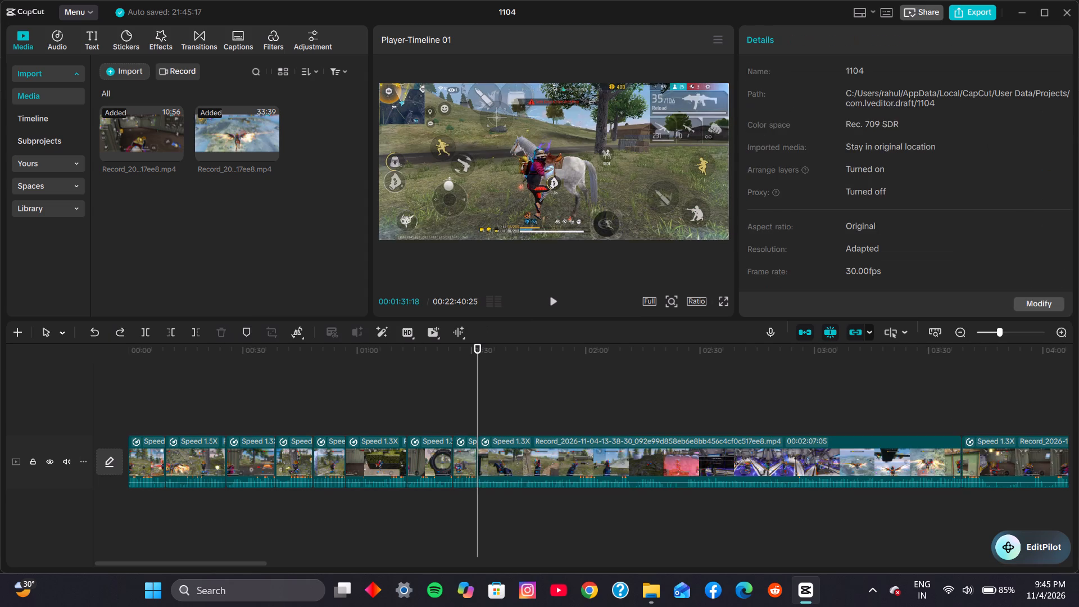
click(774, 454)
key(ctrl+x)
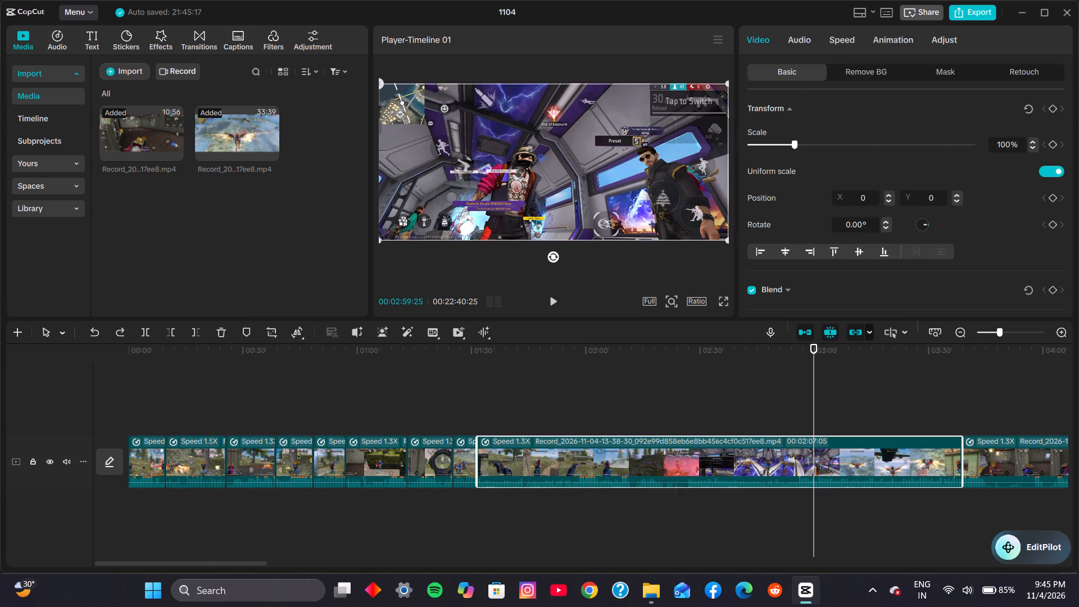
Play from the 00:01:31:18 join through the hut fight and split the second recording at 00:01:36:22, after the elimination.
click(474, 407)
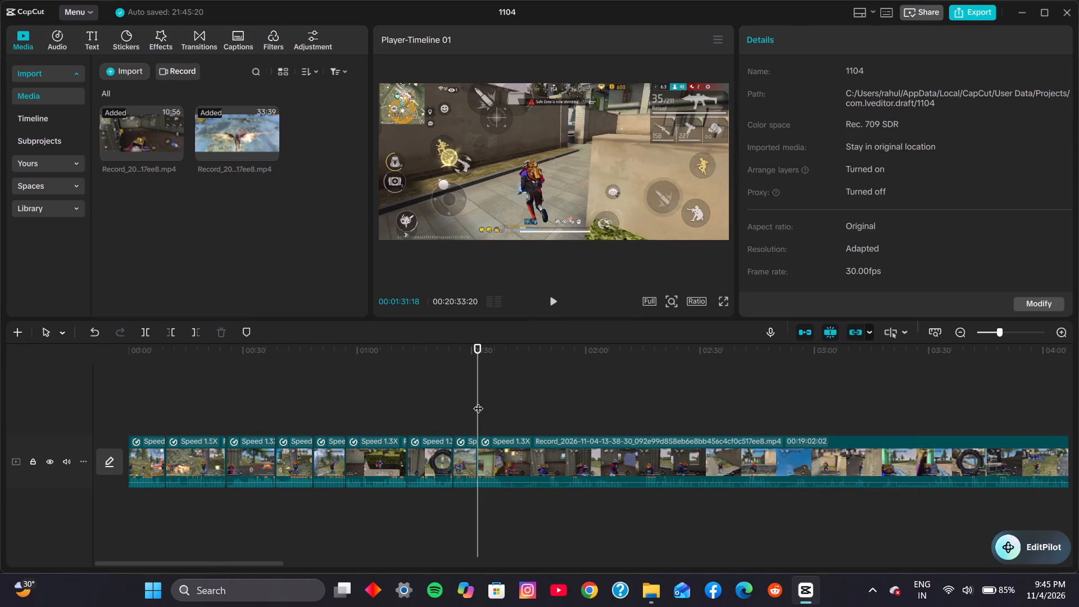
click(554, 300)
click(552, 301)
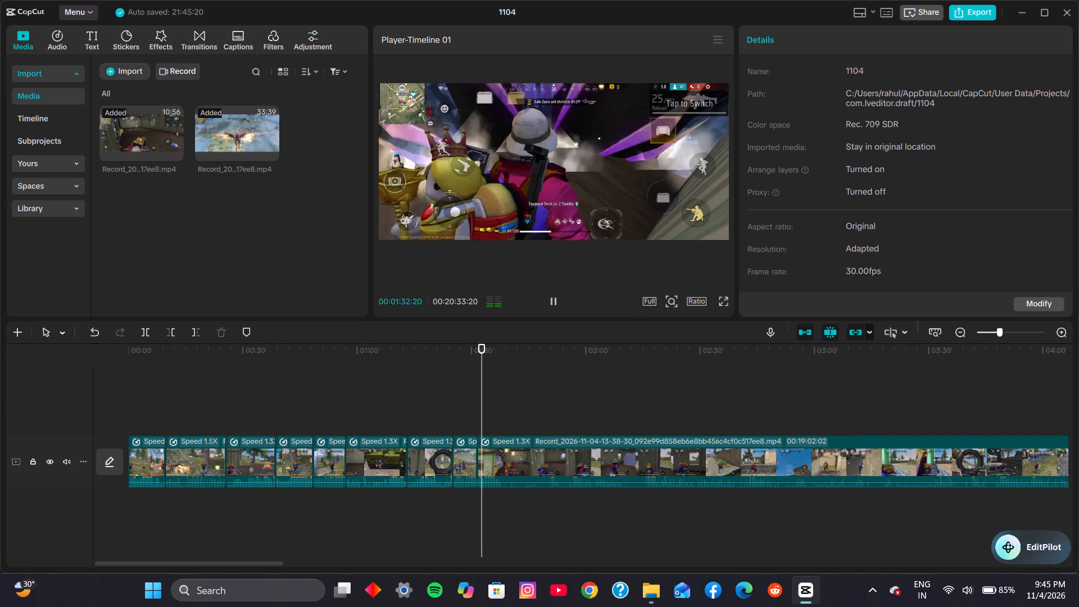
click(552, 301)
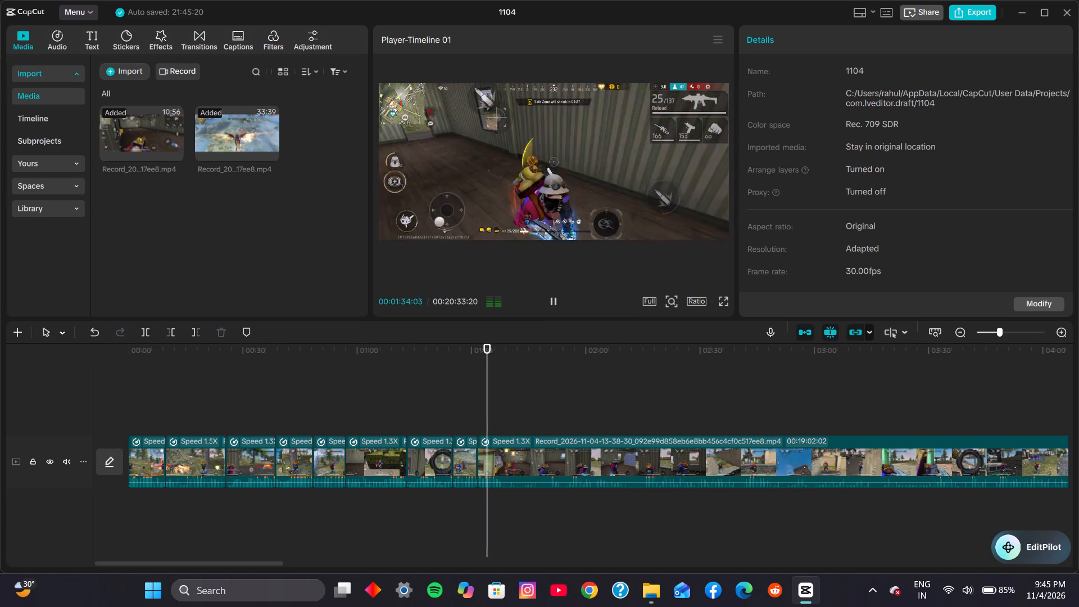
click(552, 301)
click(552, 301)
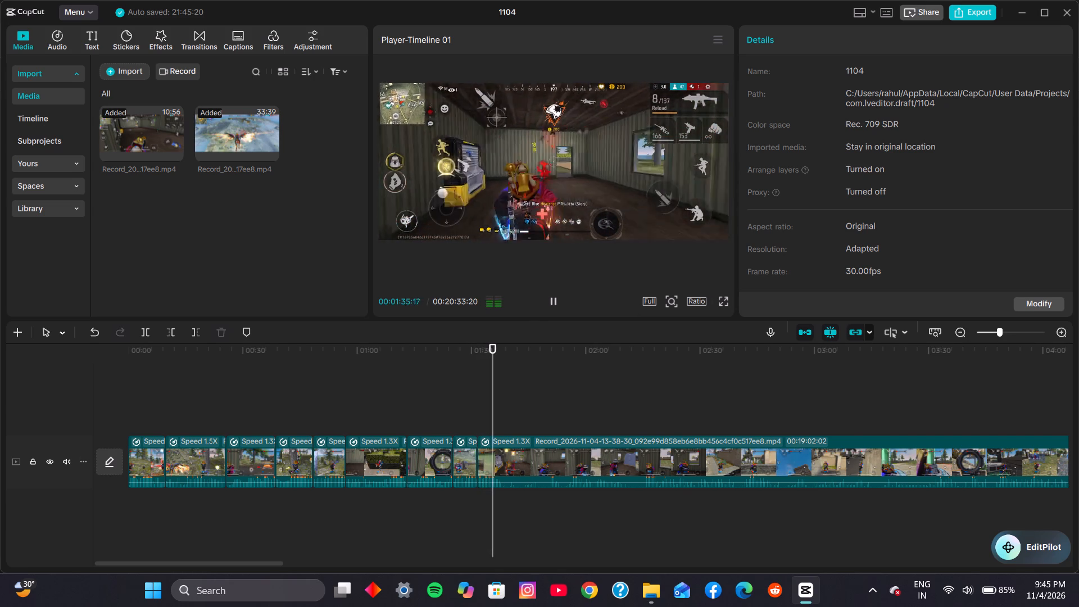
click(552, 301)
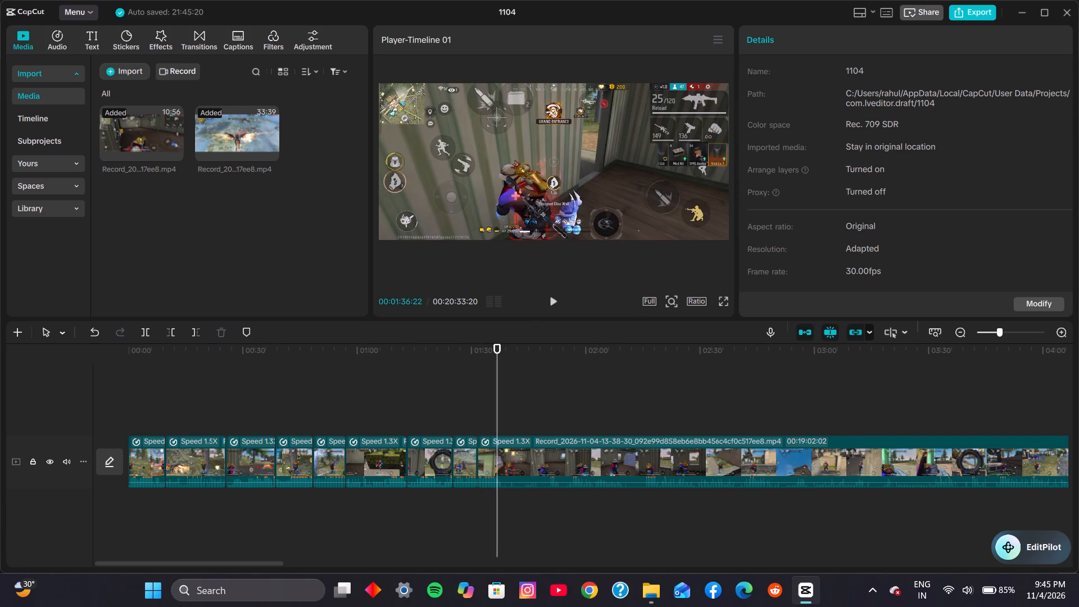
key(ctrl+b)
Split the second recording at 00:01:44:17, inside the hut, and remove the segment from 00:01:36:22 to that split.
click(552, 301)
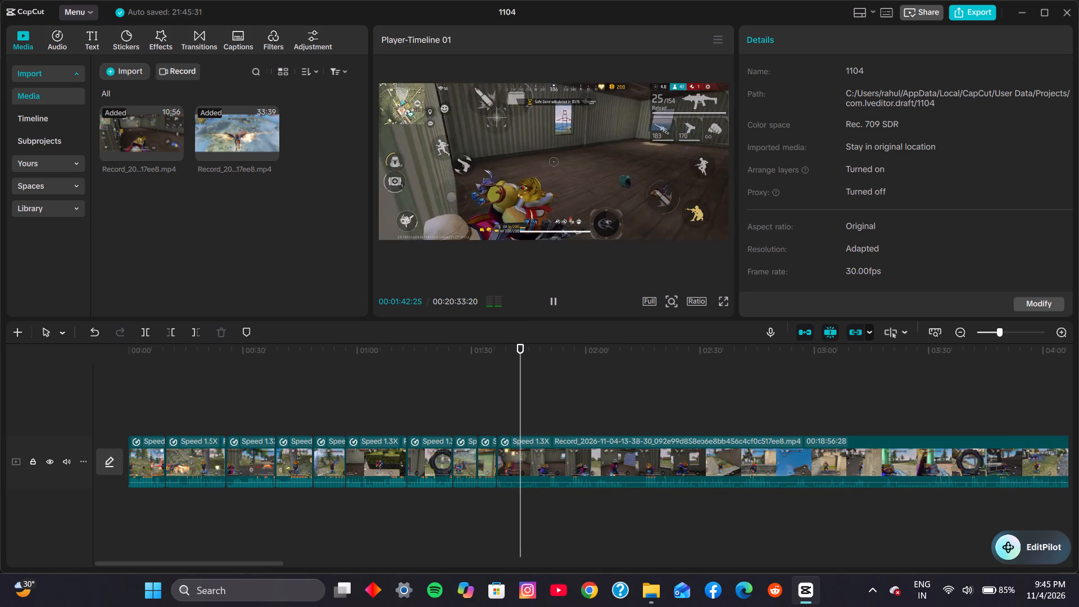
key(ctrl+b)
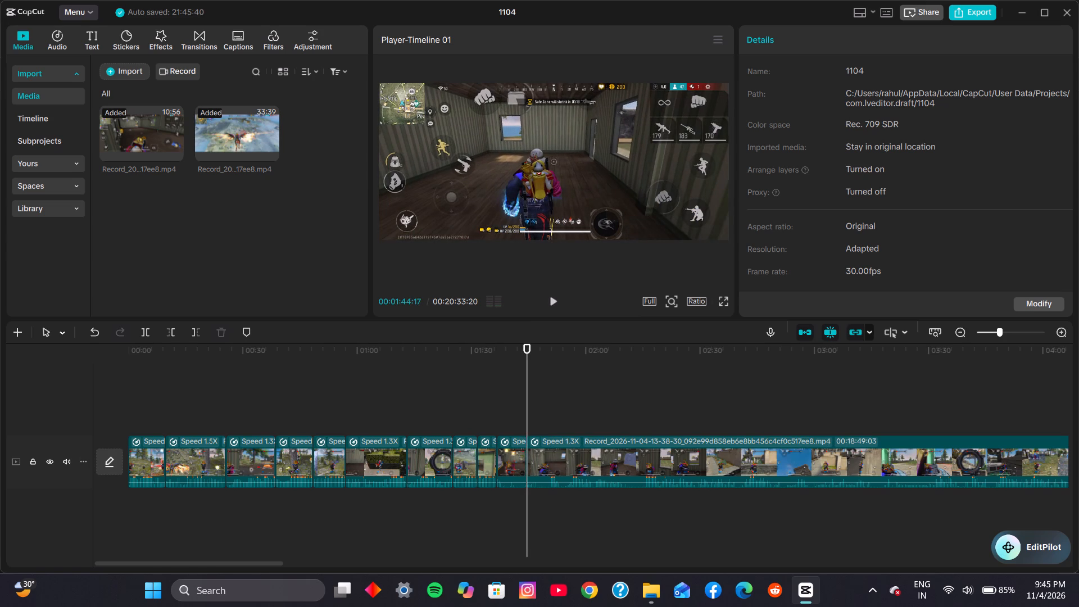
click(515, 442)
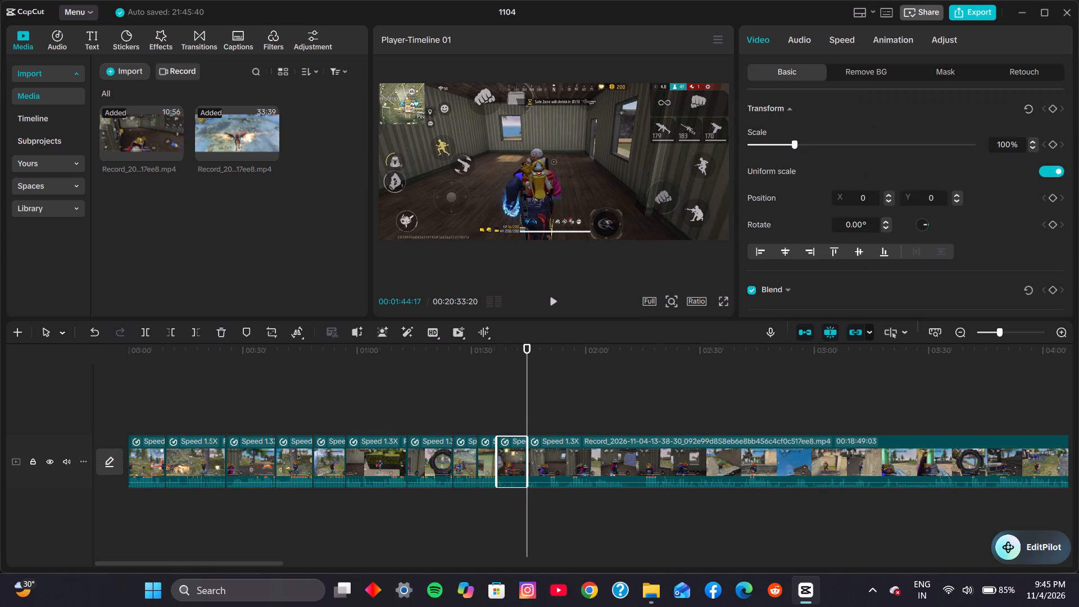
key(ctrl+x)
Play back the hut fight between about 00:01:40 and 00:01:51 to examine where the highlight should end.
key(space)
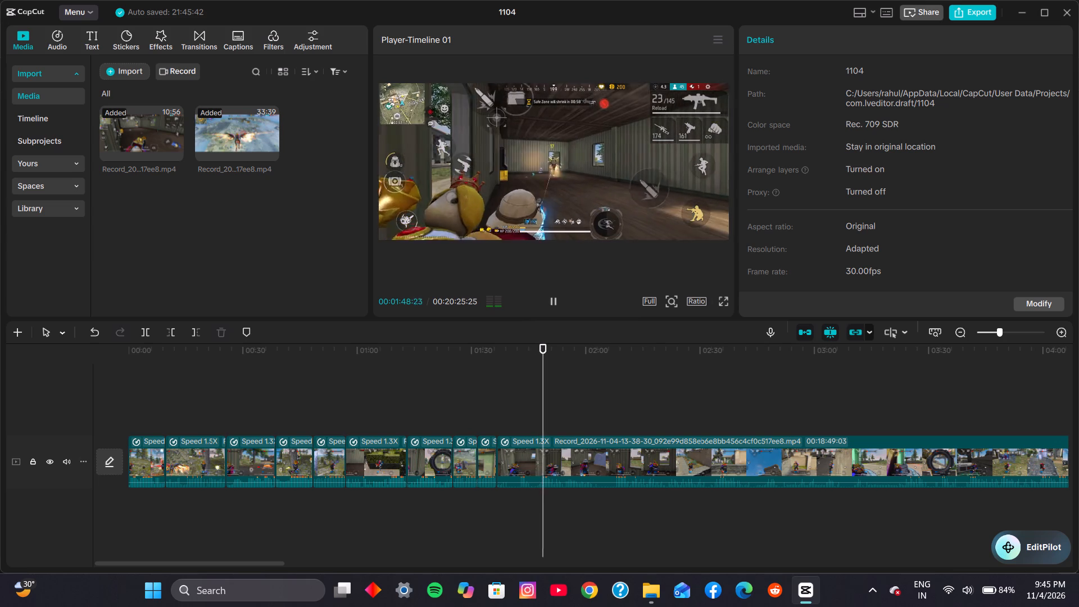
key(x)
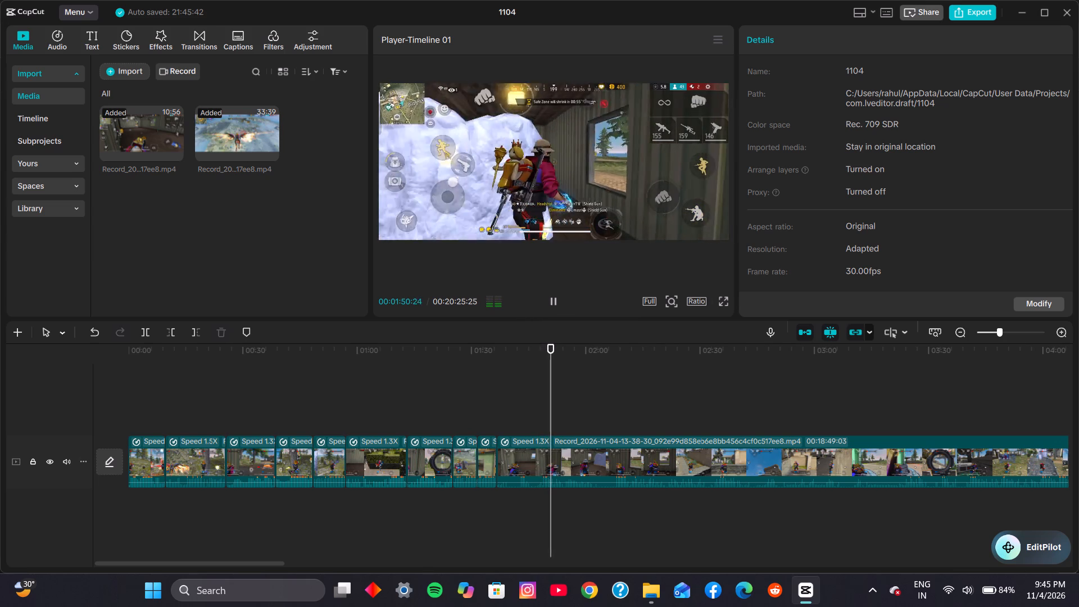
click(539, 348)
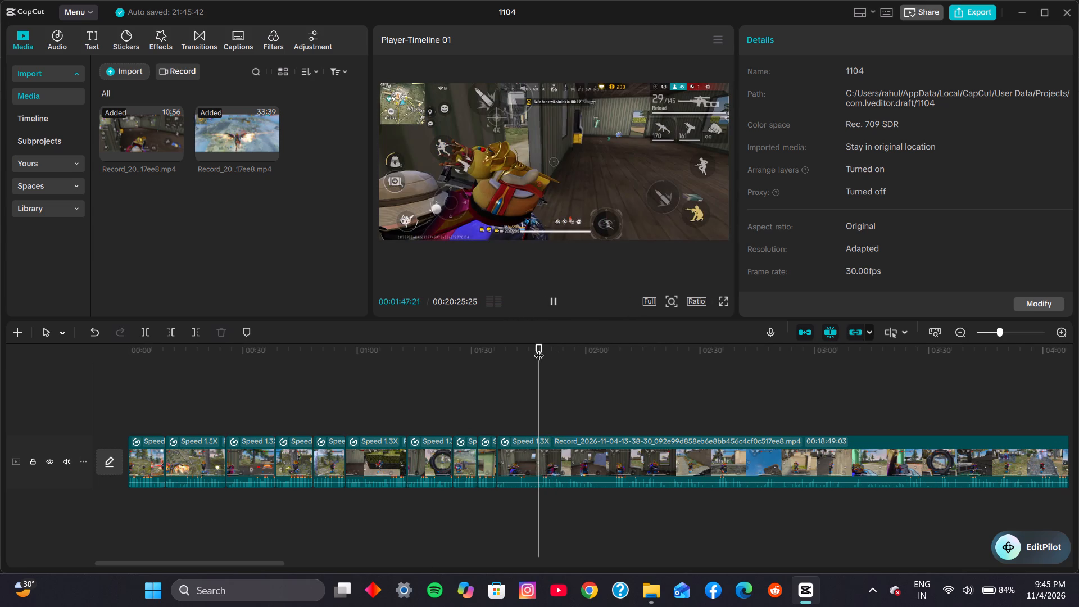
click(557, 300)
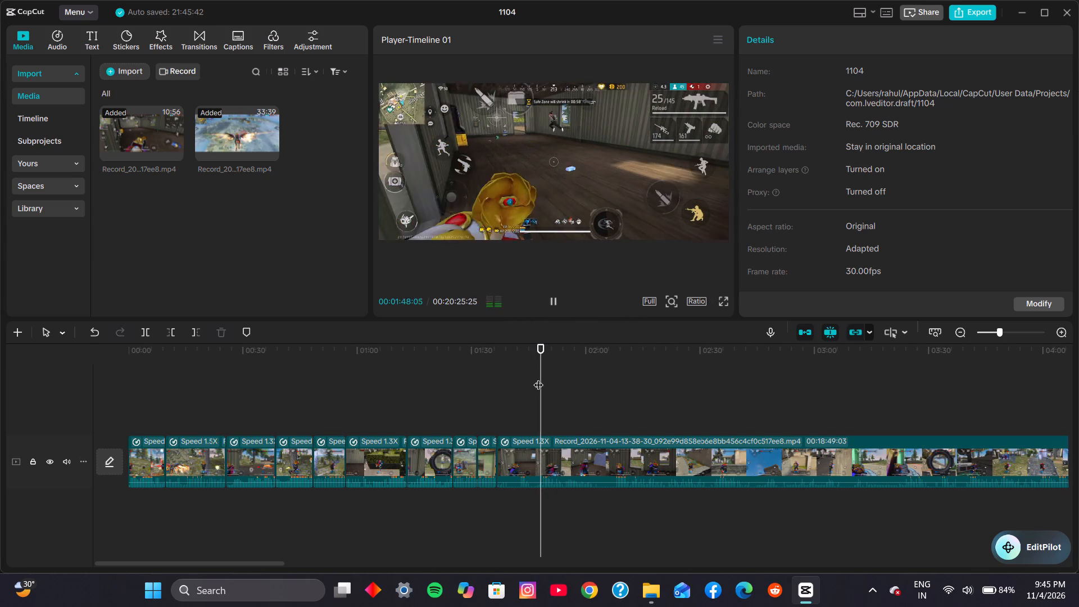
click(522, 388)
click(510, 384)
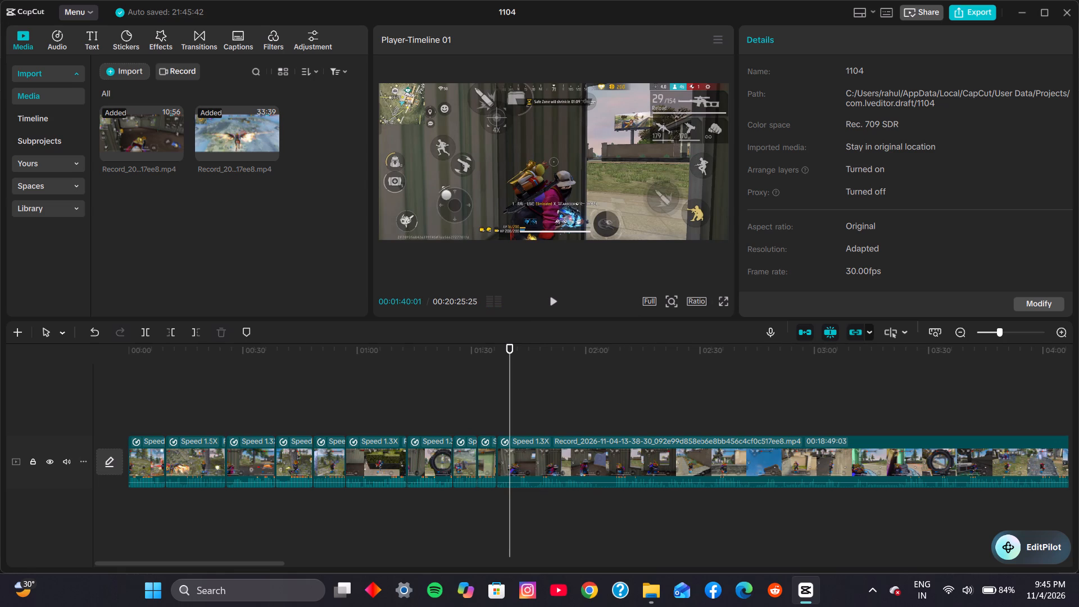
click(553, 290)
click(551, 298)
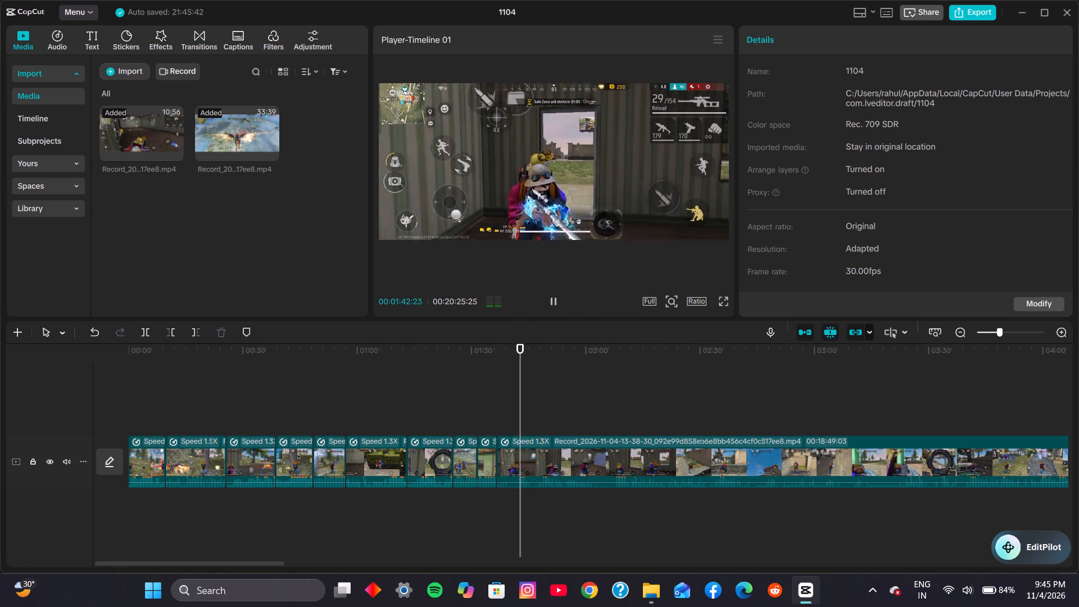
double_click(551, 298)
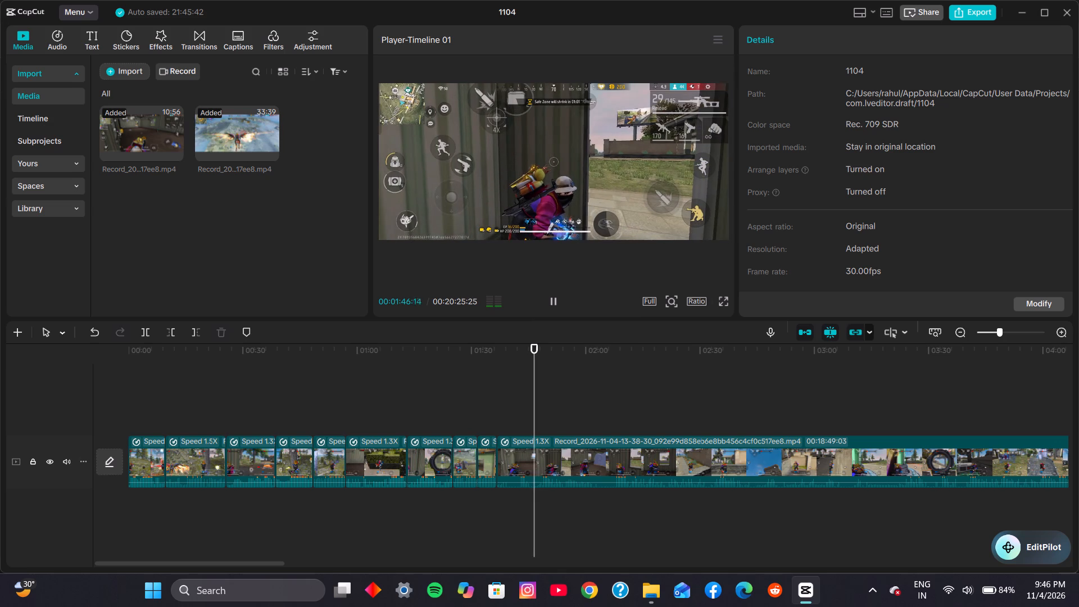
click(551, 298)
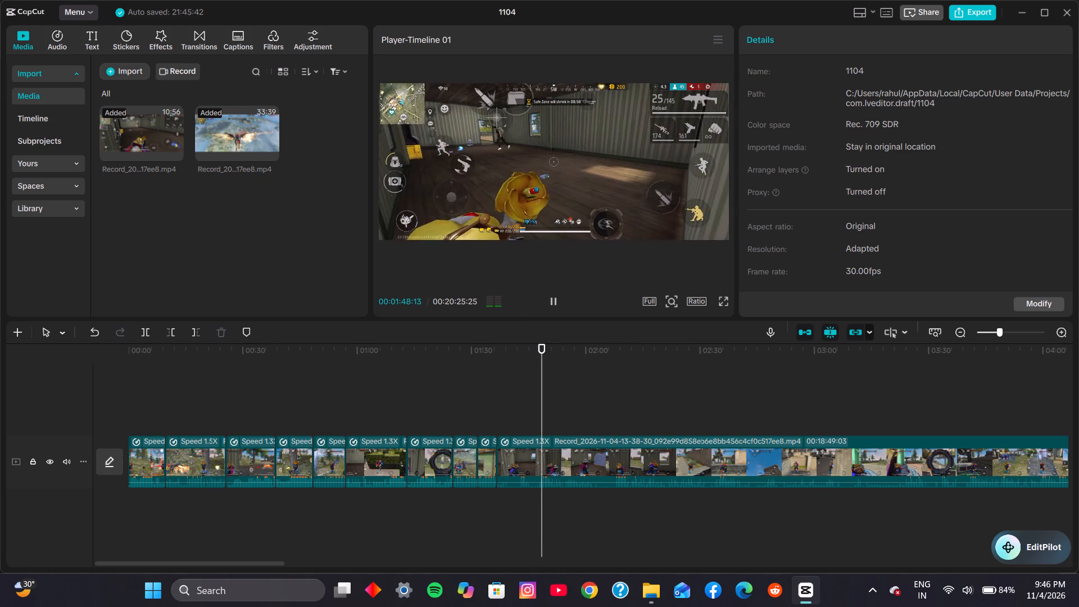
click(551, 298)
click(551, 298)
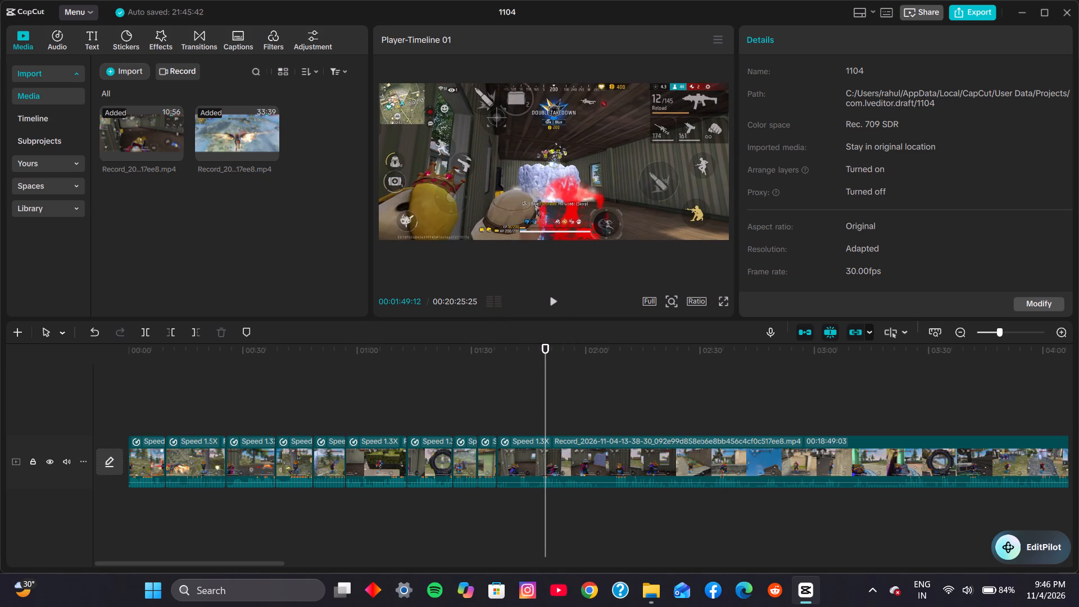
click(554, 302)
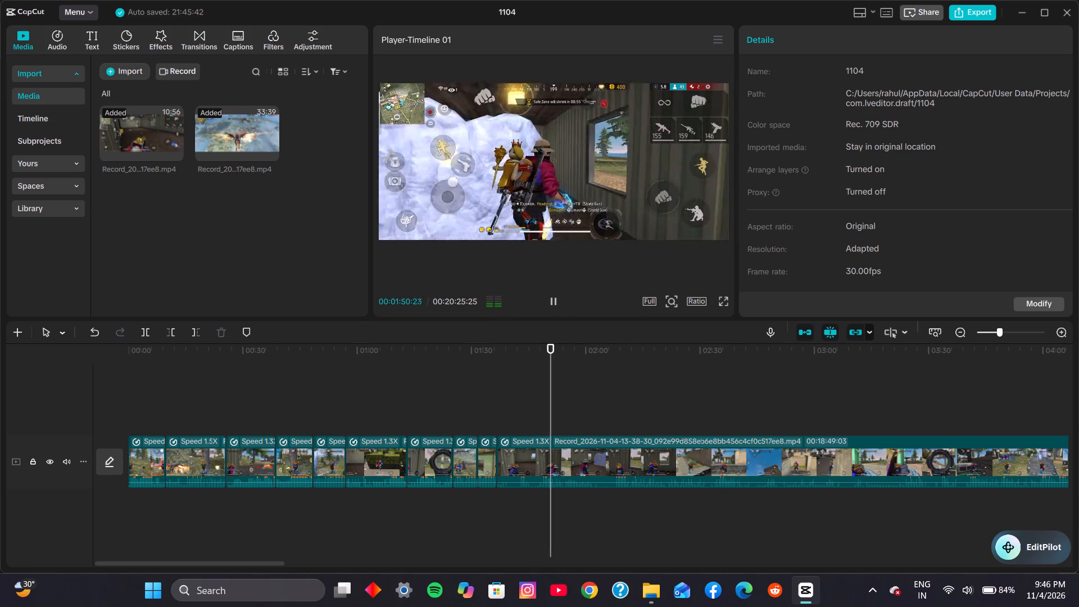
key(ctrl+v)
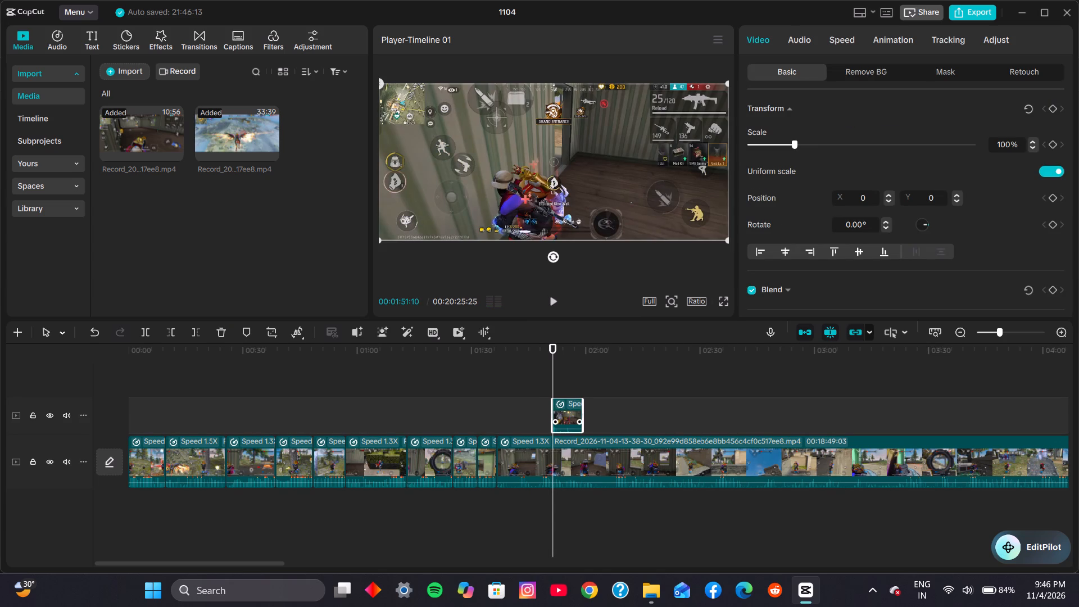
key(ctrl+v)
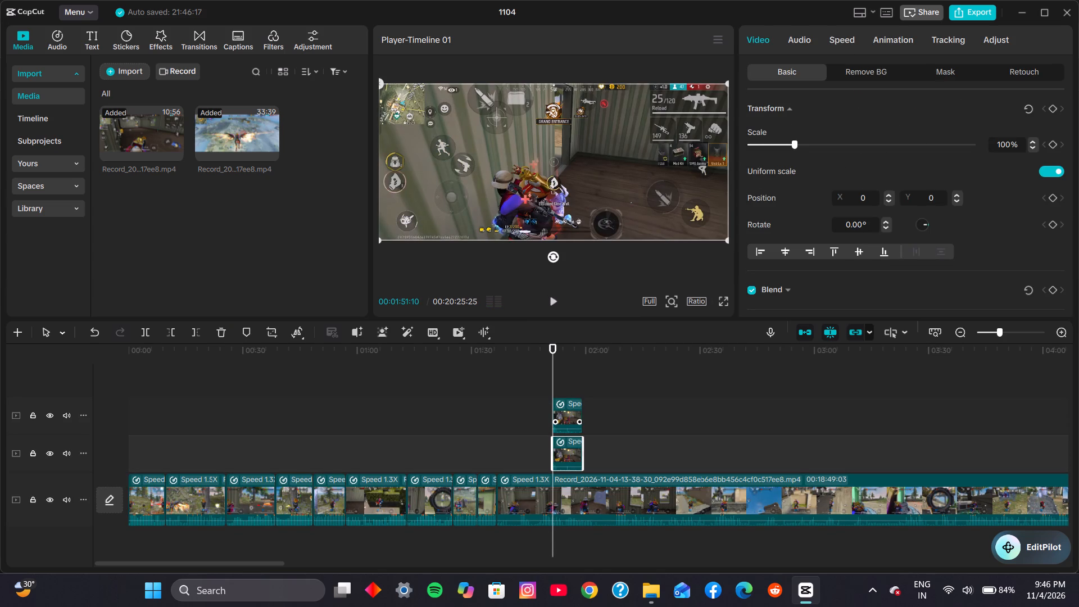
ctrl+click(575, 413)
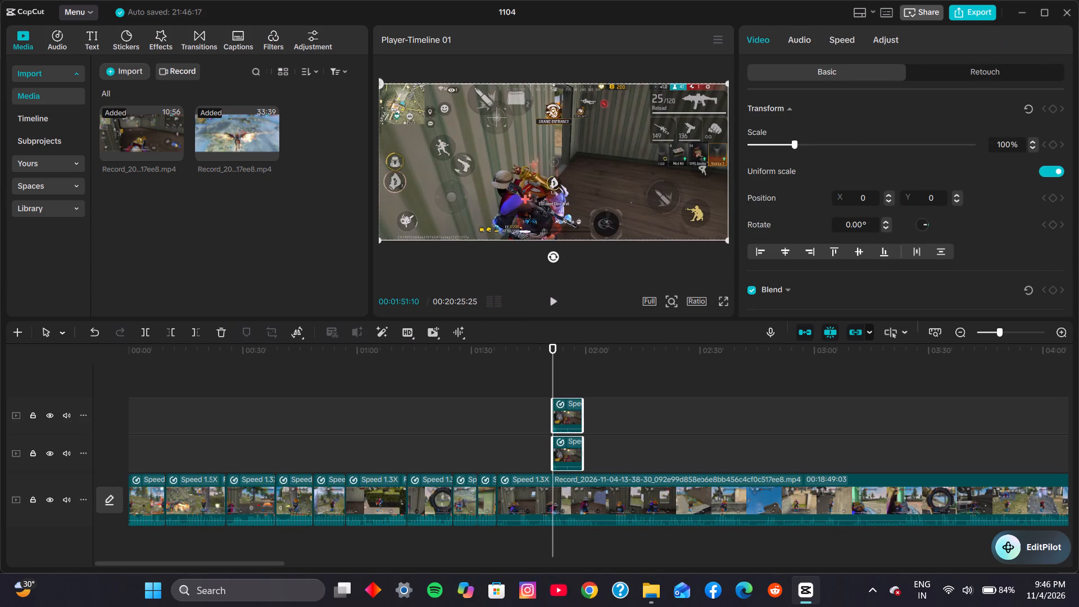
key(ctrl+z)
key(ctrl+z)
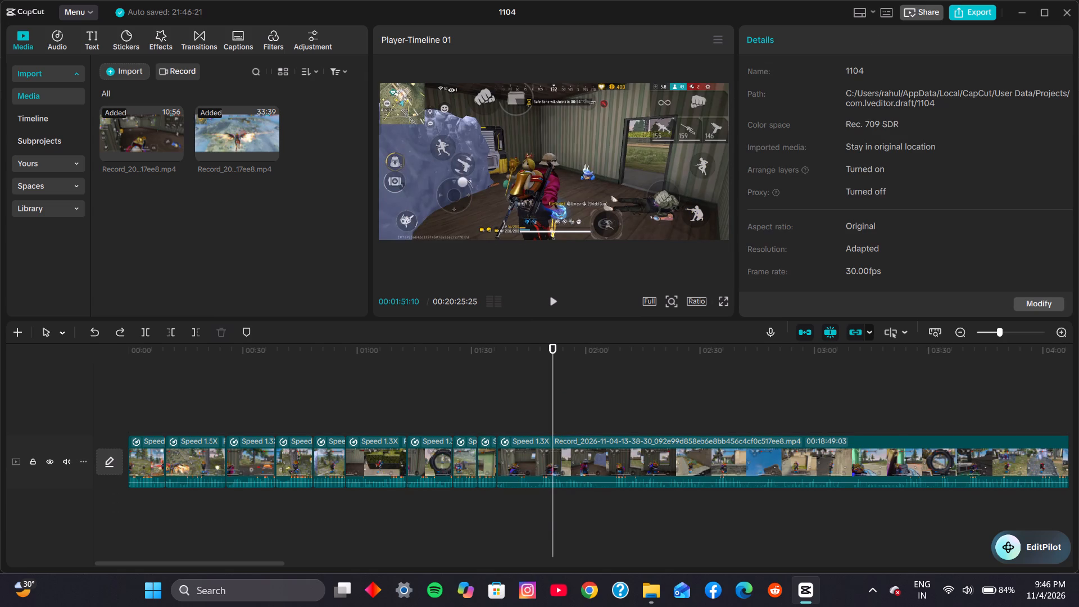
Split the second recording at 00:01:51:10, inside the hut after the double takedown.
key(ctrl+b)
Replay the hut fight from 00:01:41:11 past the 00:01:51:10 split to check the cut point.
ctrl+click(495, 418)
click(515, 411)
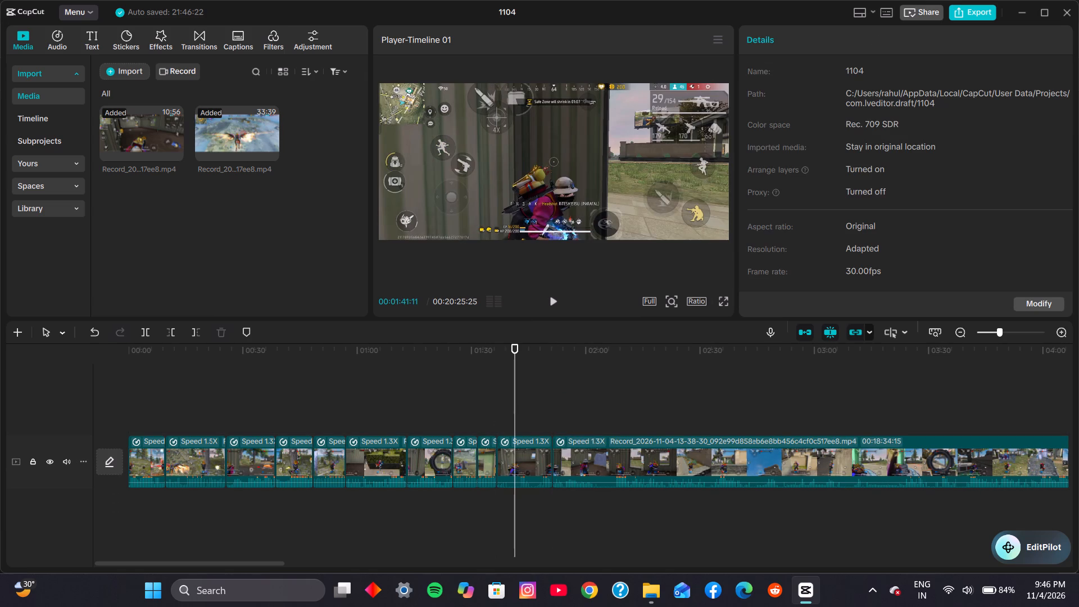
click(556, 297)
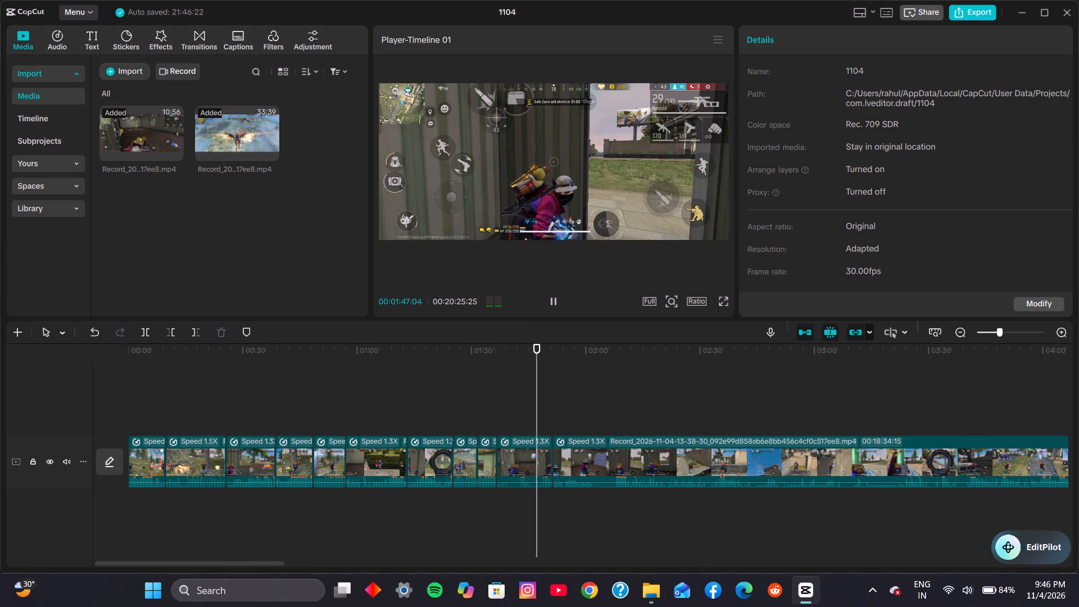
key(space)
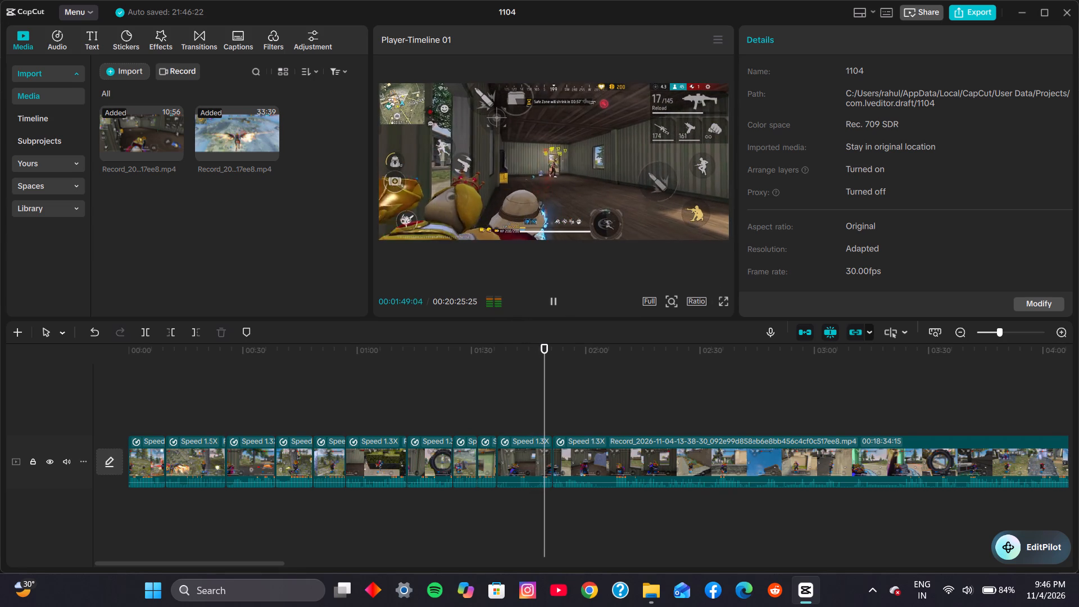
key(space)
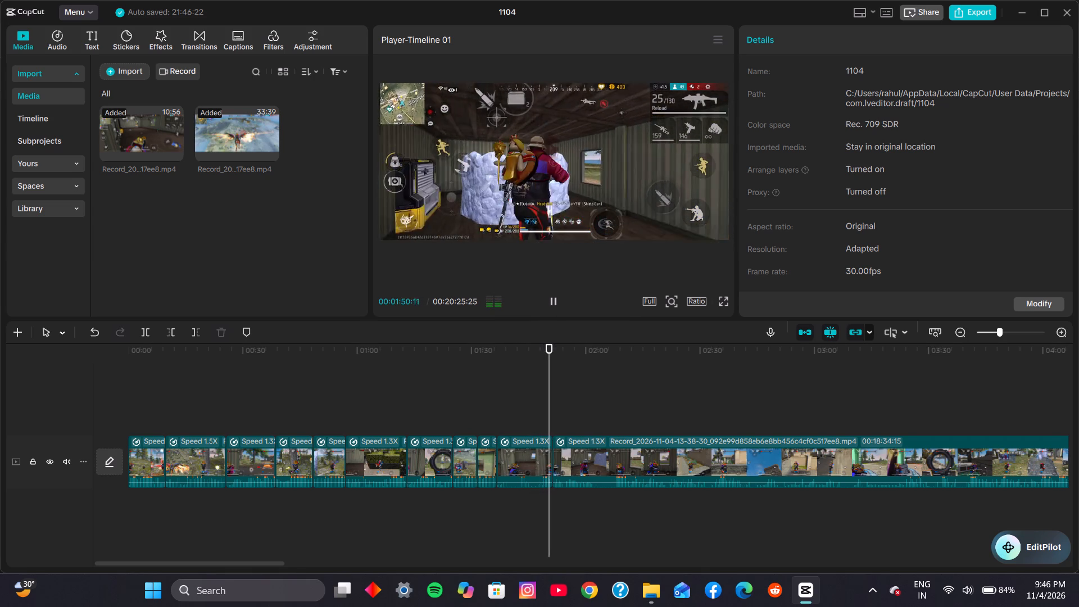
key(space)
key(space)
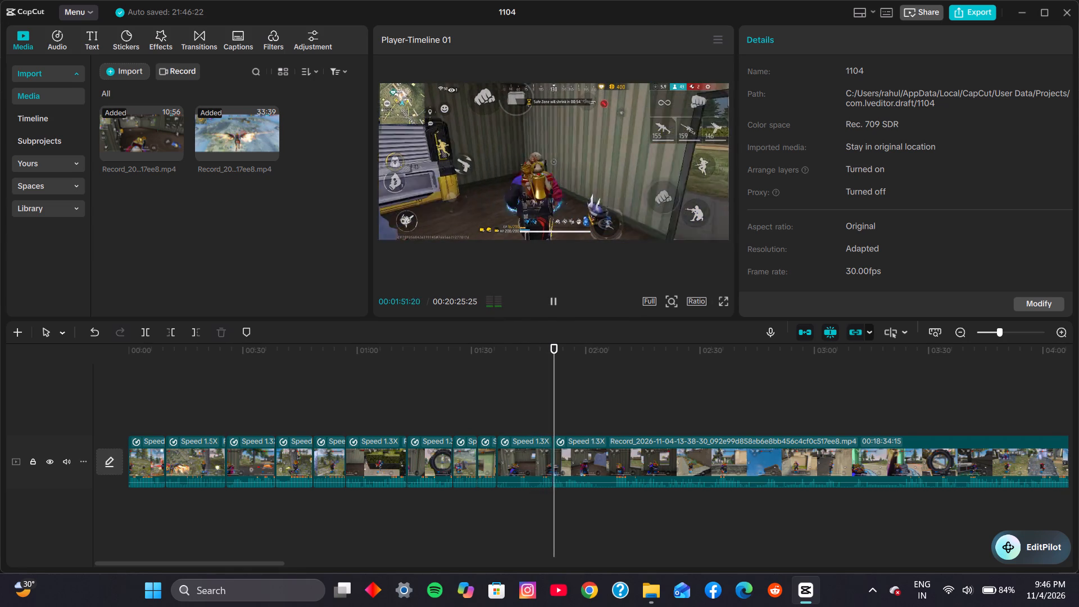
Skim the second recording from about 00:02:00 to 00:03:50 to find where the next highlight fight begins.
click(587, 383)
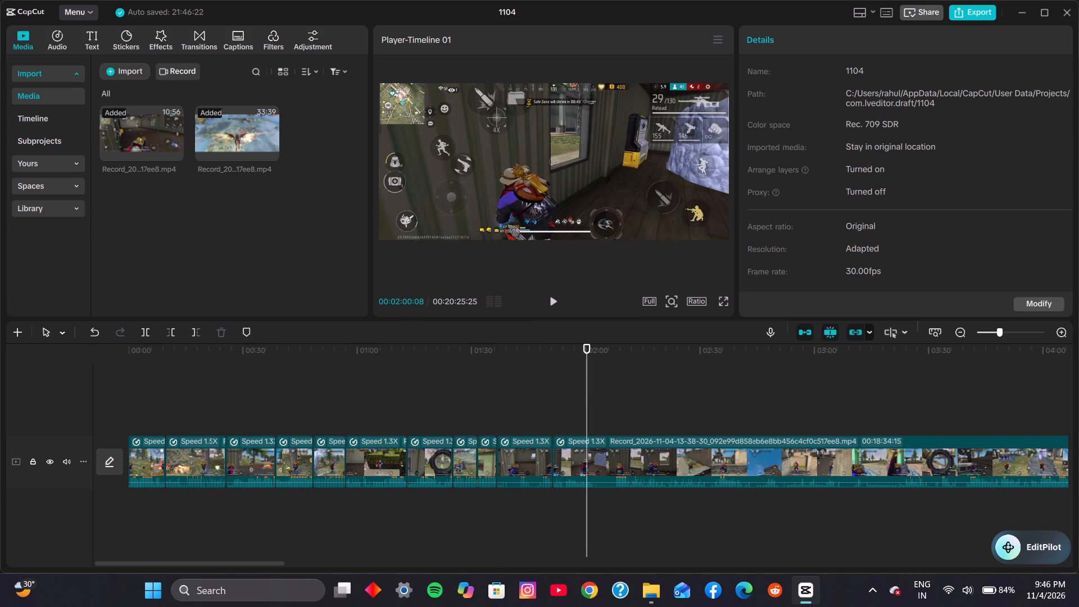
click(601, 383)
click(607, 383)
click(626, 383)
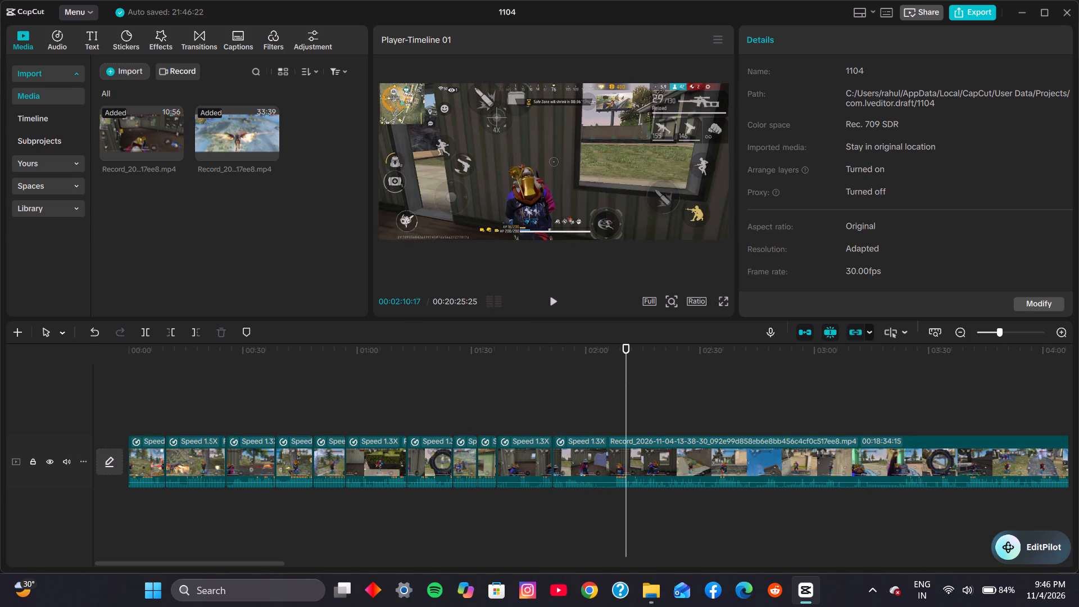
click(643, 383)
click(663, 383)
click(680, 383)
click(701, 384)
click(715, 384)
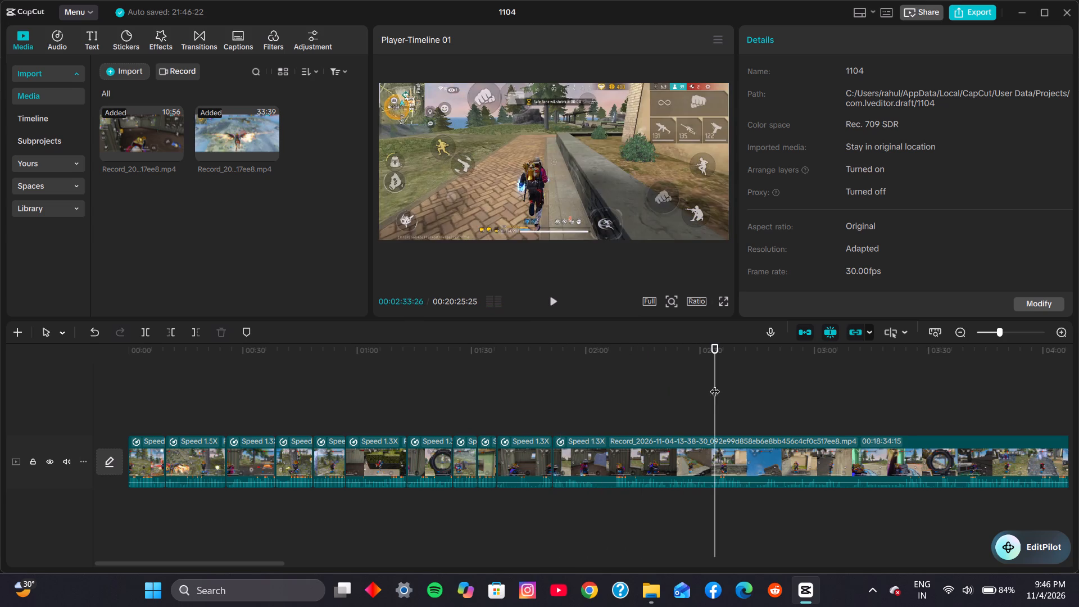
click(723, 384)
click(735, 384)
click(746, 385)
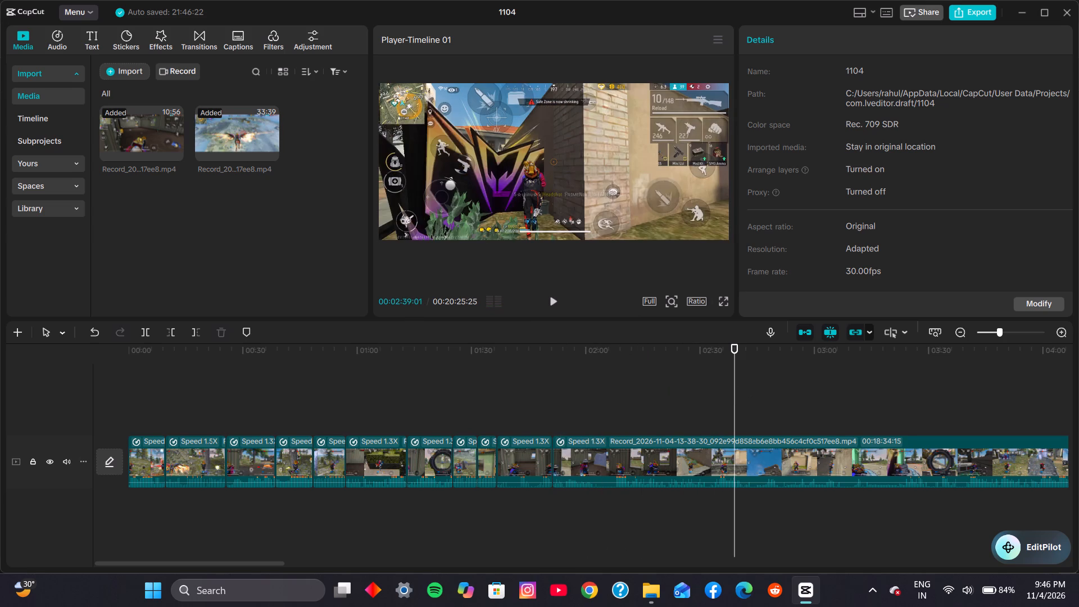
click(756, 385)
click(772, 386)
click(787, 386)
click(809, 387)
click(819, 388)
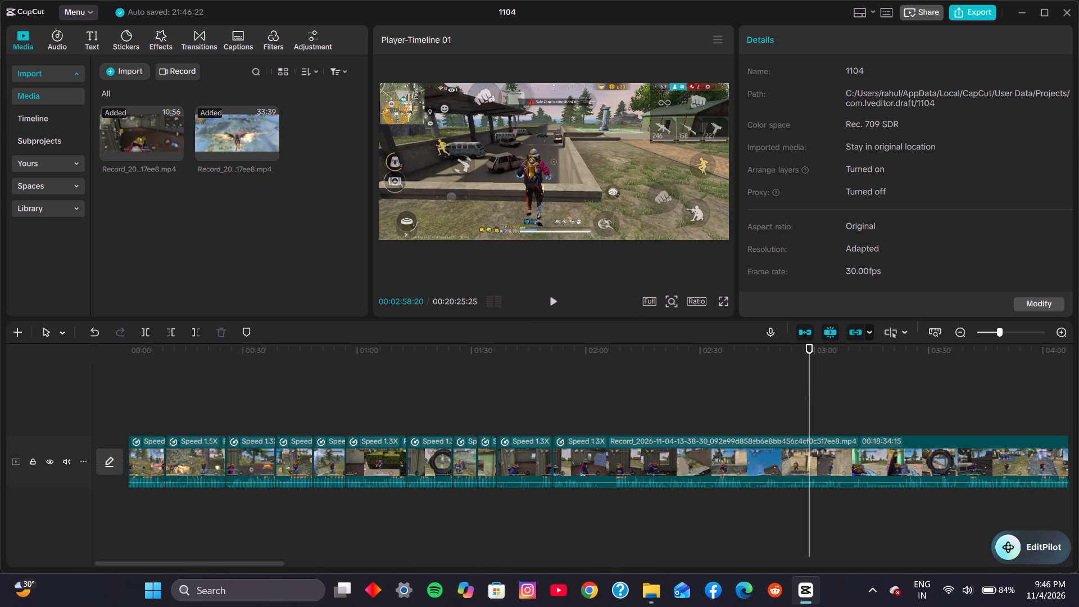
click(831, 389)
click(844, 389)
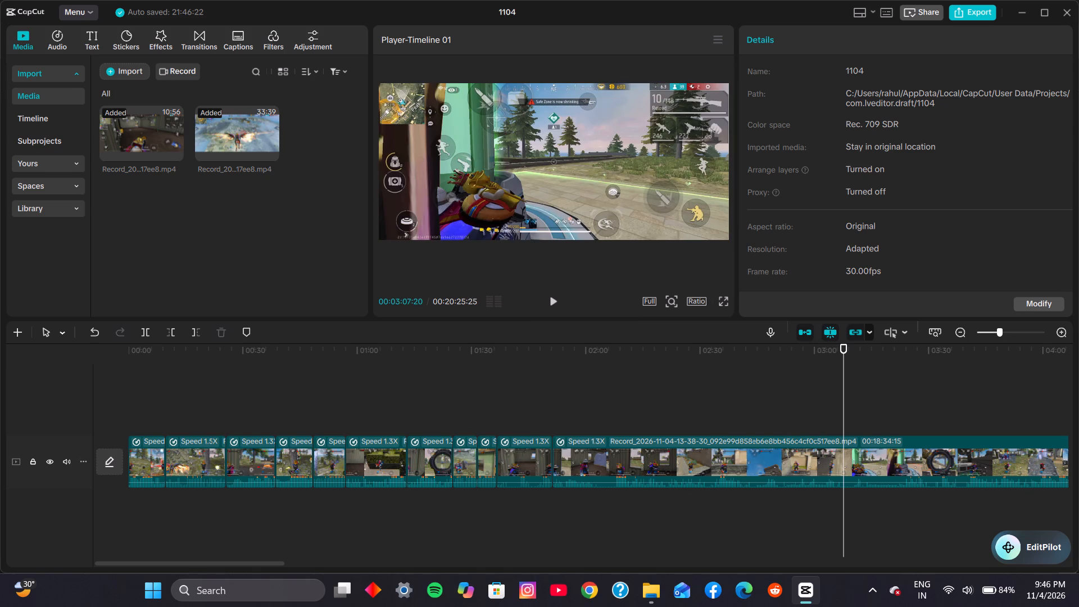
click(853, 389)
click(860, 389)
click(873, 389)
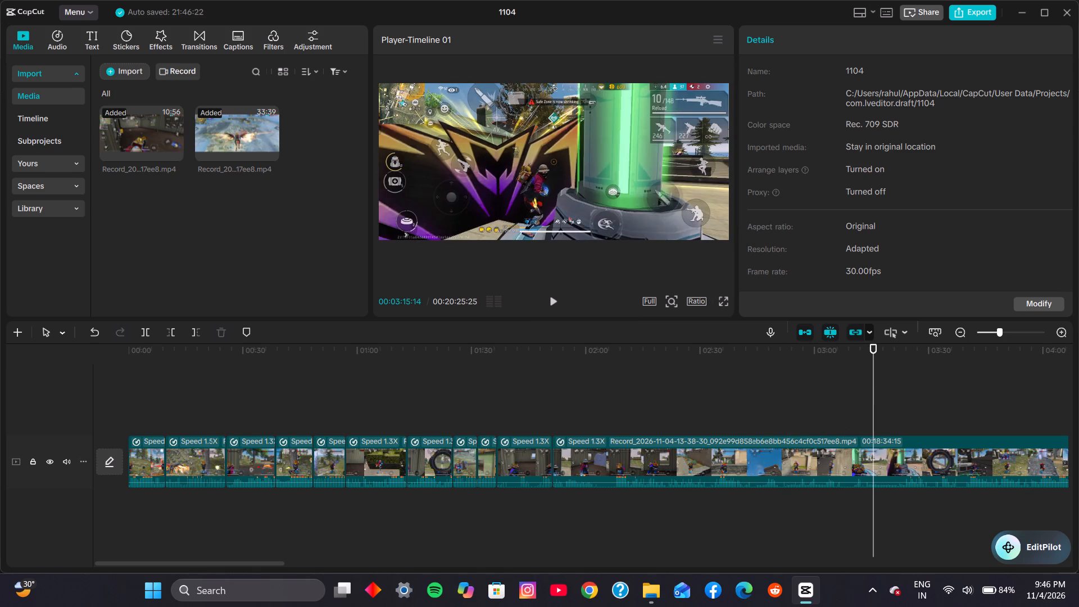
click(883, 389)
click(901, 392)
click(913, 392)
click(918, 392)
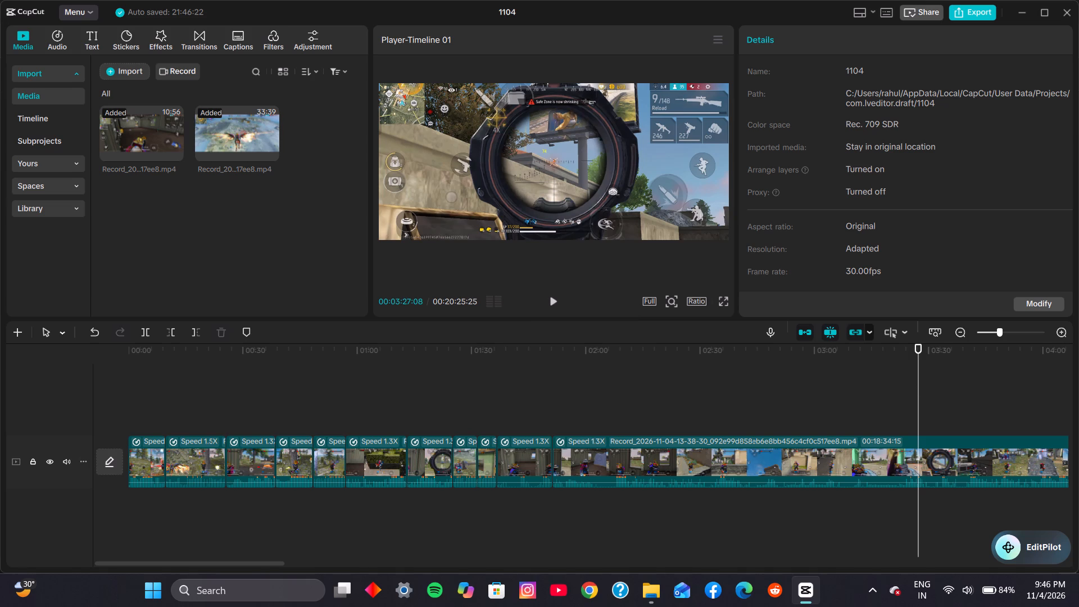
click(928, 388)
click(947, 390)
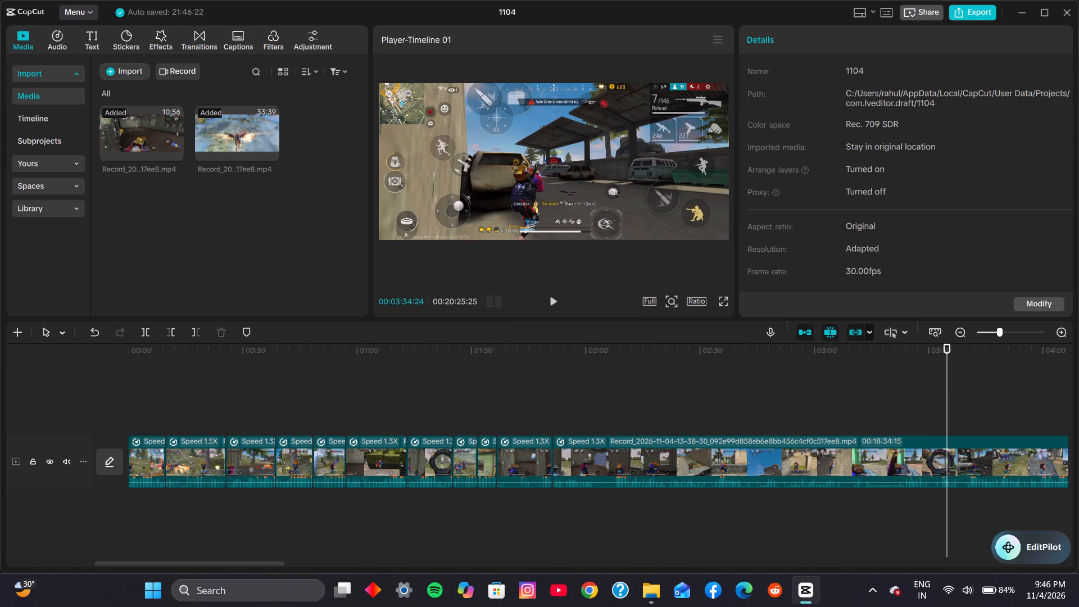
click(965, 390)
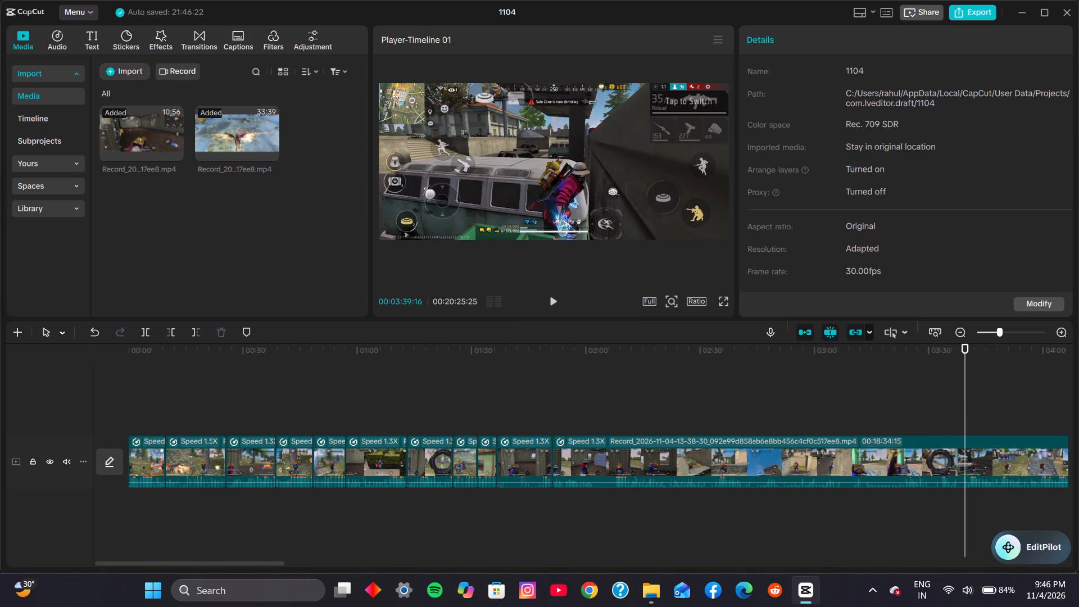
click(945, 394)
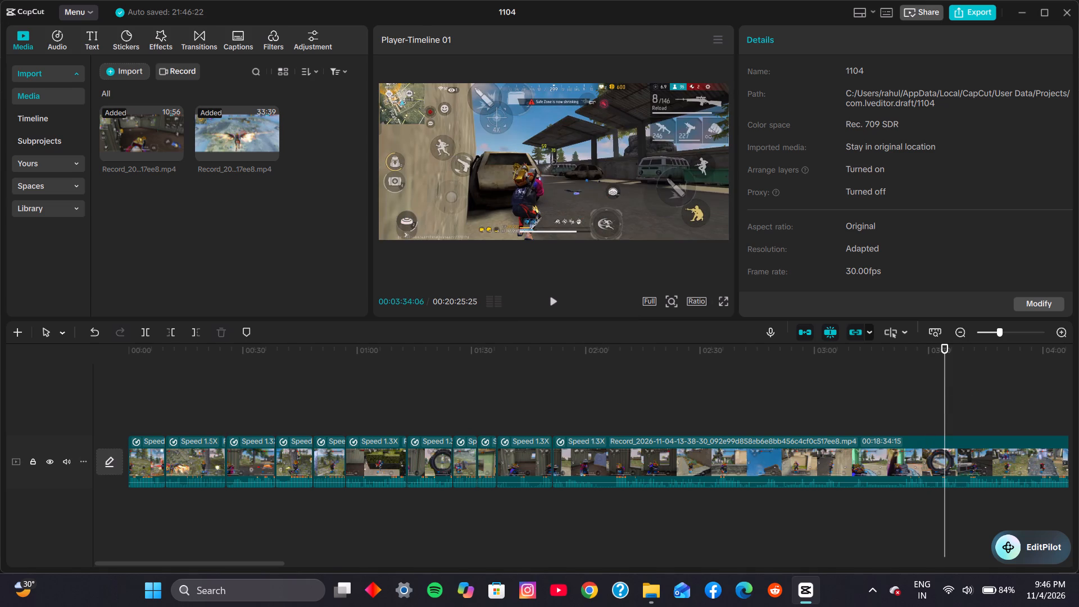
click(963, 395)
click(974, 394)
click(988, 394)
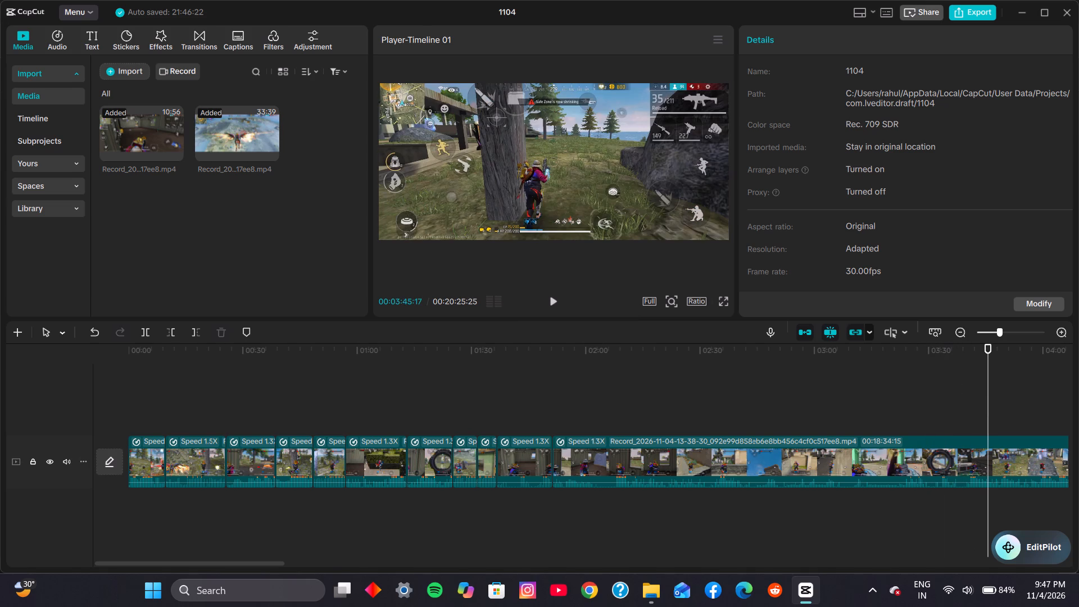
click(1004, 393)
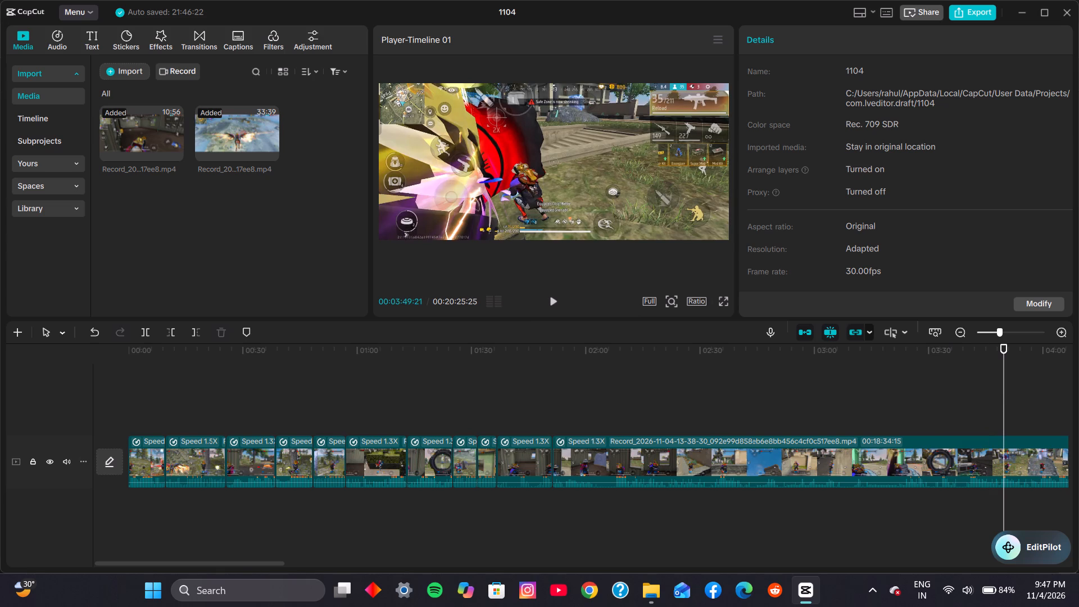
Split the second recording at 00:03:50:04, behind the red-and-black cover, and remove the segment from 00:01:51:10 to that split.
key(space)
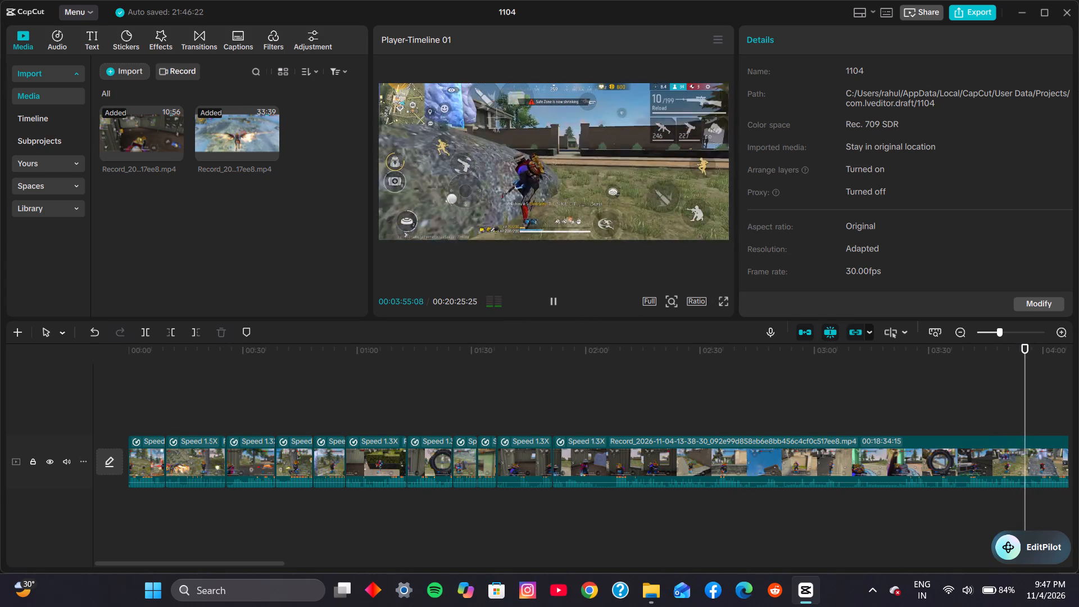
key(space)
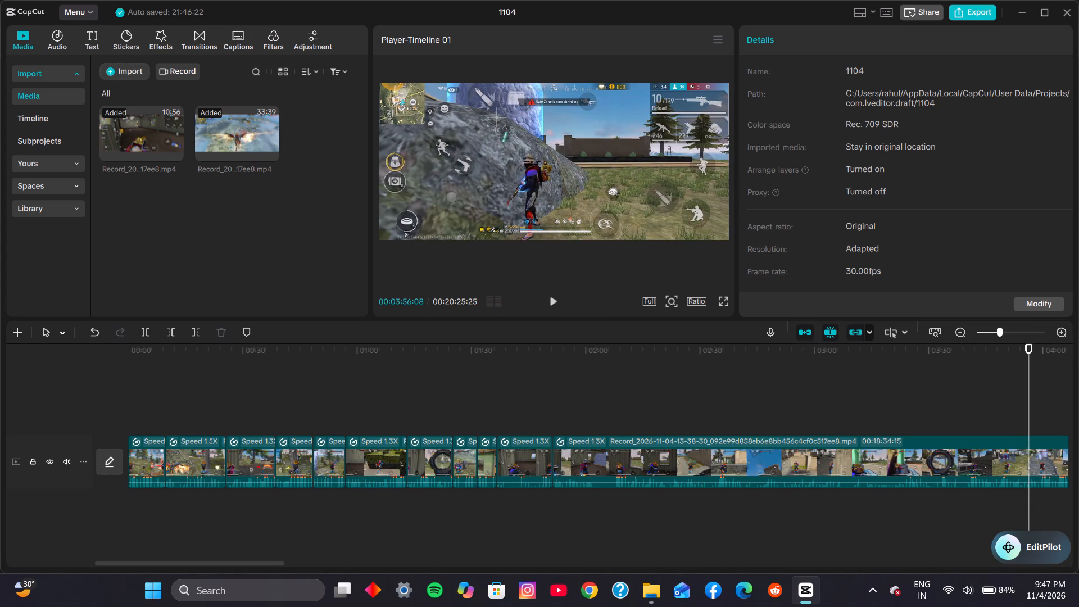
click(1018, 402)
click(1010, 402)
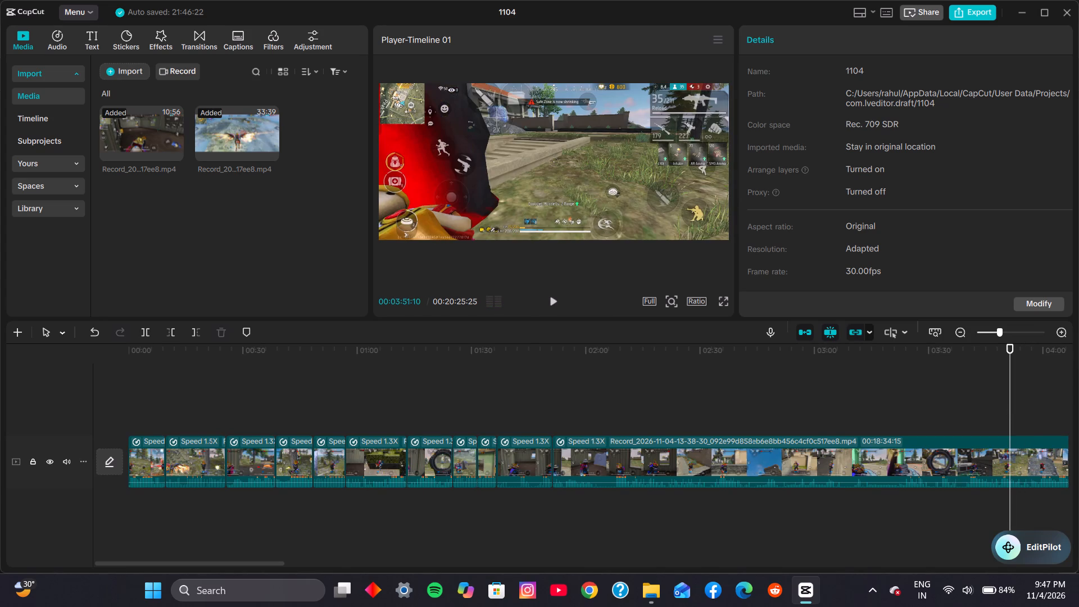
click(1021, 399)
key(space)
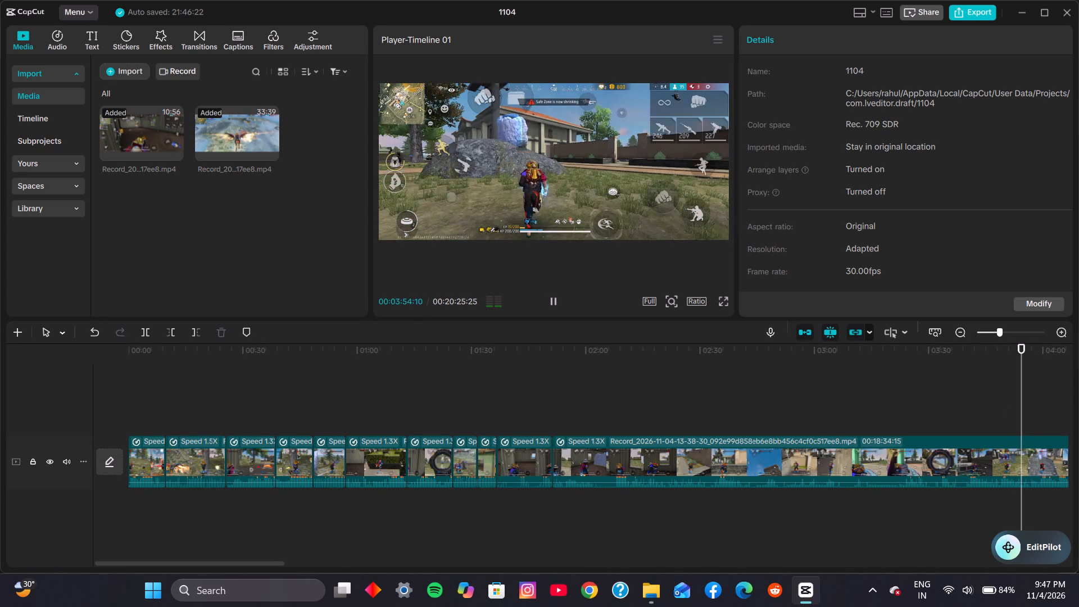
key(space)
click(1005, 411)
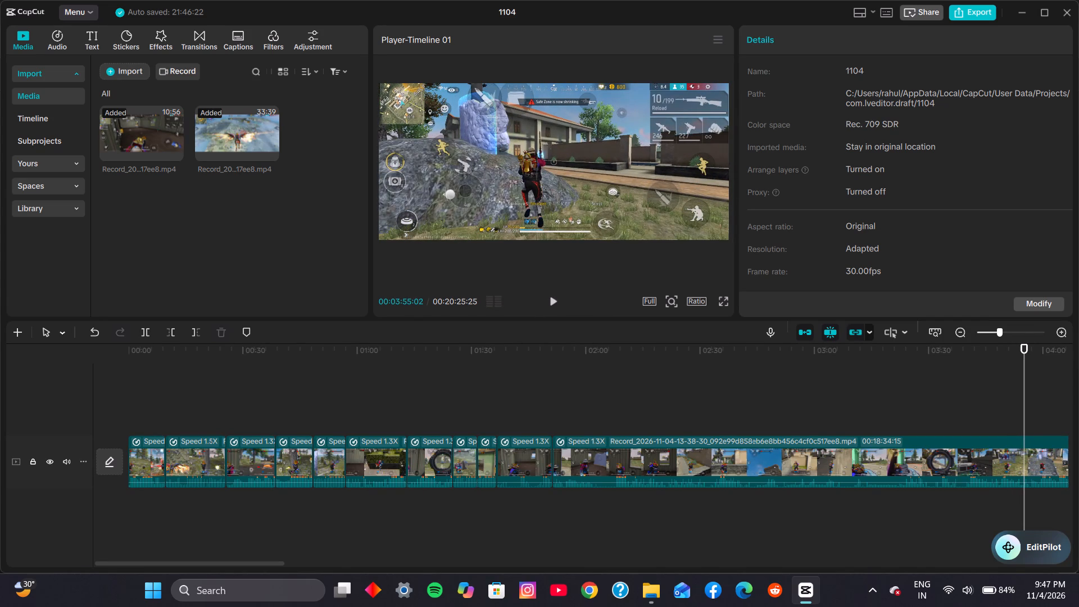
key(ctrl+b)
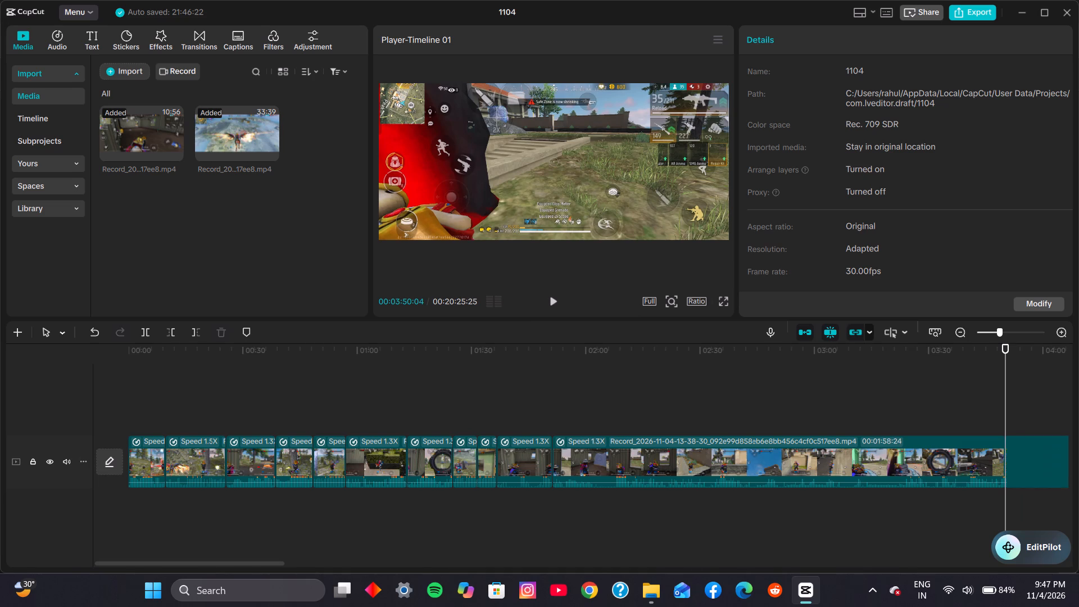
click(667, 471)
key(ctrl+x)
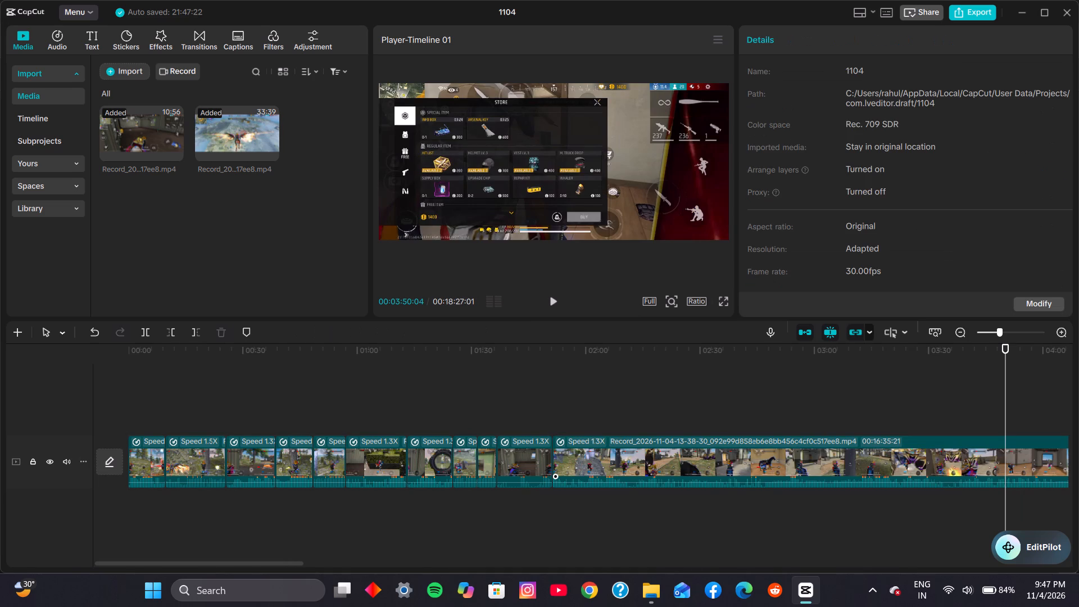
Trim about 4 seconds off the start of the last clip at 00:01:51:10, so it opens with the run towards the rock.
click(555, 409)
click(561, 304)
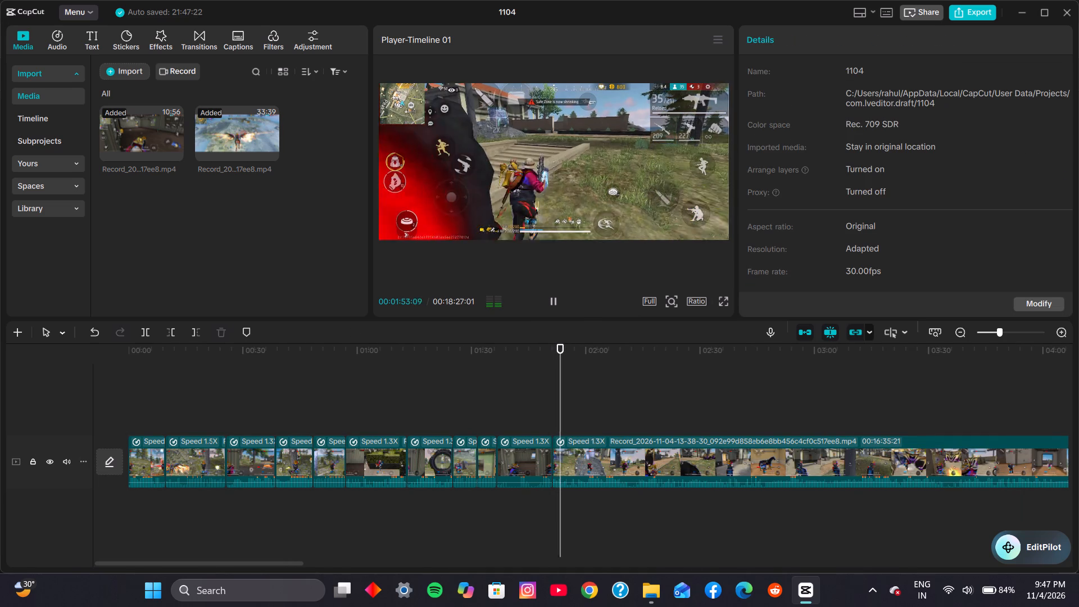
click(558, 303)
click(569, 464)
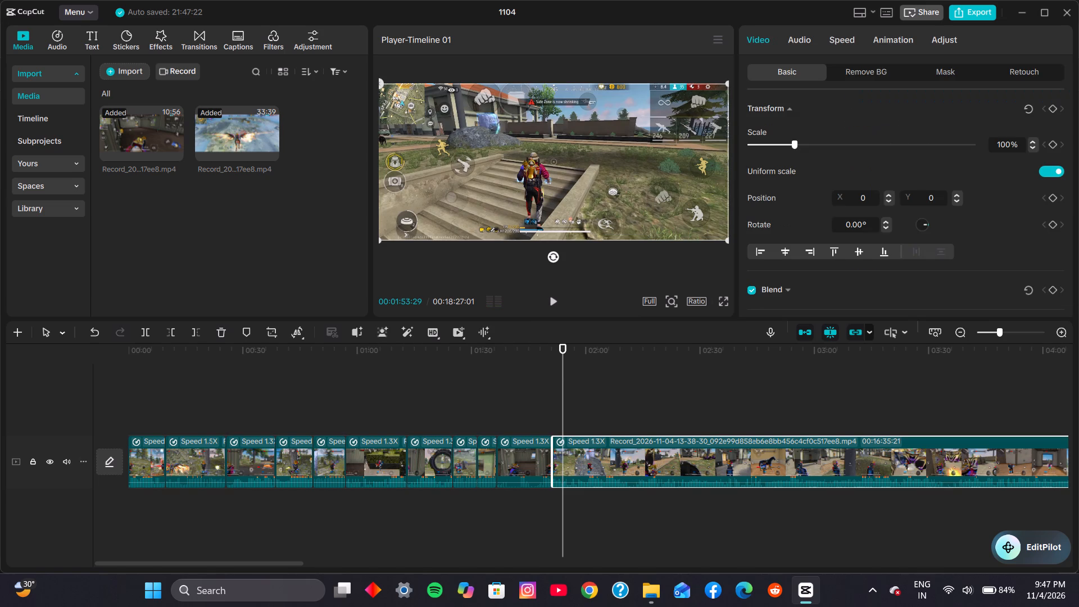
drag(553, 461, 568, 457)
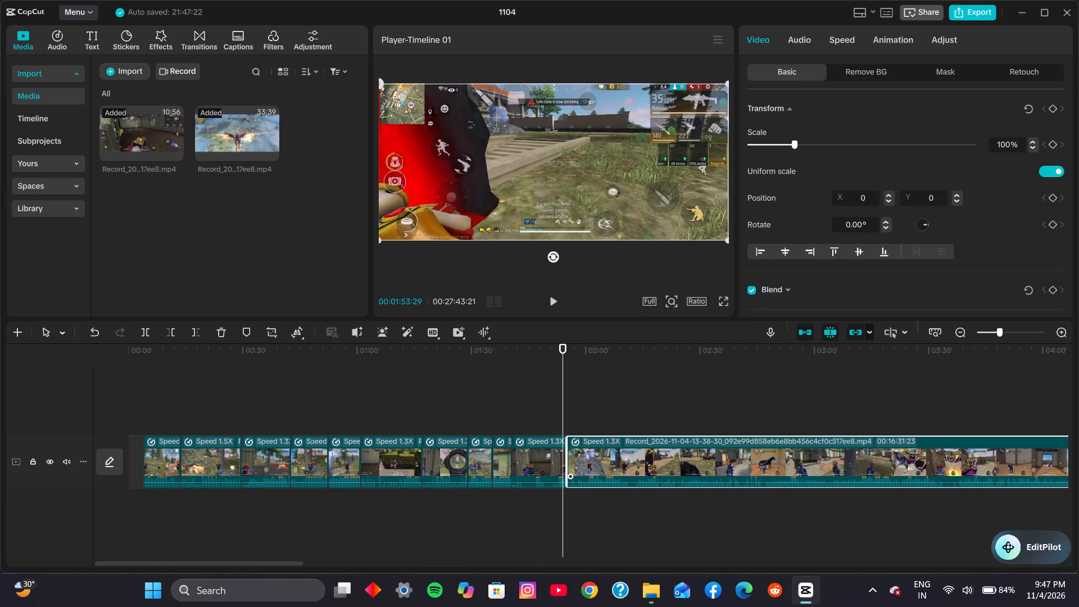
Play back the trimmed clip from 00:01:51:10 to about 00:02:05 to examine where this fight highlight should end.
click(559, 302)
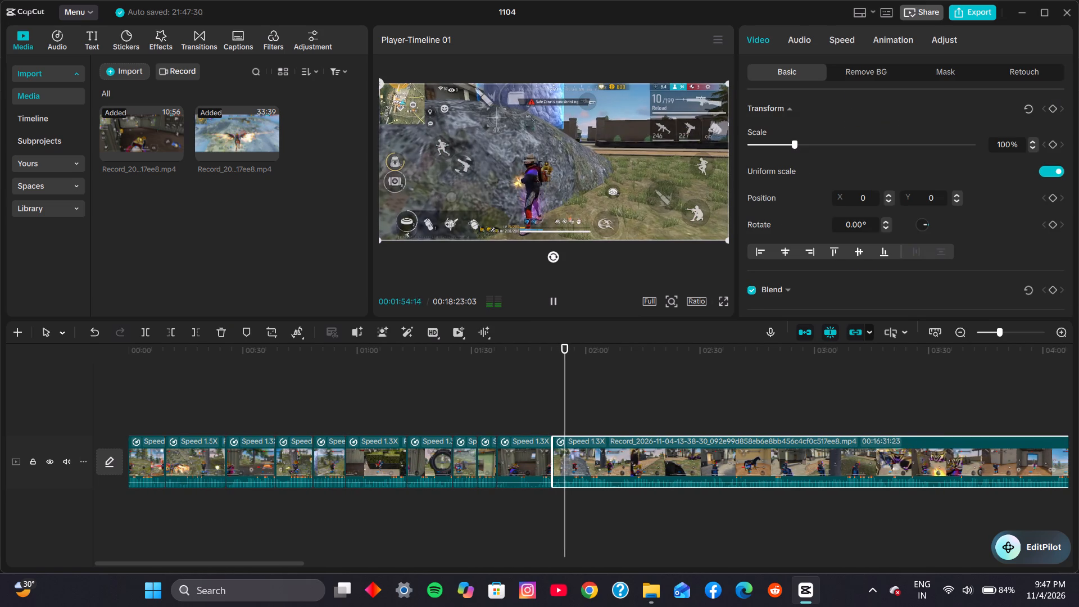
click(554, 418)
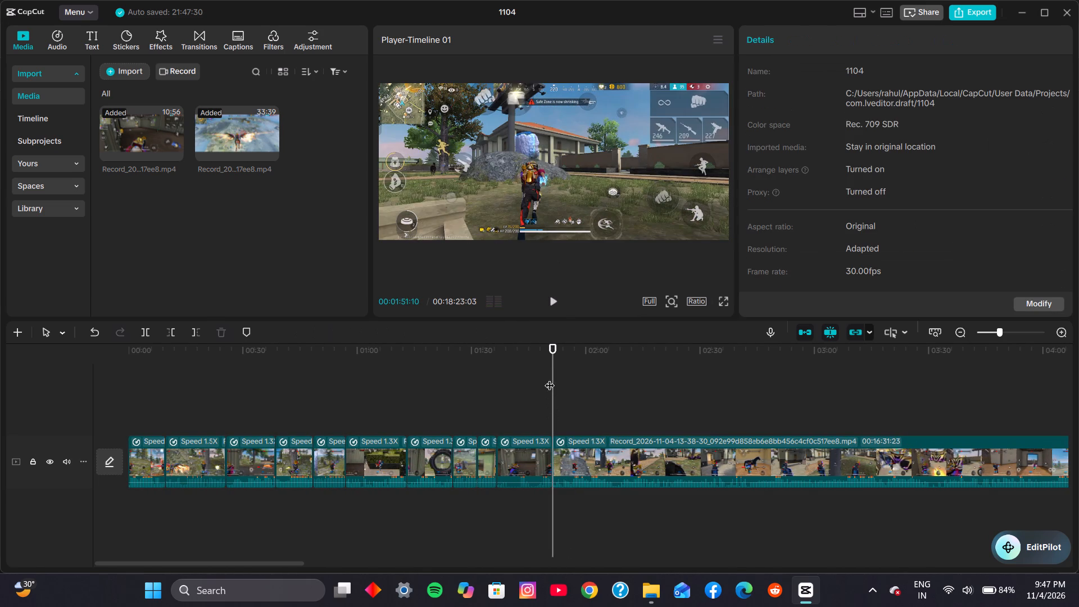
click(553, 298)
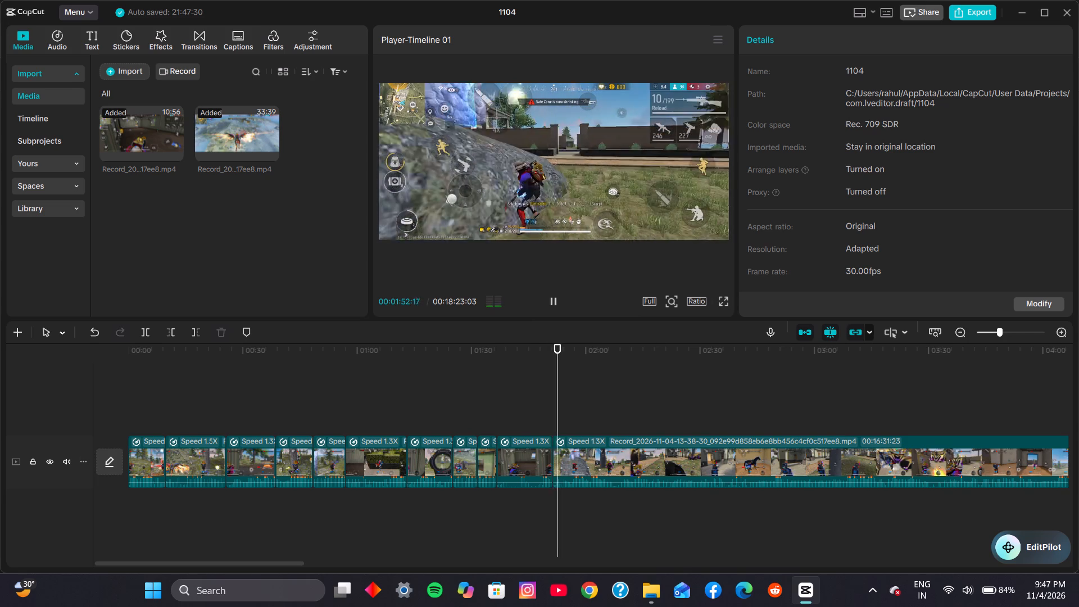
click(553, 298)
click(553, 298)
click(553, 298)
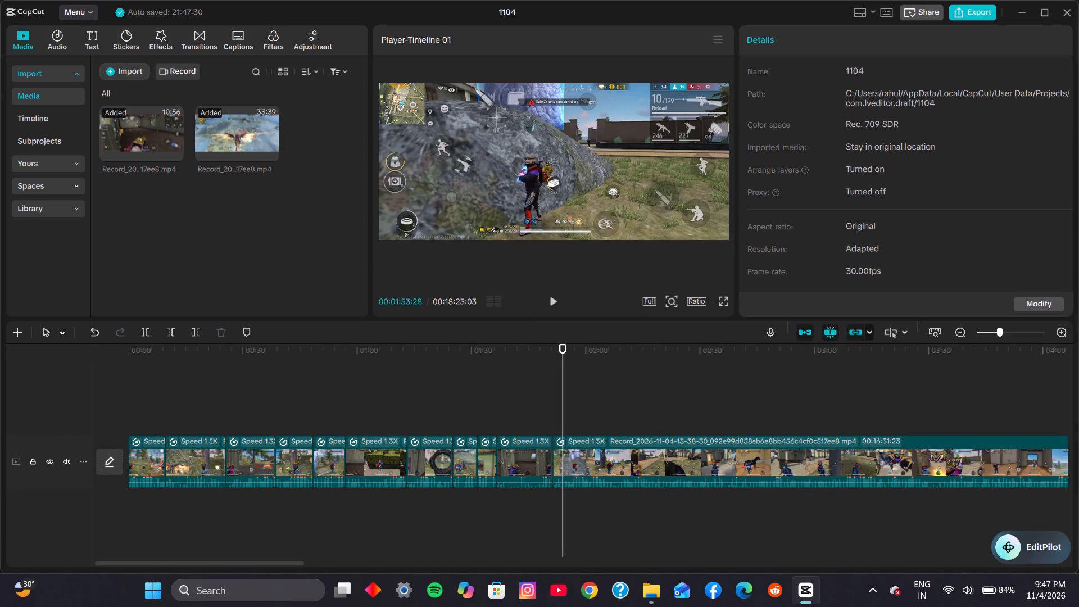
click(553, 298)
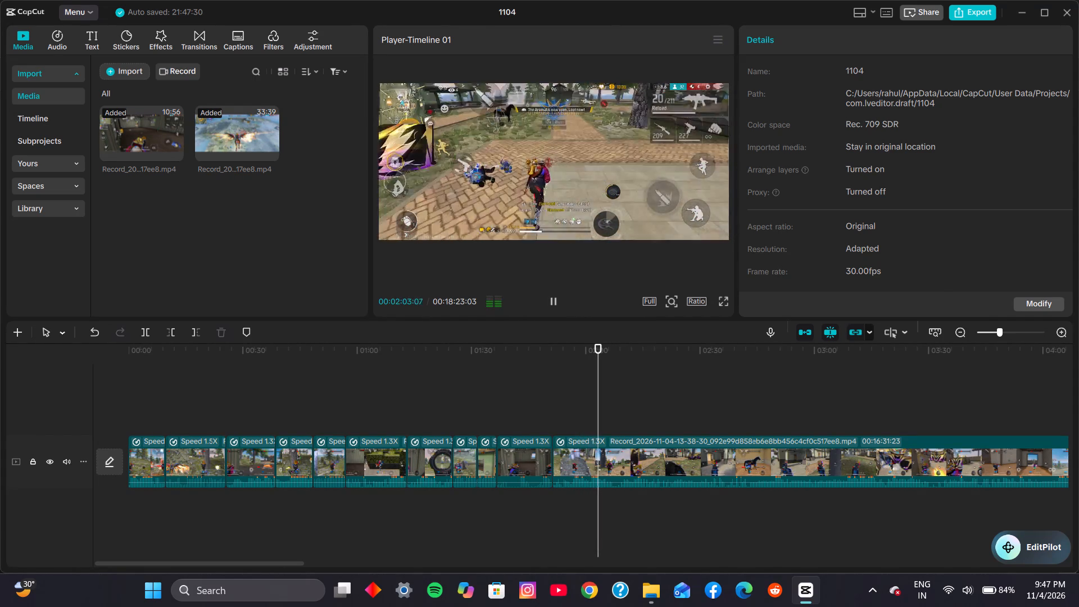
click(553, 298)
click(553, 298)
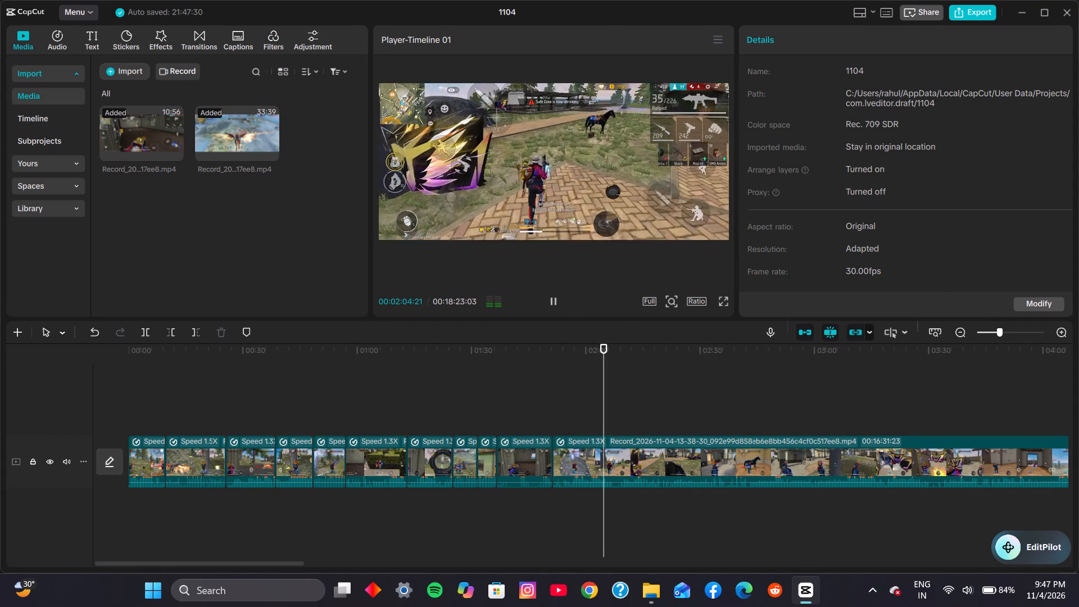
triple_click(553, 298)
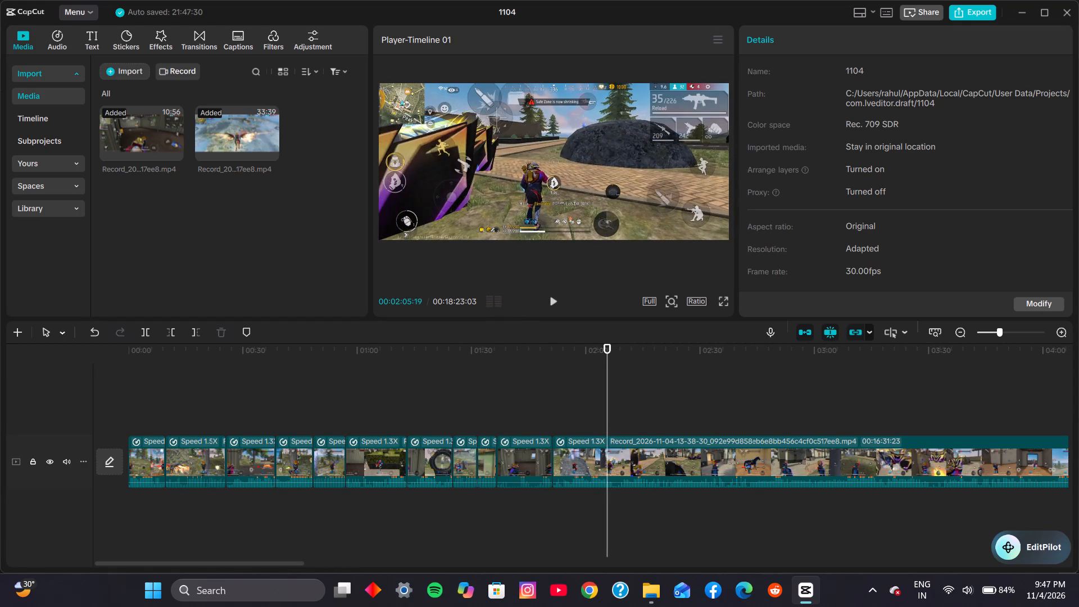
Split the second recording at 00:02:05:12, beside the black-and-gold wall after the fight.
click(603, 363)
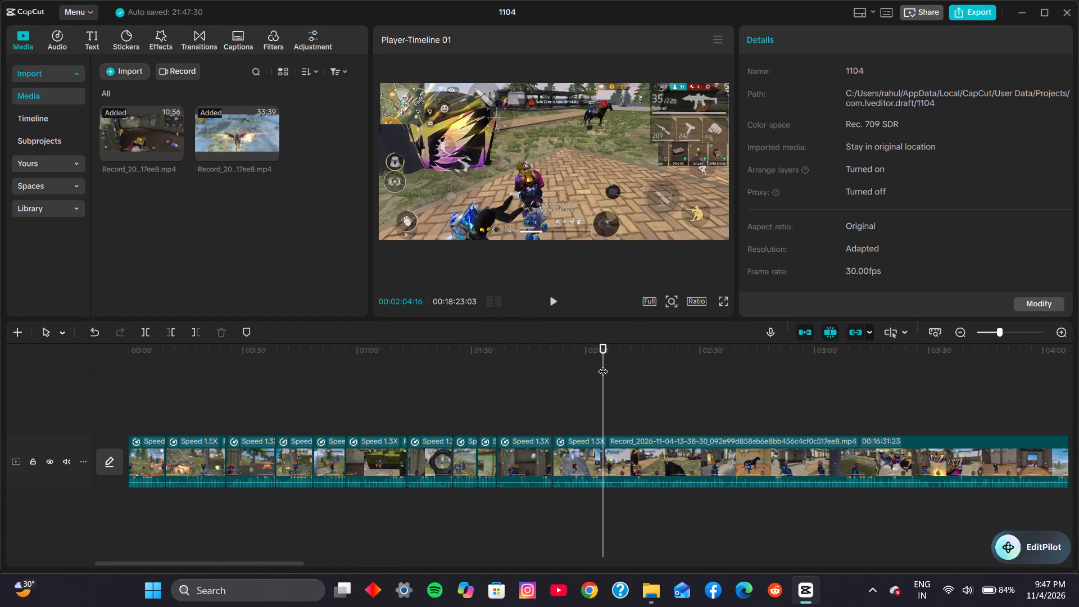
click(560, 302)
click(560, 302)
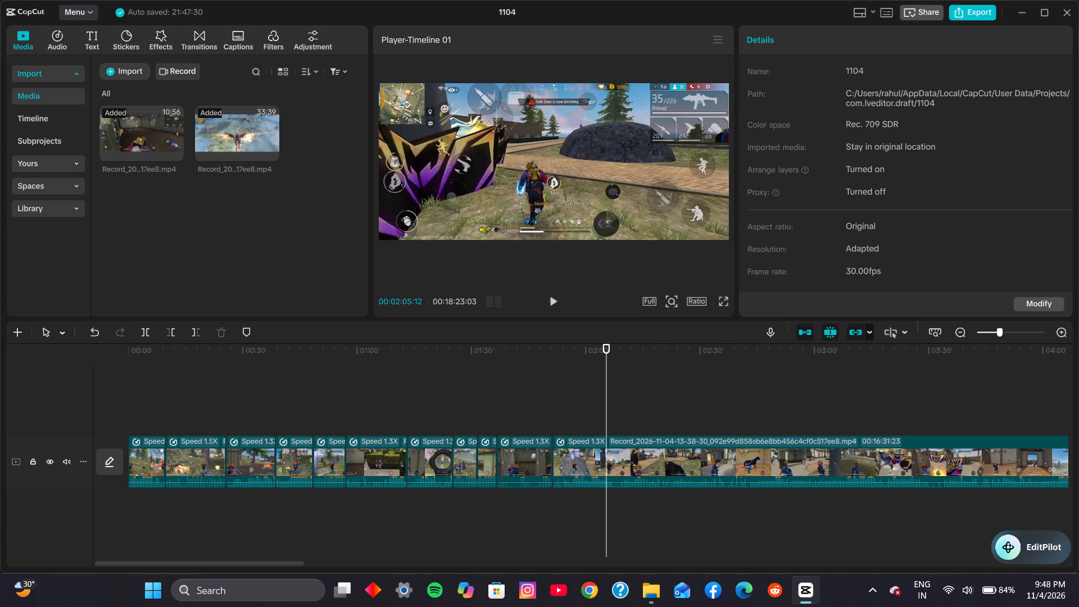
key(ctrl+b)
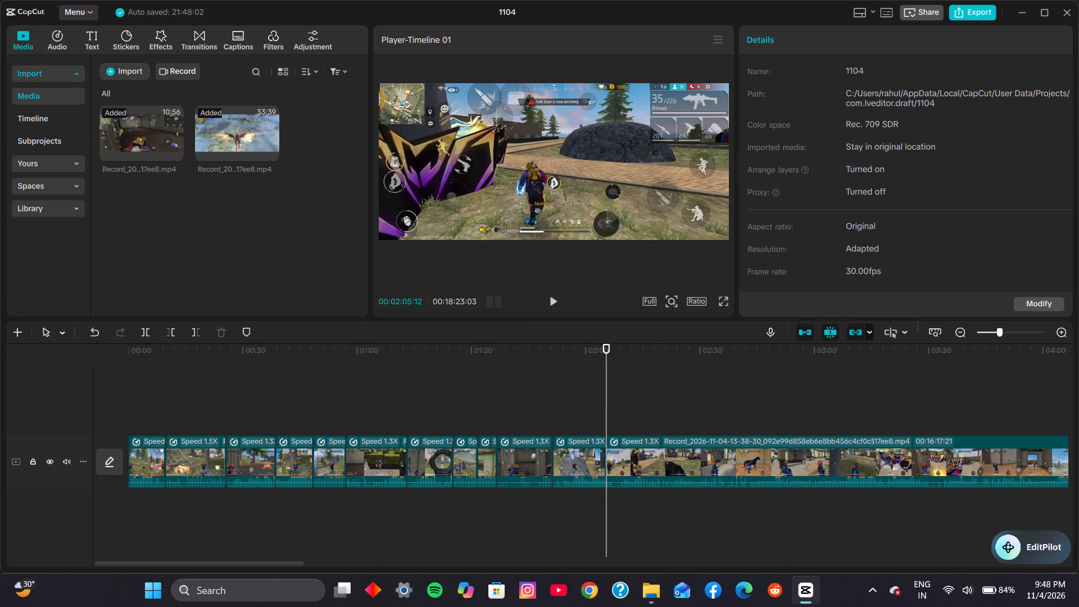
Scan the second recording from 00:02:05:12 to about 00:03:24 to find where the next highlight begins.
click(627, 360)
click(638, 363)
click(646, 363)
click(663, 365)
drag(672, 365, 677, 365)
click(686, 365)
drag(701, 365, 714, 367)
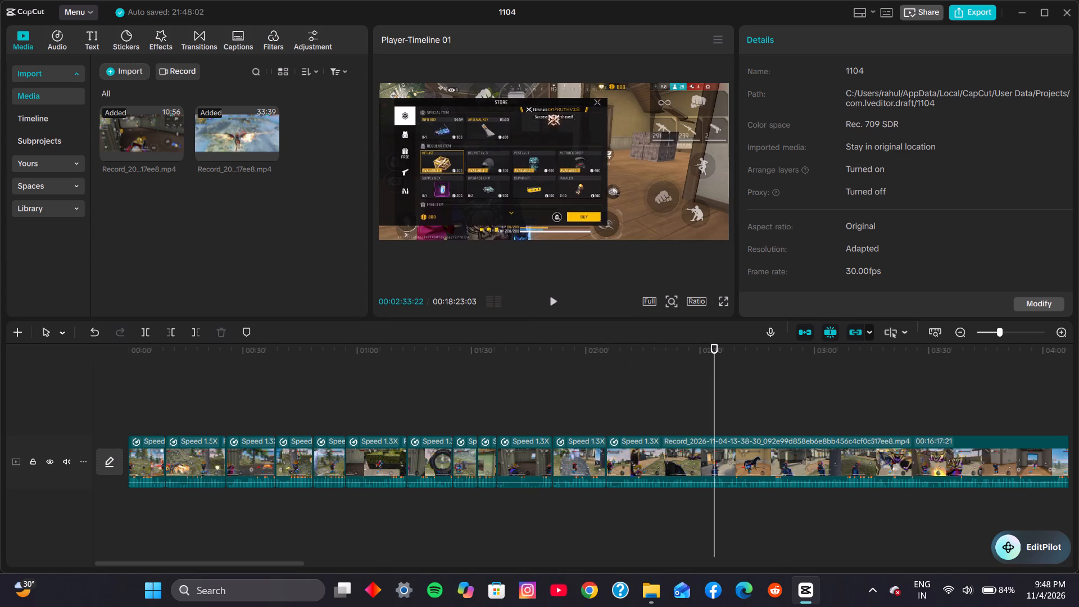
click(722, 367)
click(758, 369)
click(779, 368)
drag(798, 368, 811, 370)
click(821, 370)
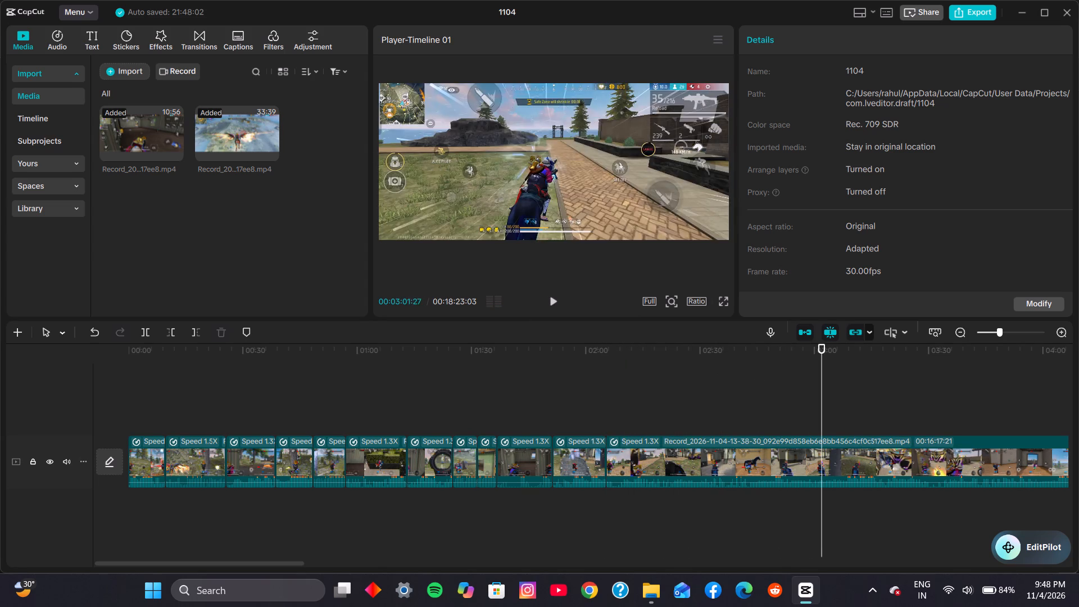
drag(835, 372, 842, 372)
click(854, 372)
drag(868, 372, 876, 373)
click(908, 374)
click(873, 373)
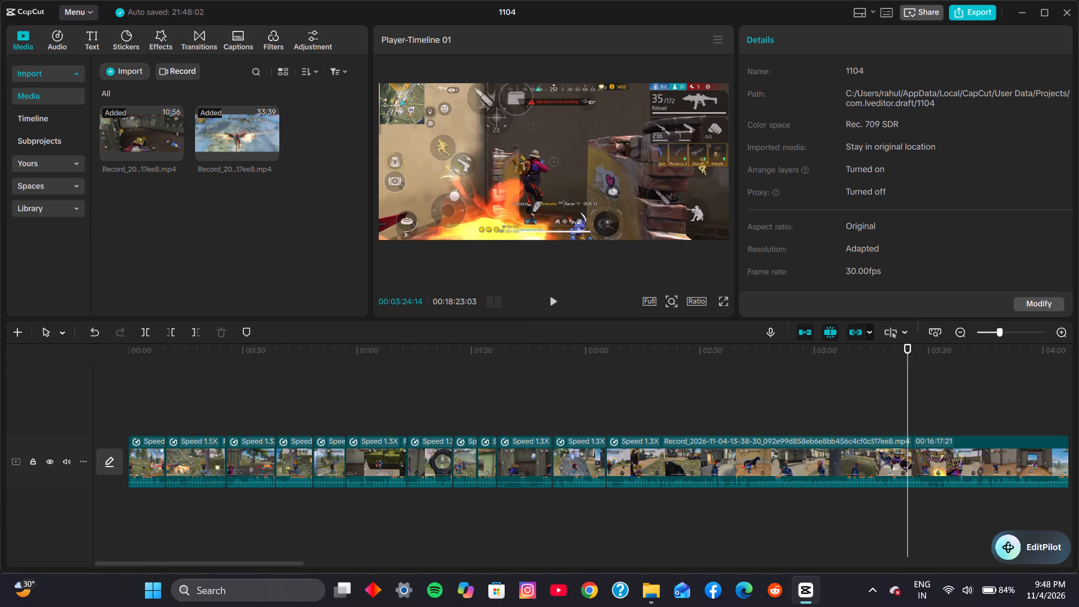
Split the second recording at 00:02:39:01, in the wooden room with the horse, and remove the segment from 00:02:05:12 to that split.
click(851, 373)
double_click(817, 373)
click(785, 374)
click(774, 372)
click(736, 371)
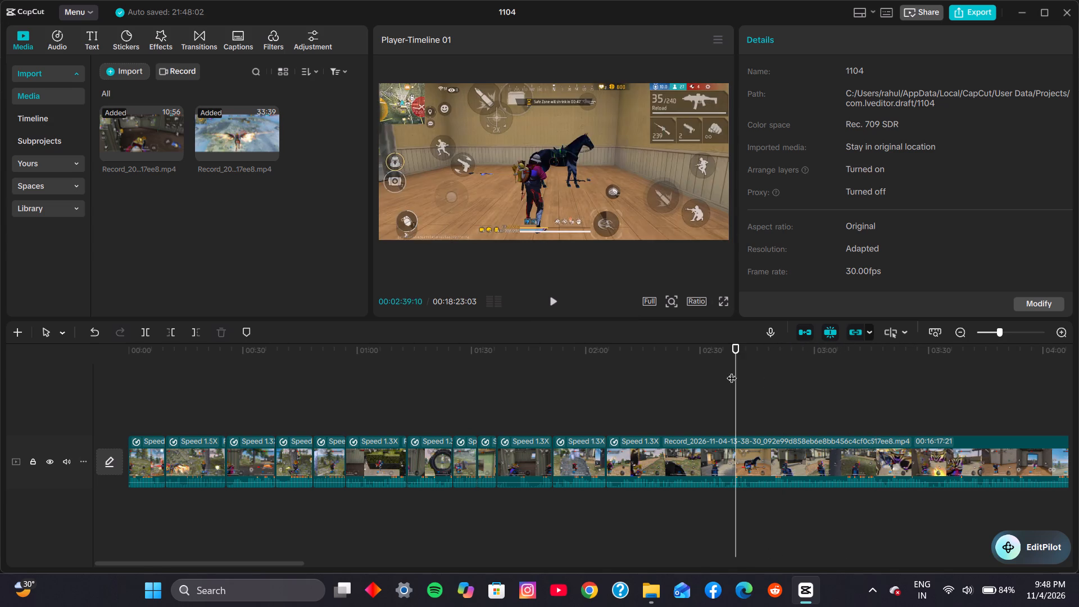
click(717, 371)
click(707, 370)
click(720, 374)
click(735, 372)
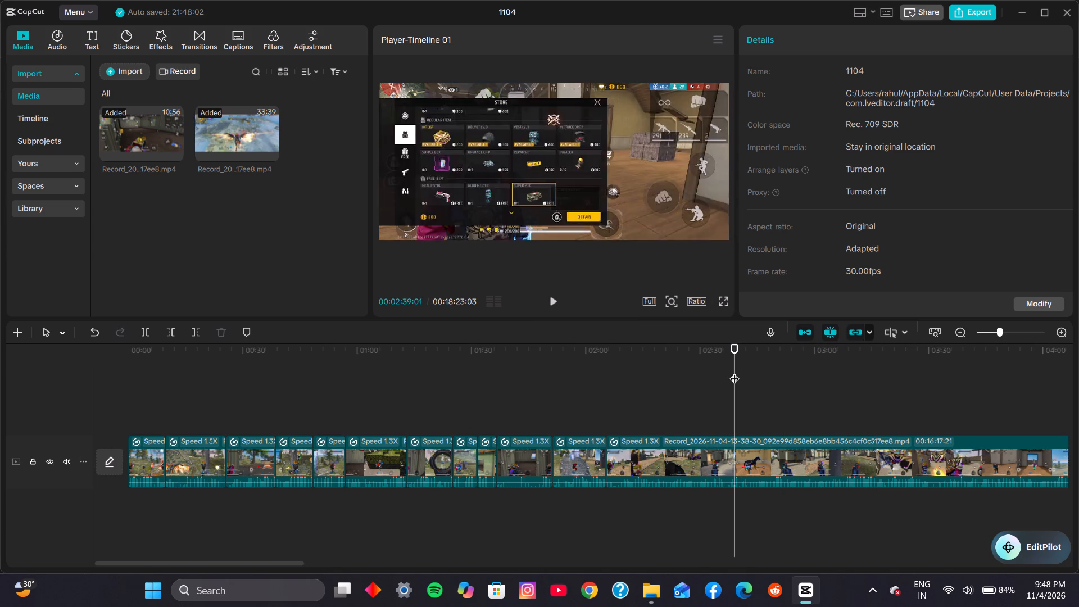
key(ctrl+b)
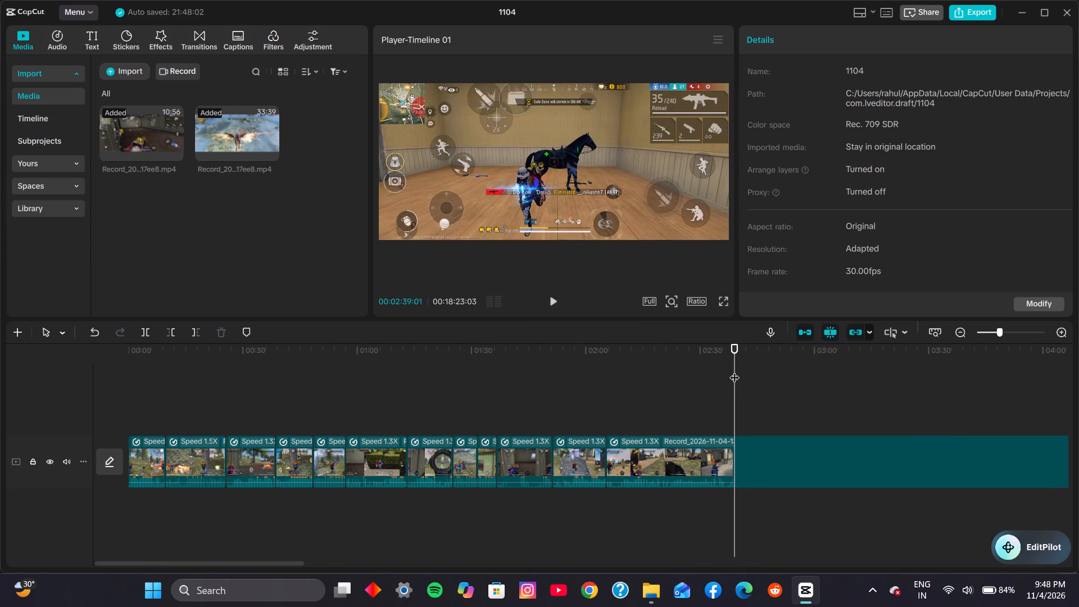
click(696, 451)
key(ctrl+x)
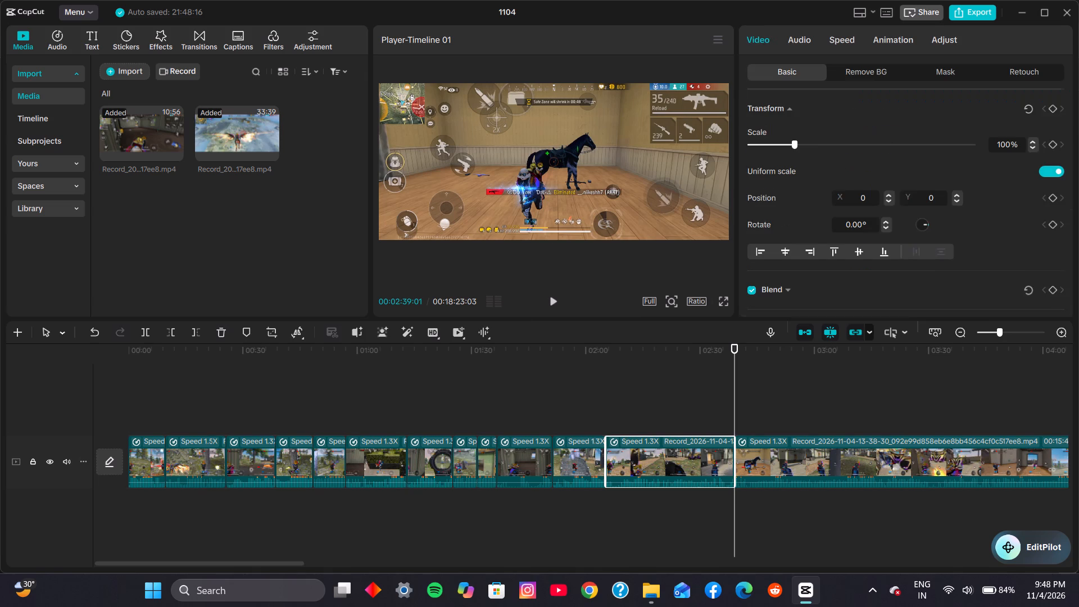
Trim about 1.6 seconds off the start of the last clip at 00:02:05:12, so it opens with the character beside the horse.
click(608, 409)
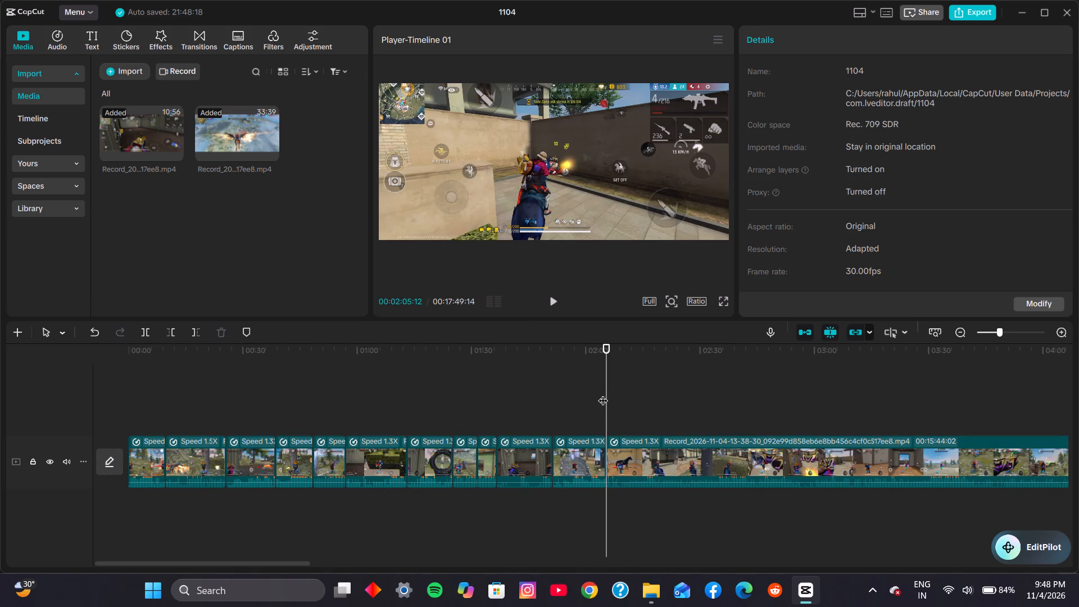
key(space)
key(space)
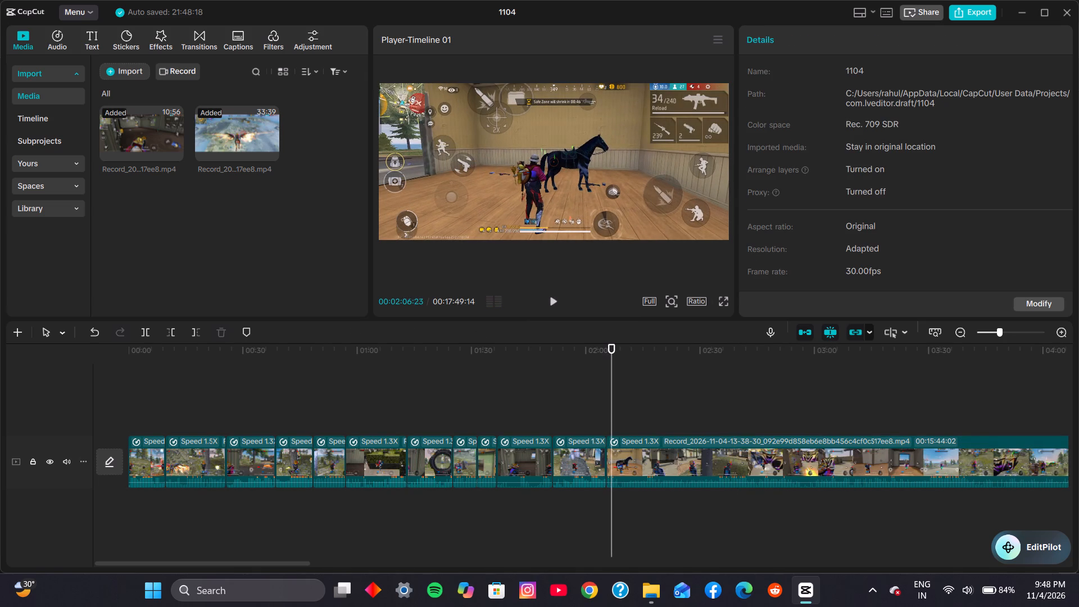
key(space)
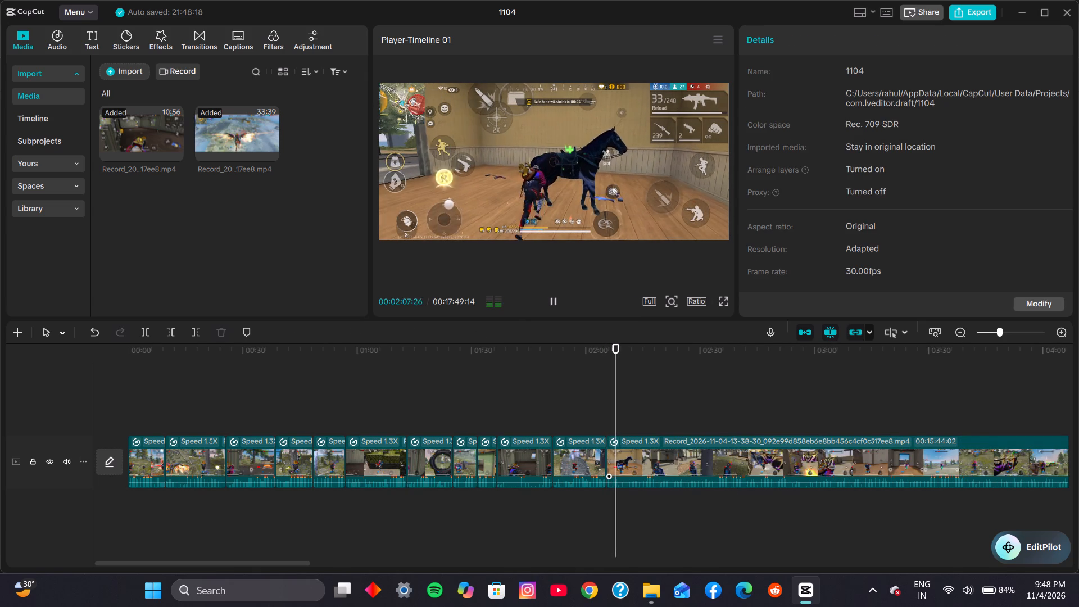
key(space)
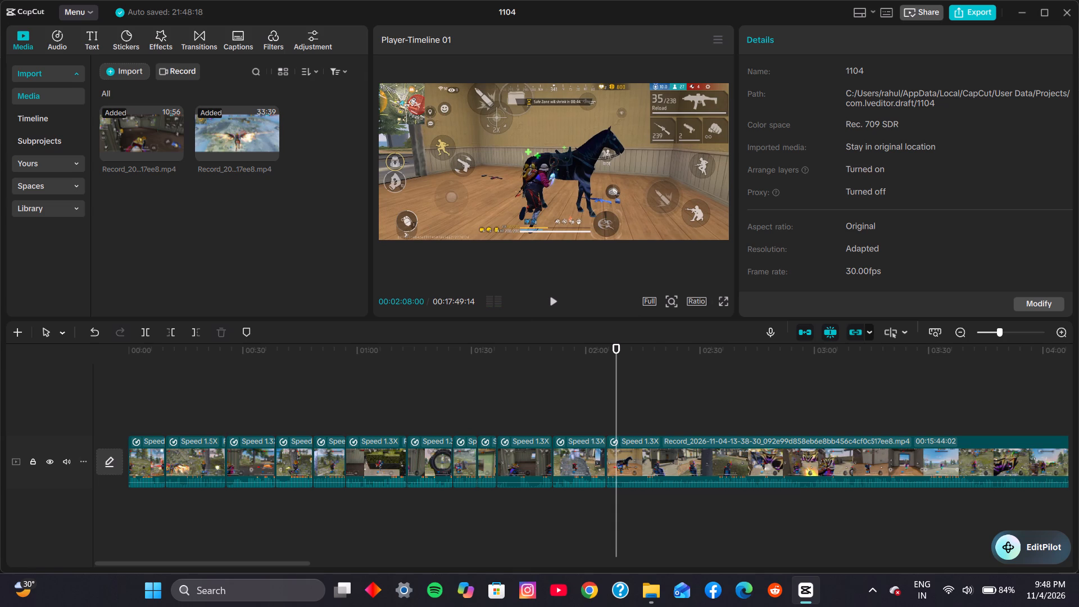
click(613, 417)
click(614, 455)
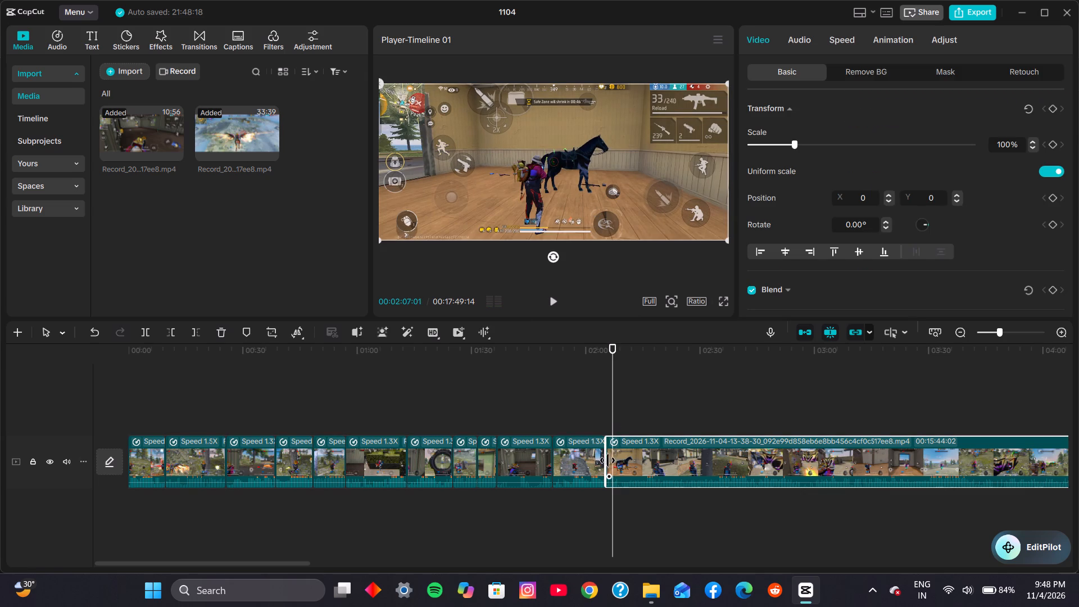
click(607, 458)
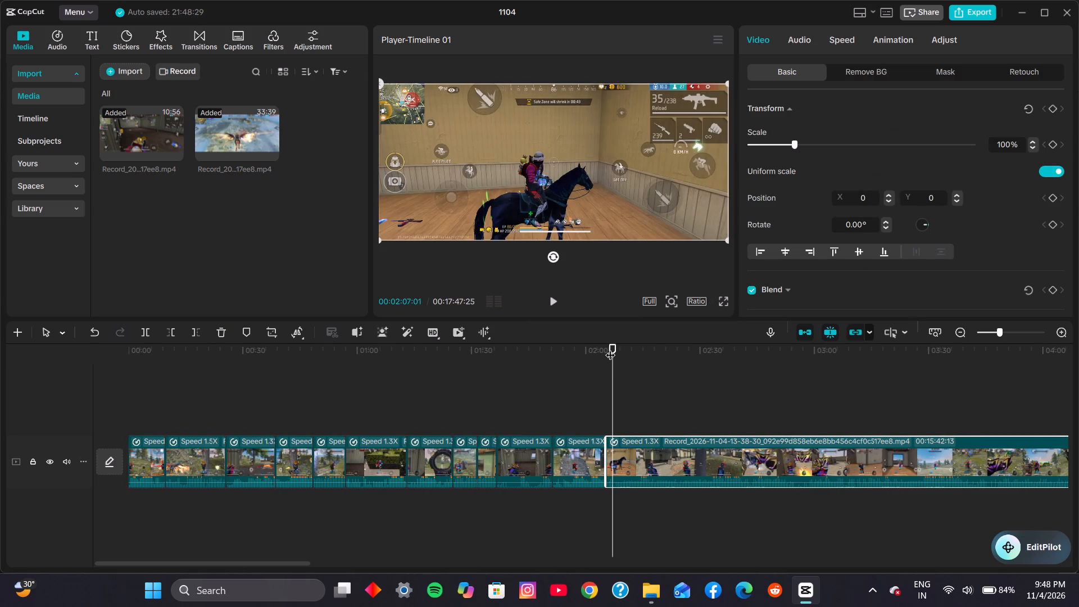
Play back the trimmed clip from 00:02:05:12 to about 00:02:50 to examine where this fight highlight should end.
key(space)
click(608, 401)
key(space)
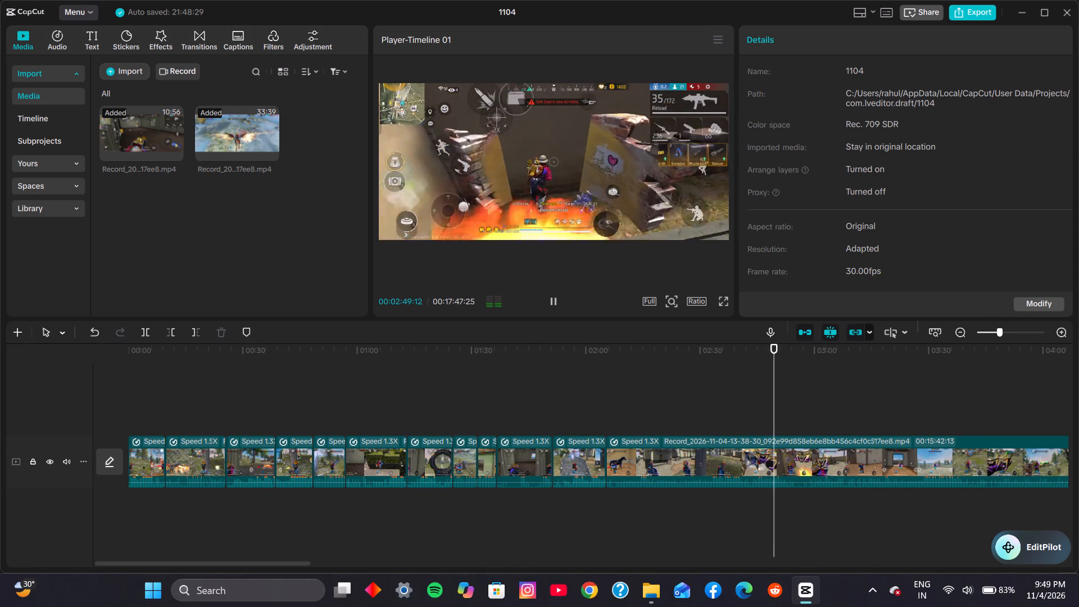
key(space)
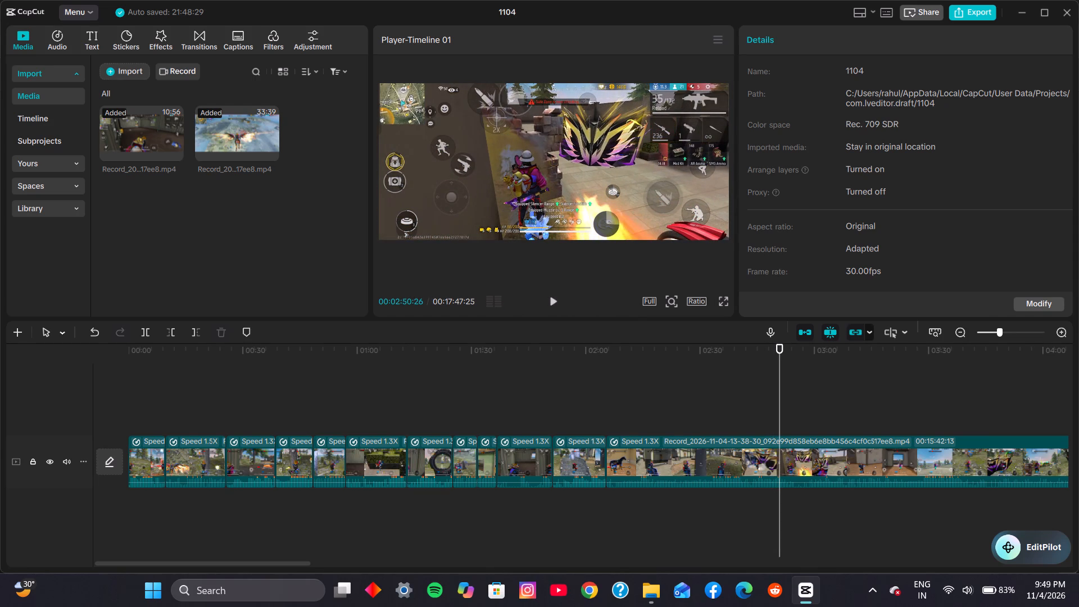
Replay the end of the fight and split the second recording at 00:02:46:21, beside the graffiti-painted wall.
click(778, 398)
click(773, 392)
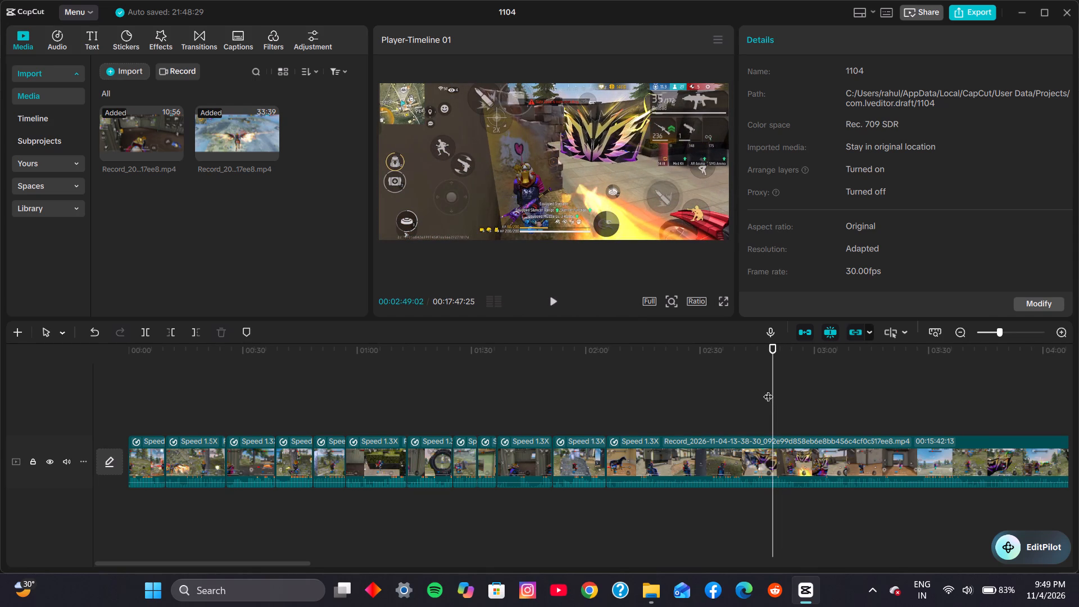
click(768, 389)
click(767, 389)
click(765, 388)
click(757, 385)
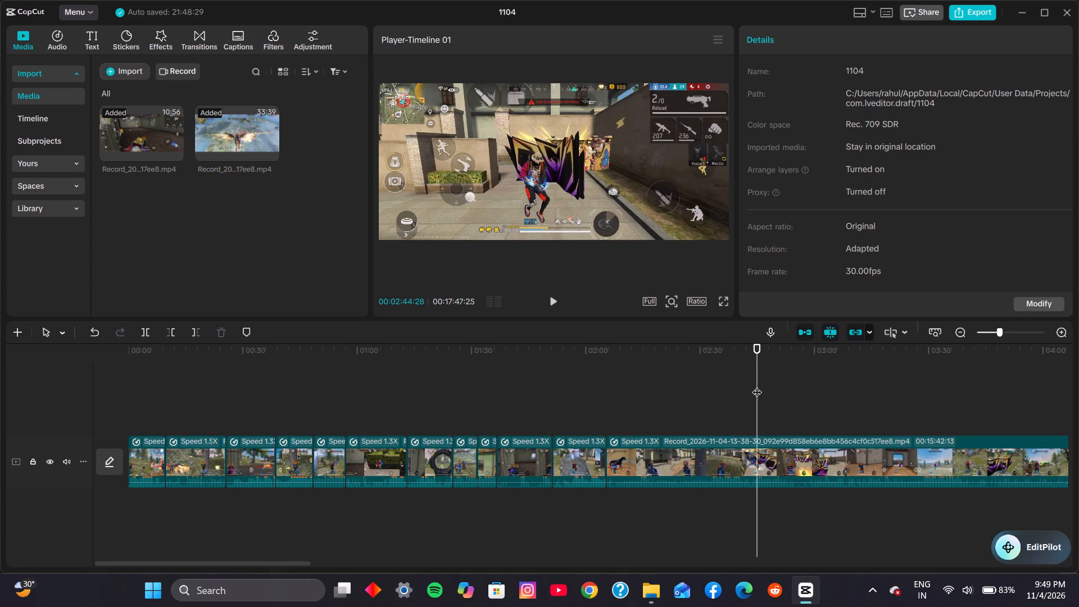
click(757, 385)
key(space)
key(space)
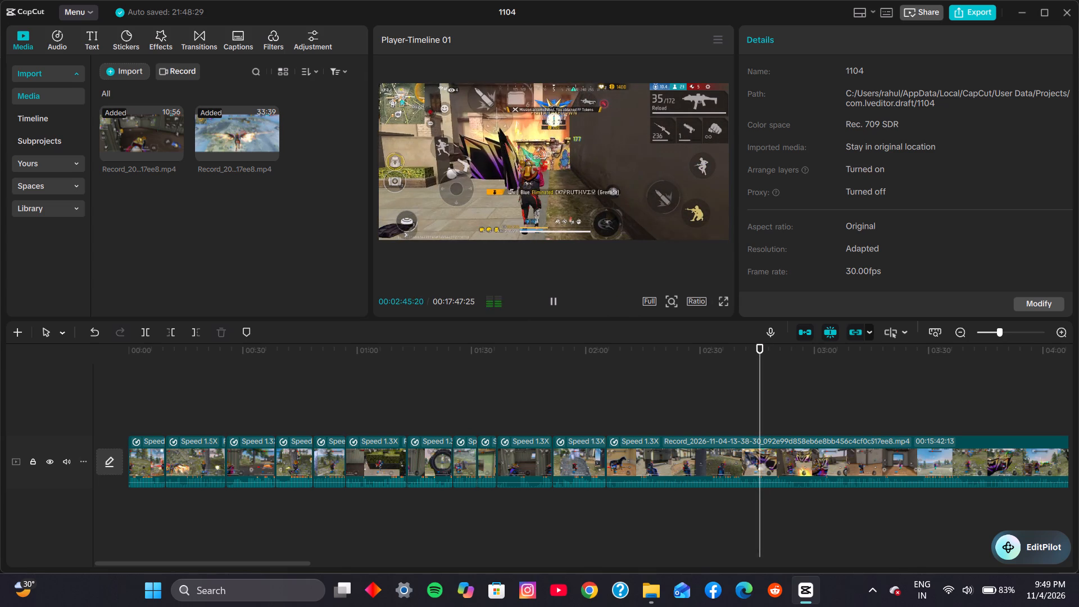
key(space)
key(space)
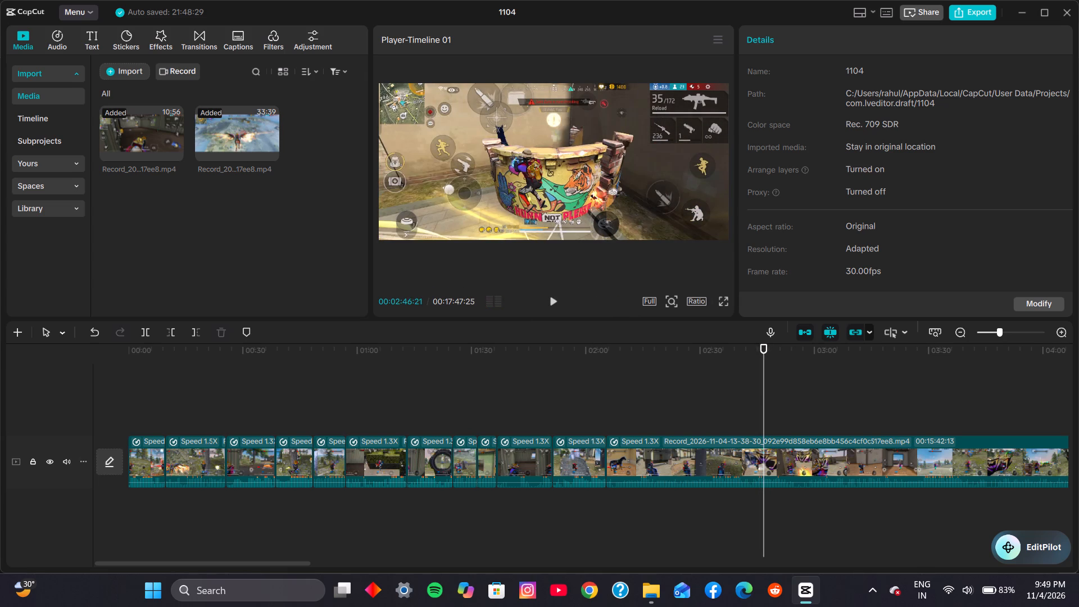
key(ctrl+b)
Scan the second recording from 00:02:46:21 to about 00:03:36 to find where the next highlight begins.
key(space)
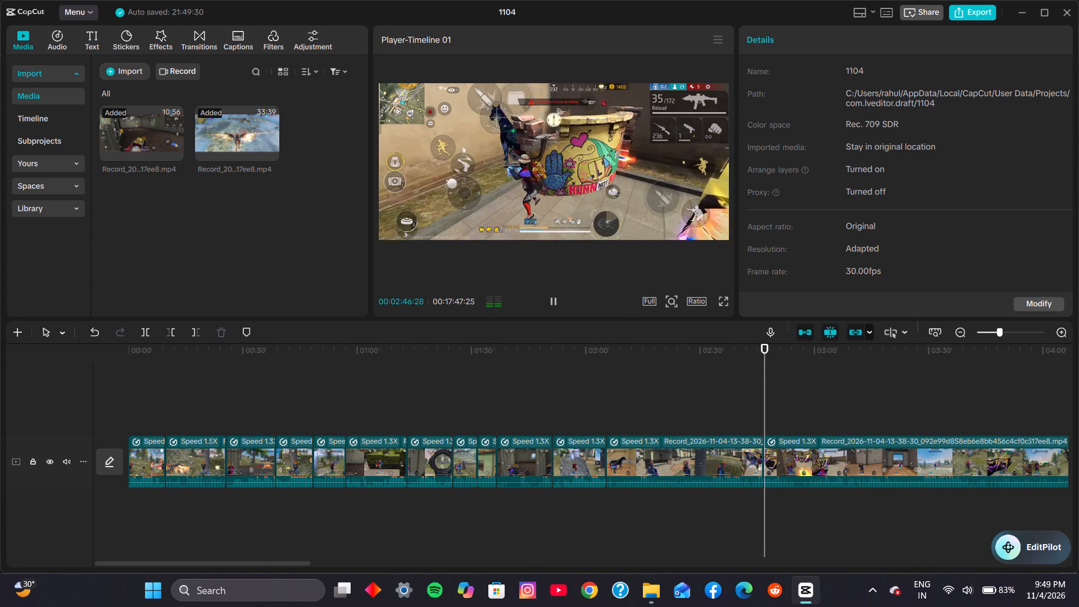
click(795, 404)
click(819, 401)
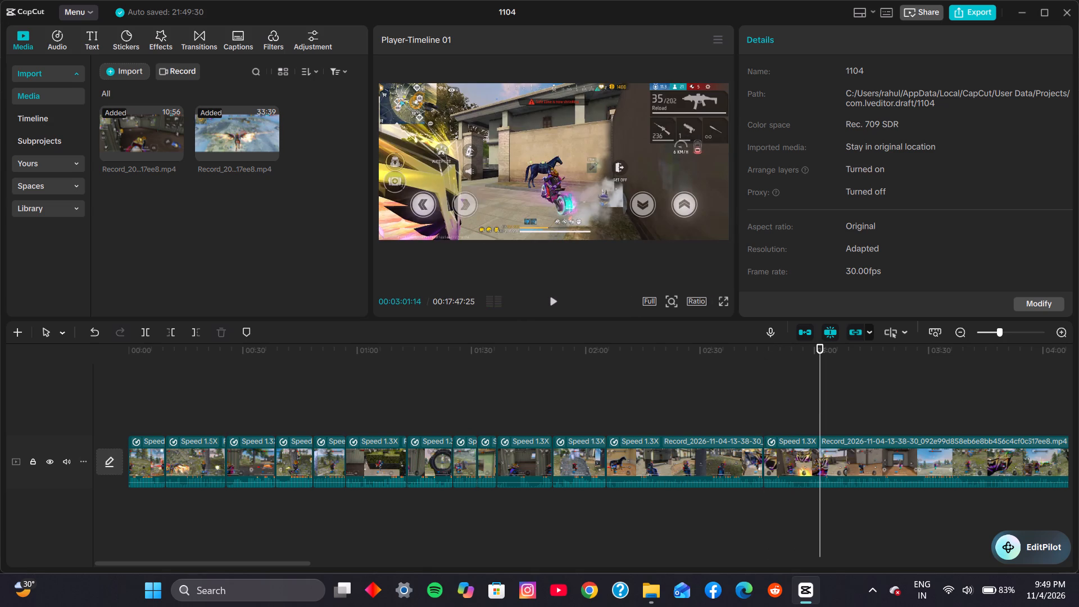
click(845, 404)
click(868, 405)
drag(892, 405, 902, 405)
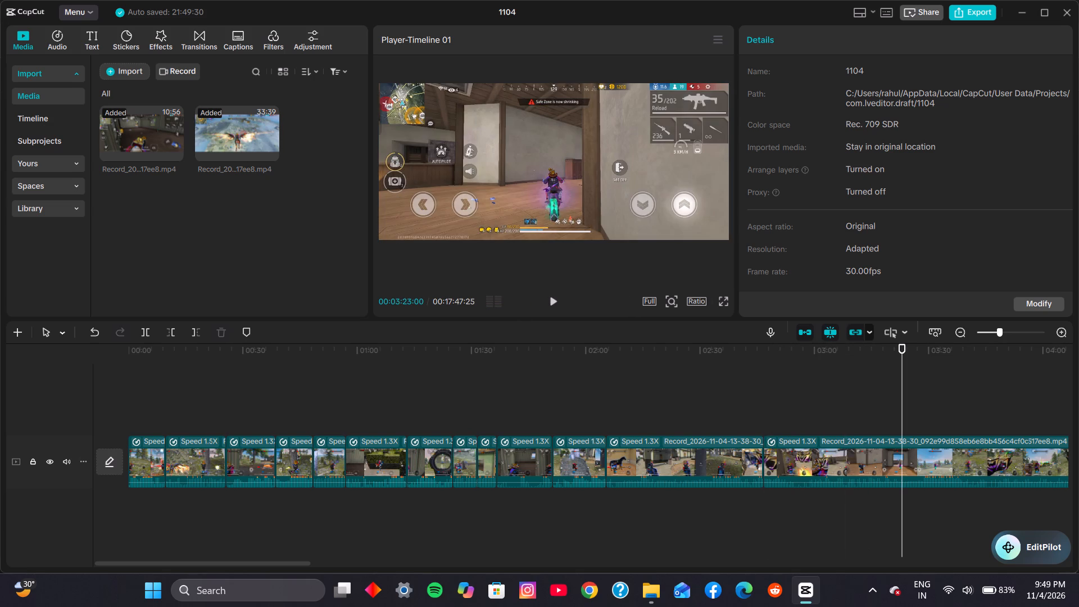
click(906, 406)
click(875, 400)
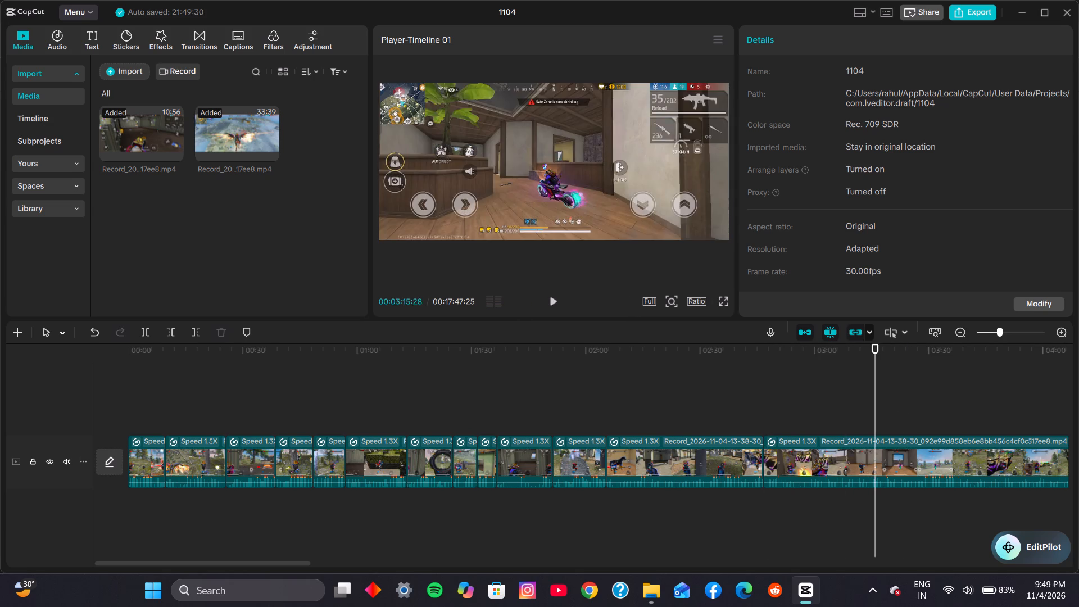
click(835, 400)
click(821, 400)
click(804, 401)
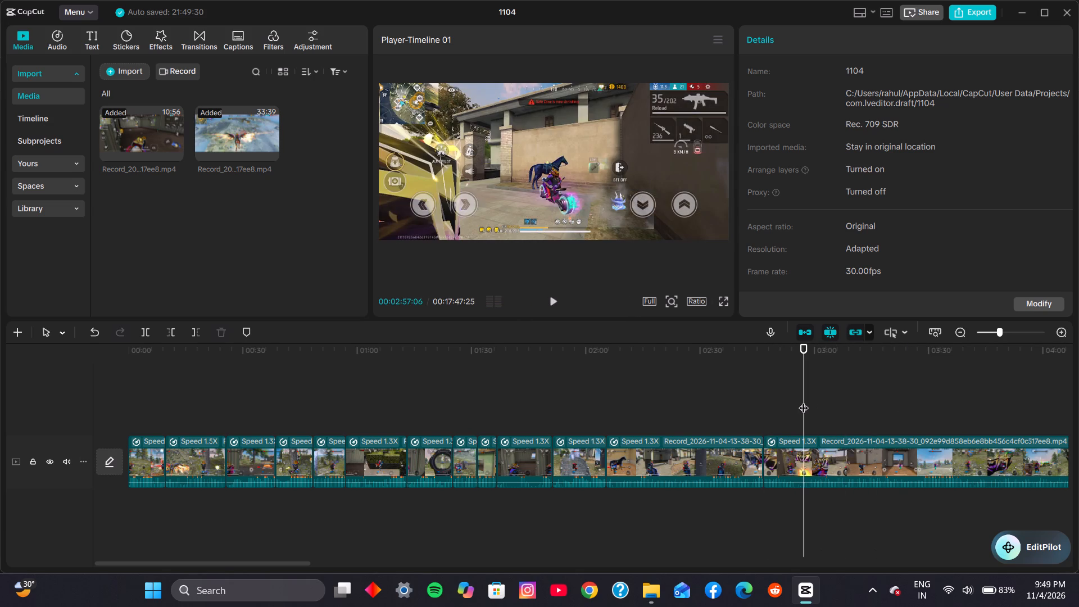
click(849, 401)
click(892, 404)
drag(901, 407, 913, 408)
click(952, 410)
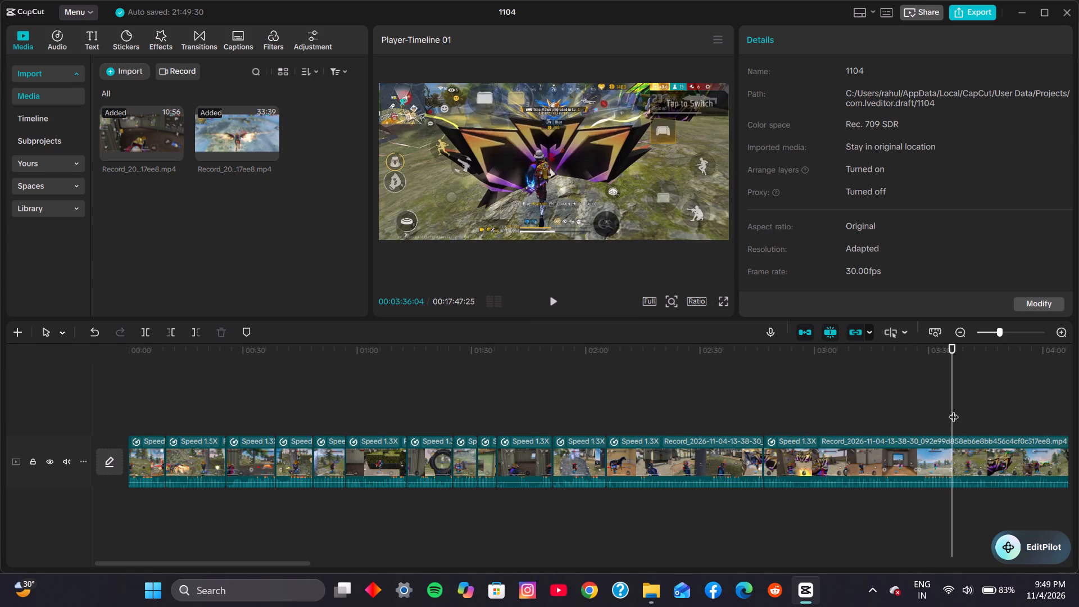
Split the second recording at 00:03:10:27, at the in-game store screen, and remove the segment from 00:02:46:21 to that split.
click(923, 407)
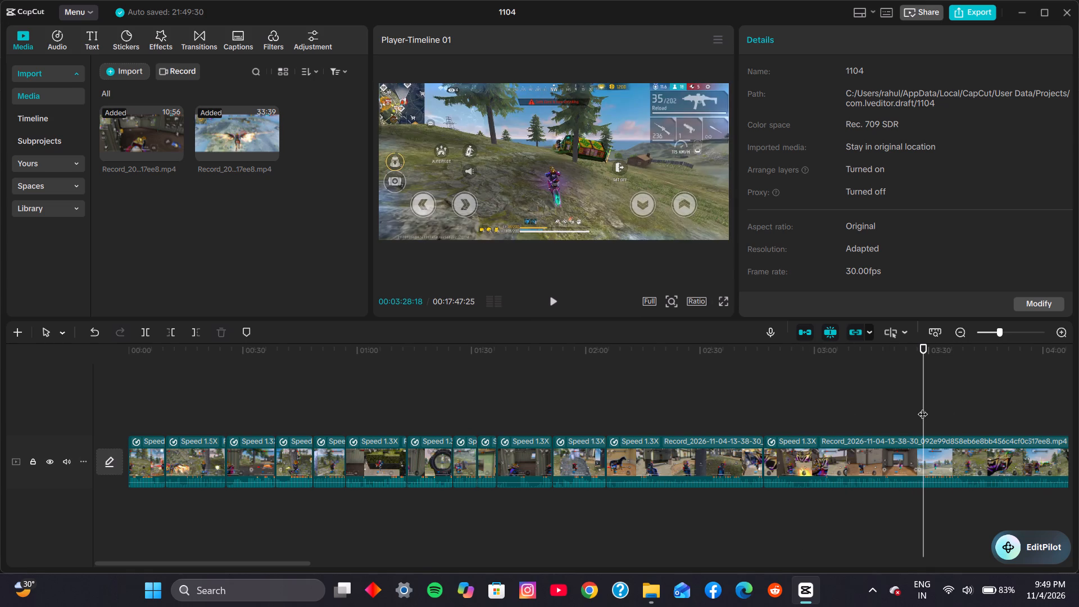
click(914, 407)
click(900, 407)
click(892, 407)
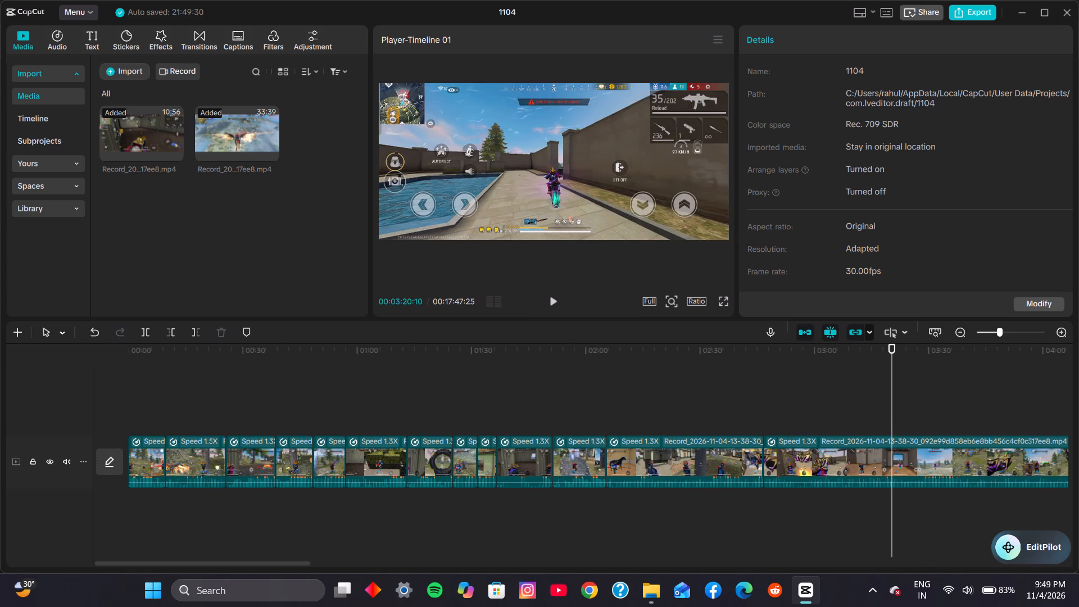
click(865, 407)
click(863, 407)
click(871, 407)
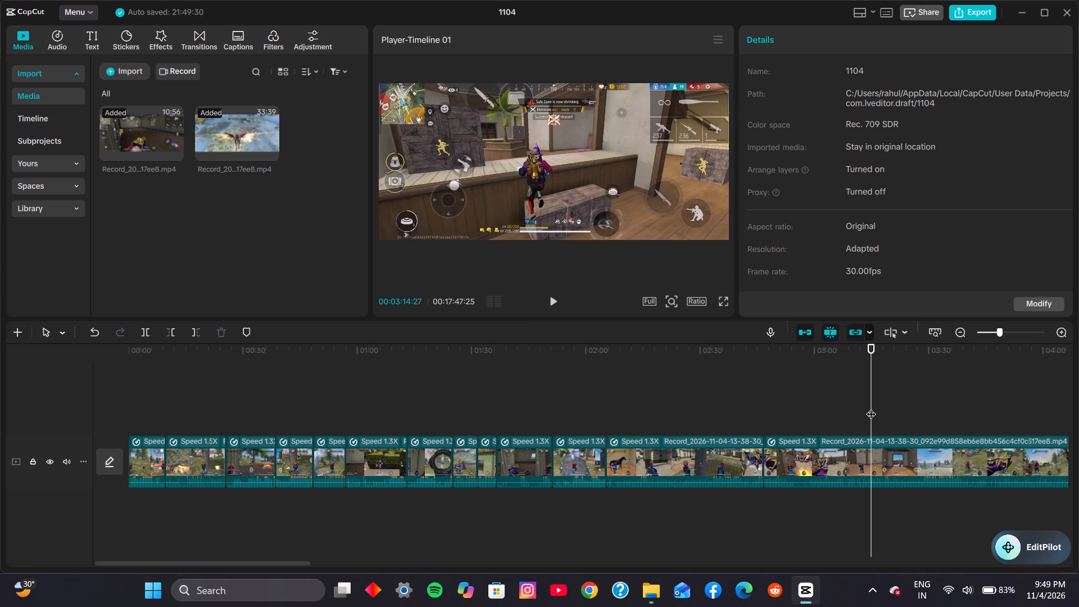
click(856, 407)
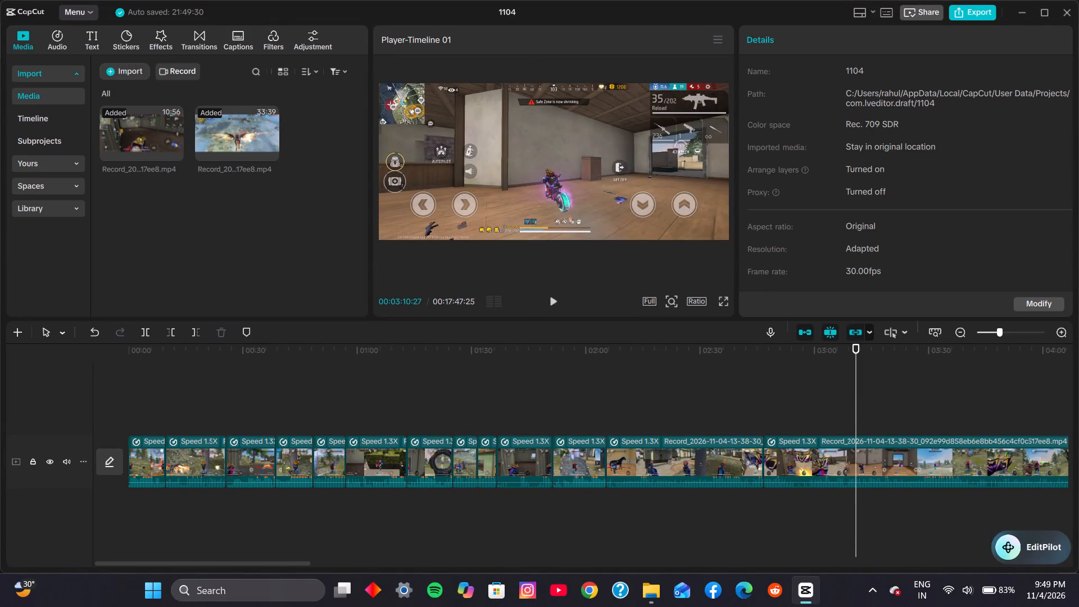
key(ctrl+b)
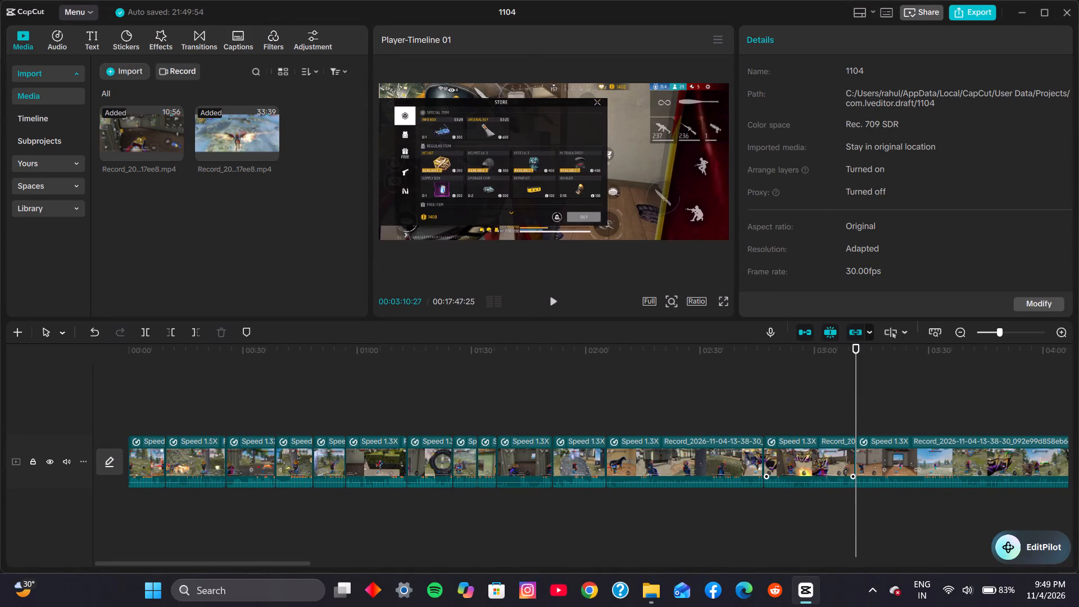
ctrl+click(826, 473)
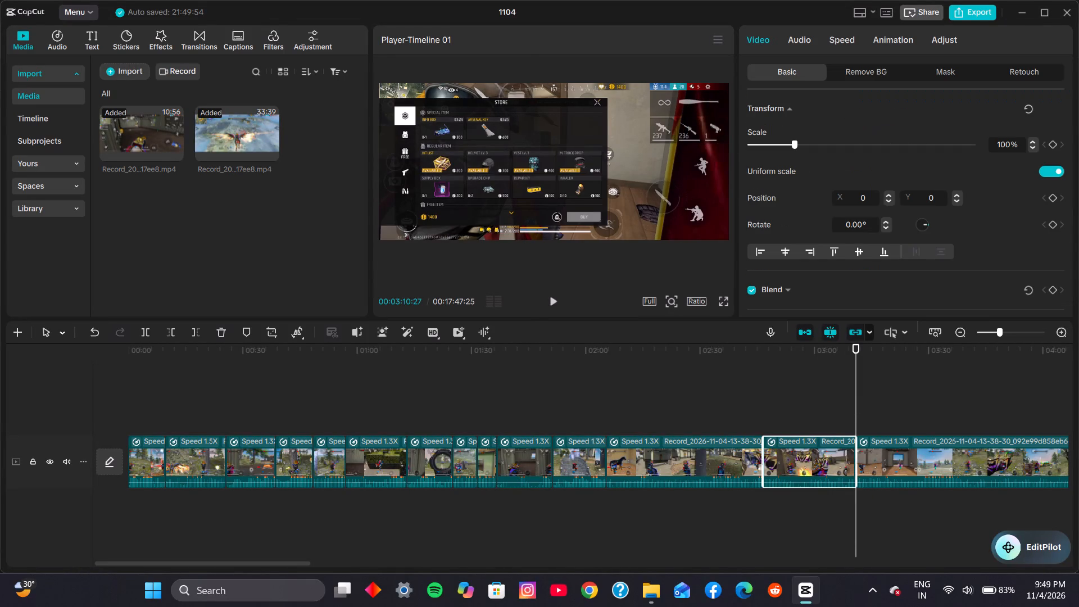
key(ctrl+x)
Play the second recording from about 00:02:48 and split it at 00:03:13:09, in front of the black-and-purple winged barrier.
click(755, 413)
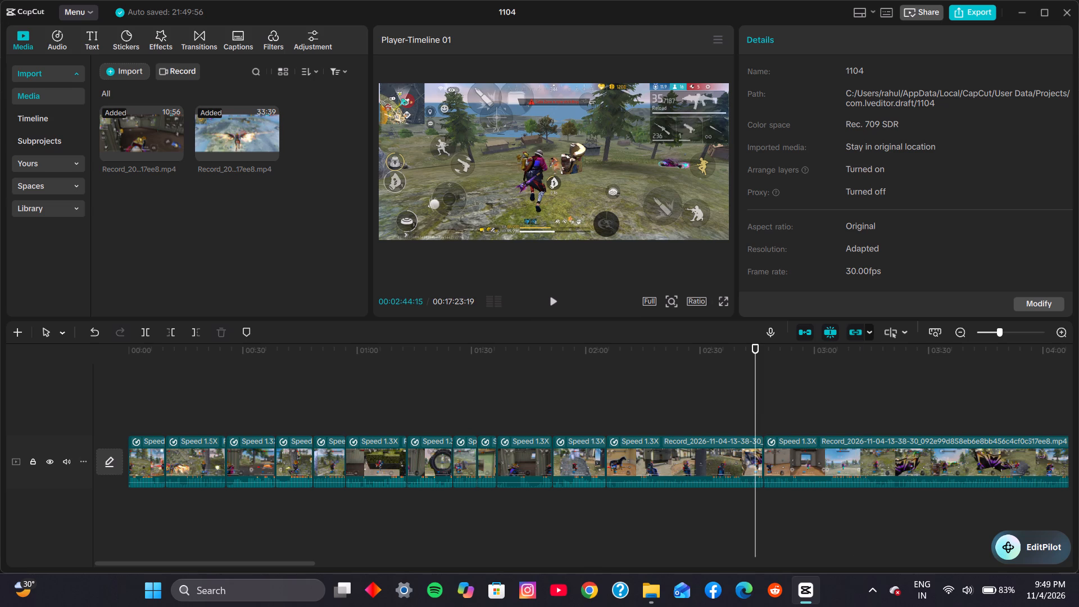
click(785, 409)
click(771, 413)
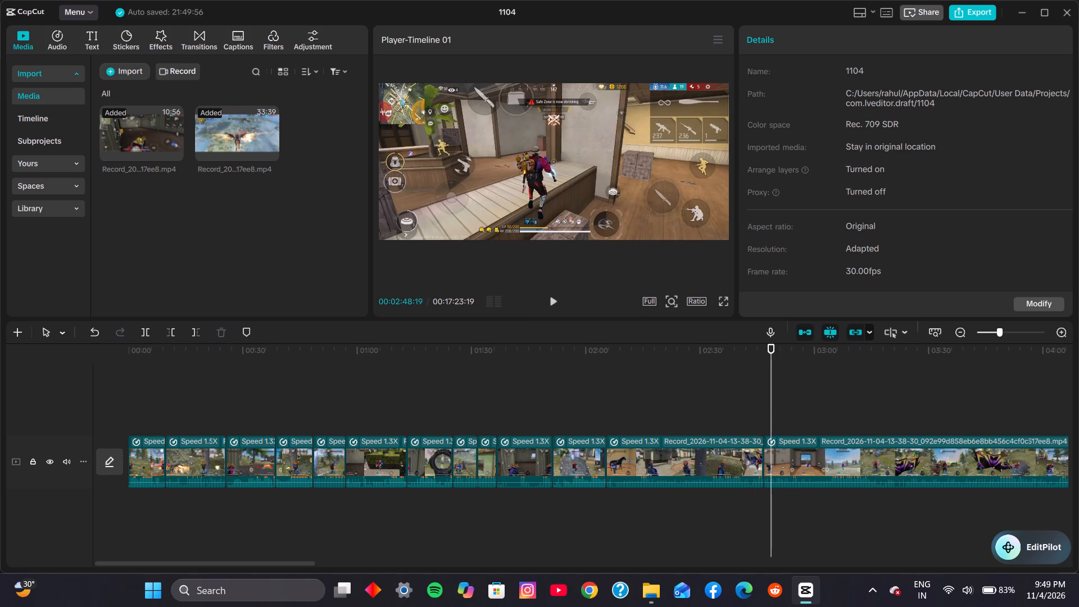
key(space)
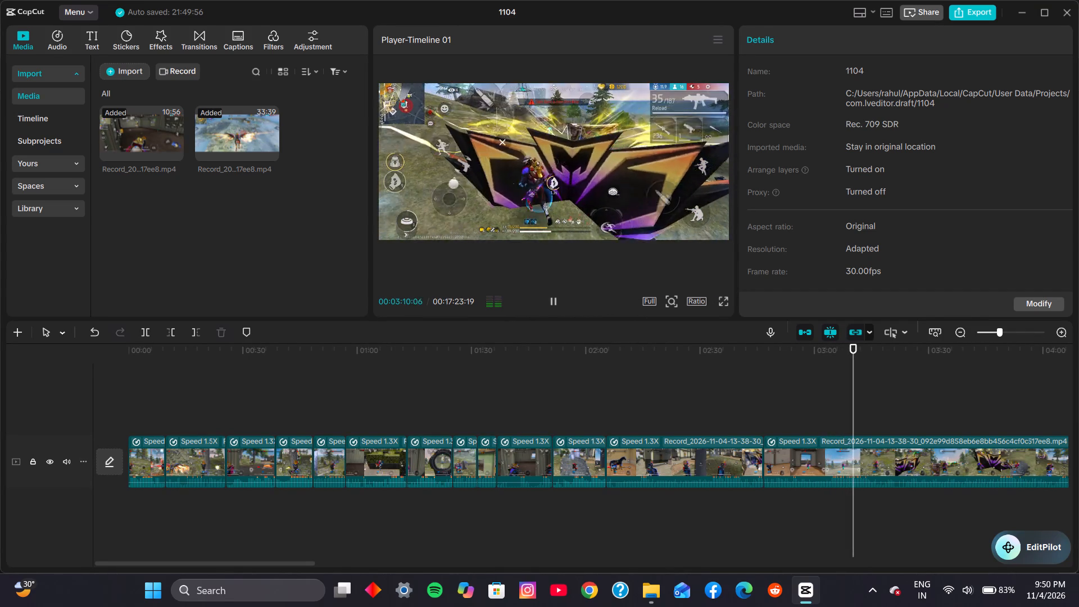
key(space)
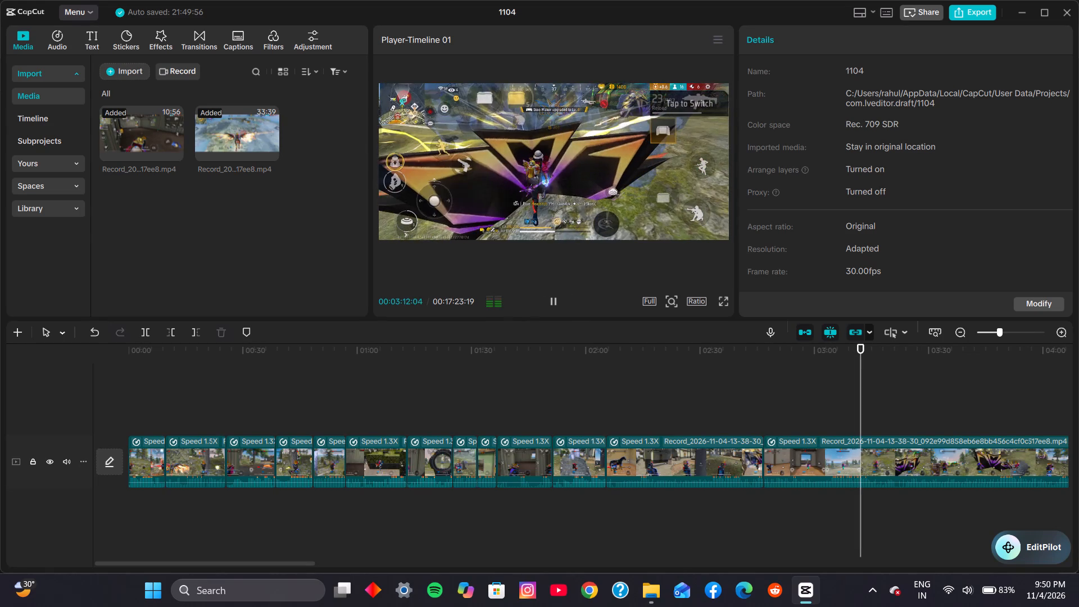
key(space)
key(space)
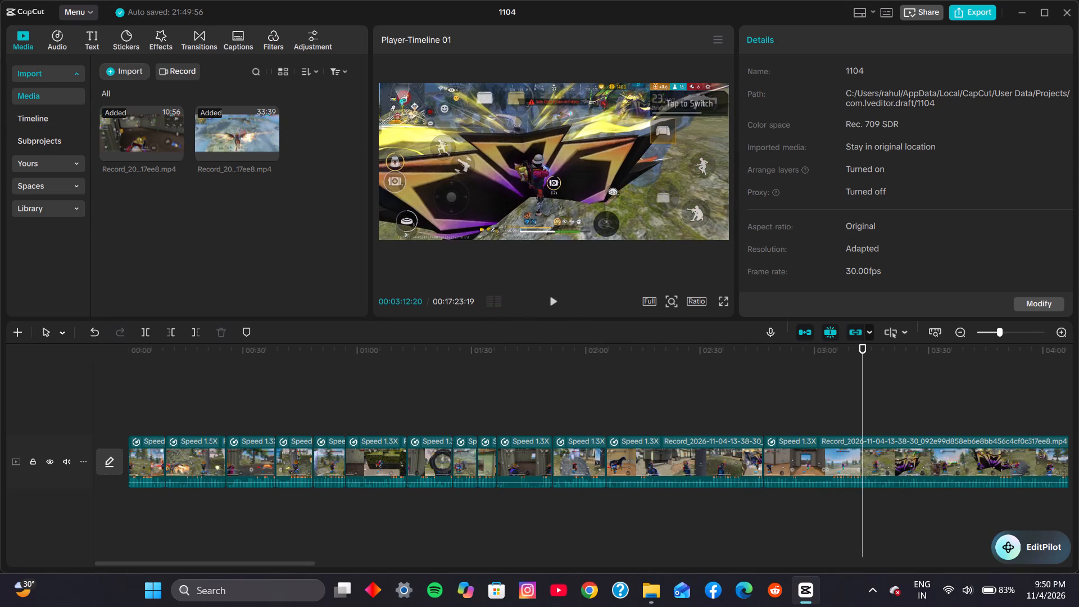
key(space)
key(space)
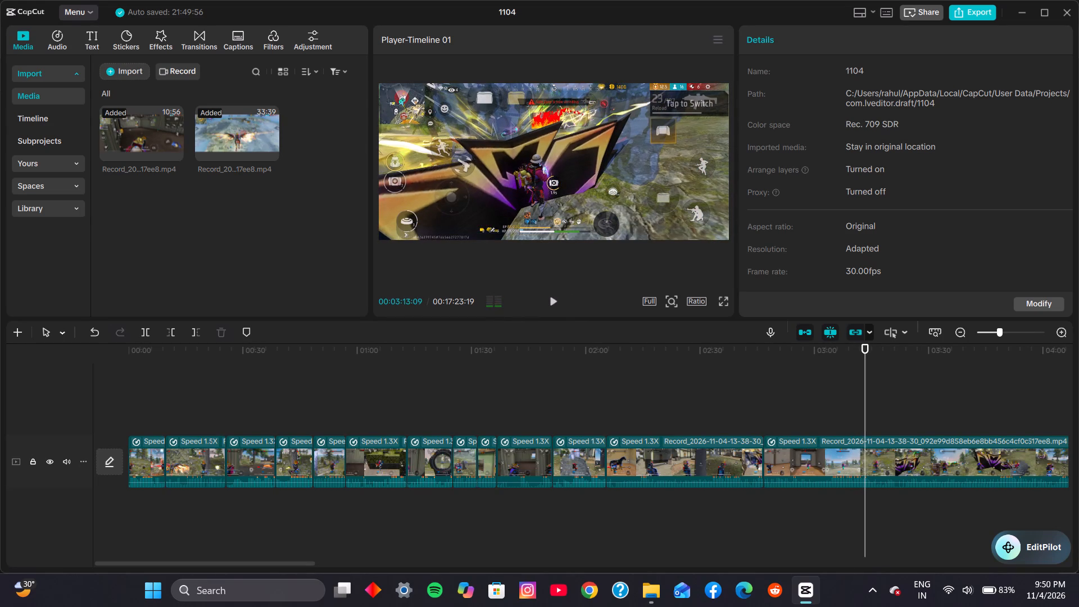
key(ctrl+b)
Scan the second recording from 00:03:13:09 to about 00:03:48 to find where the next fight highlight begins.
key(space)
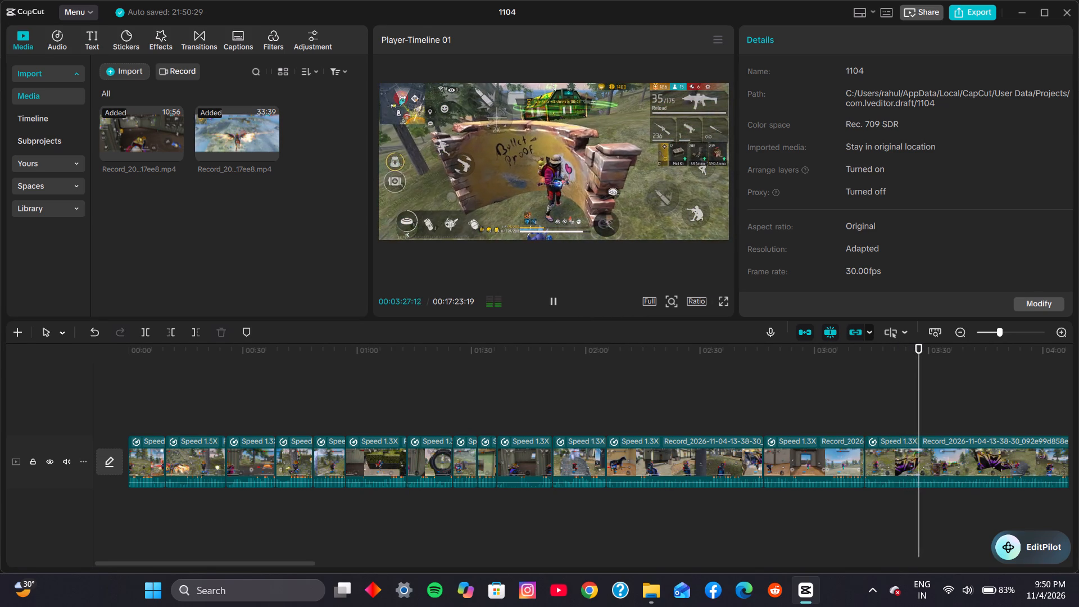
click(930, 416)
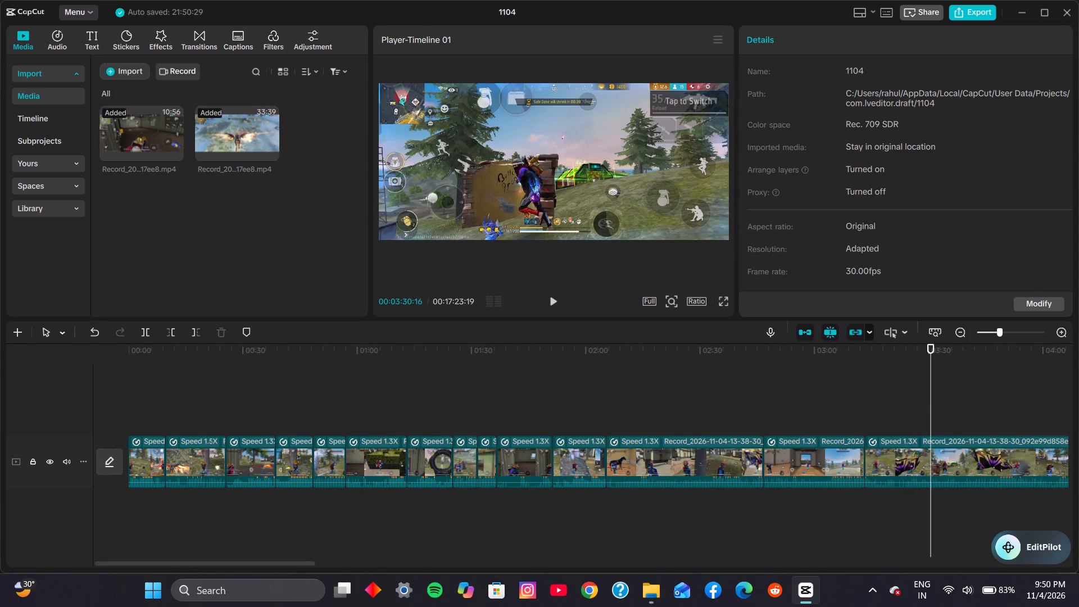
click(937, 415)
click(945, 414)
click(951, 414)
double_click(960, 414)
click(971, 414)
click(977, 414)
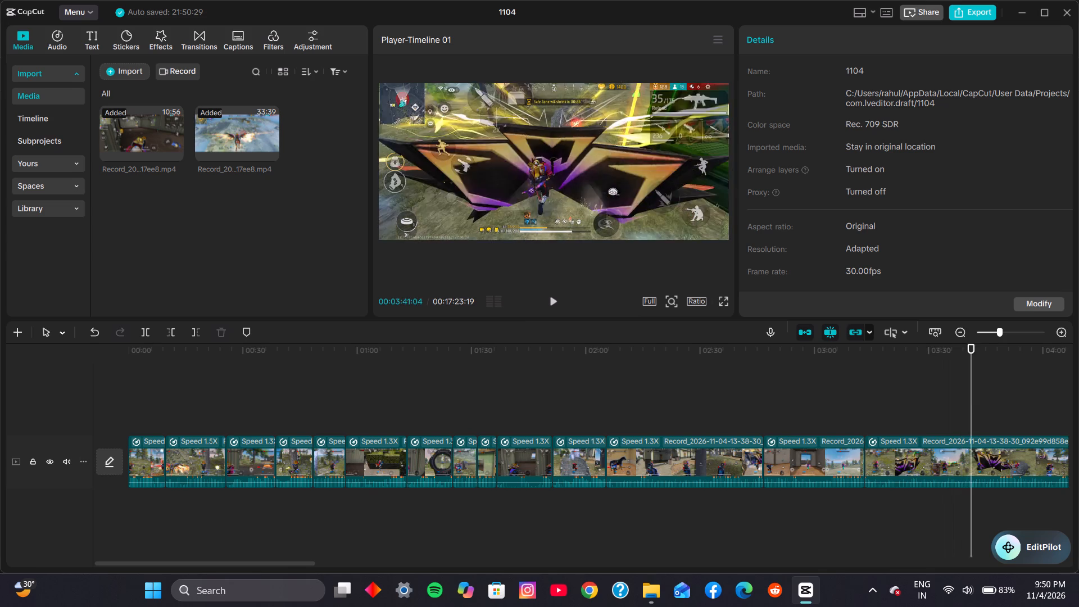
click(983, 414)
click(993, 414)
click(996, 414)
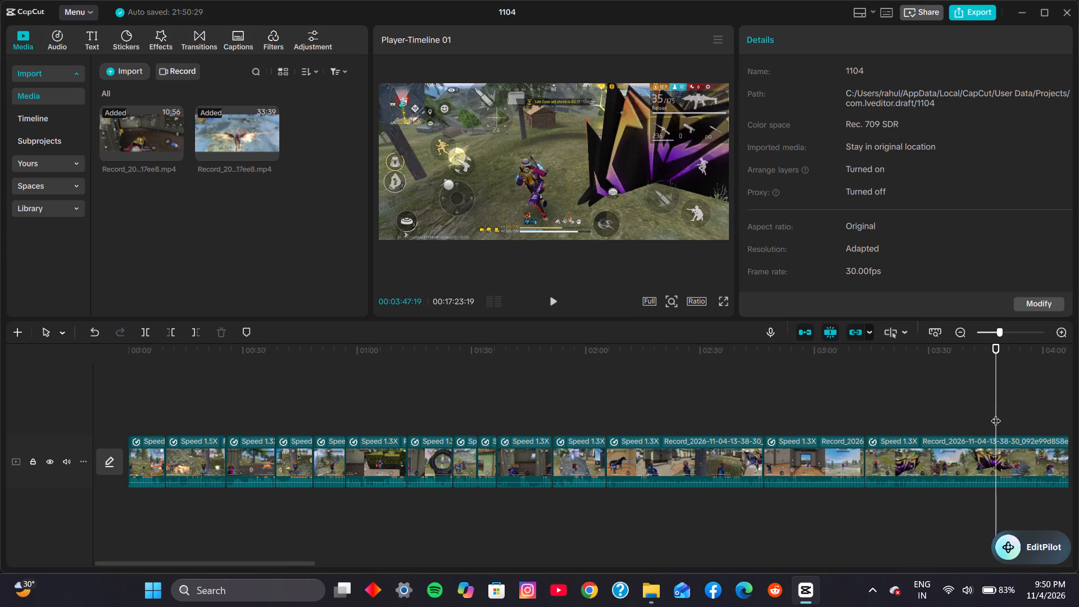
key(space)
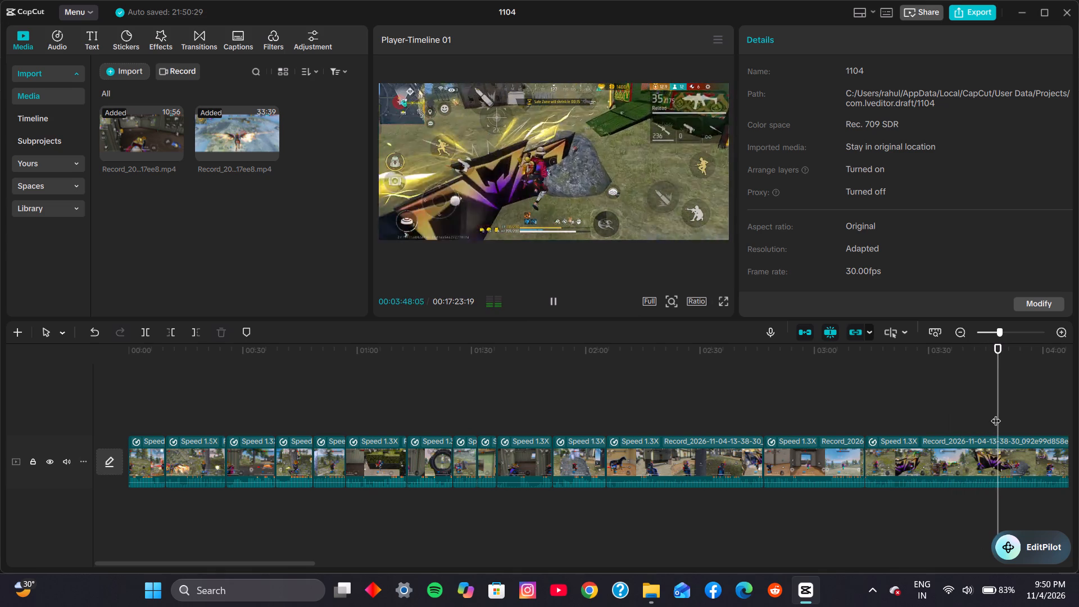
key(space)
key(space)
key(space)
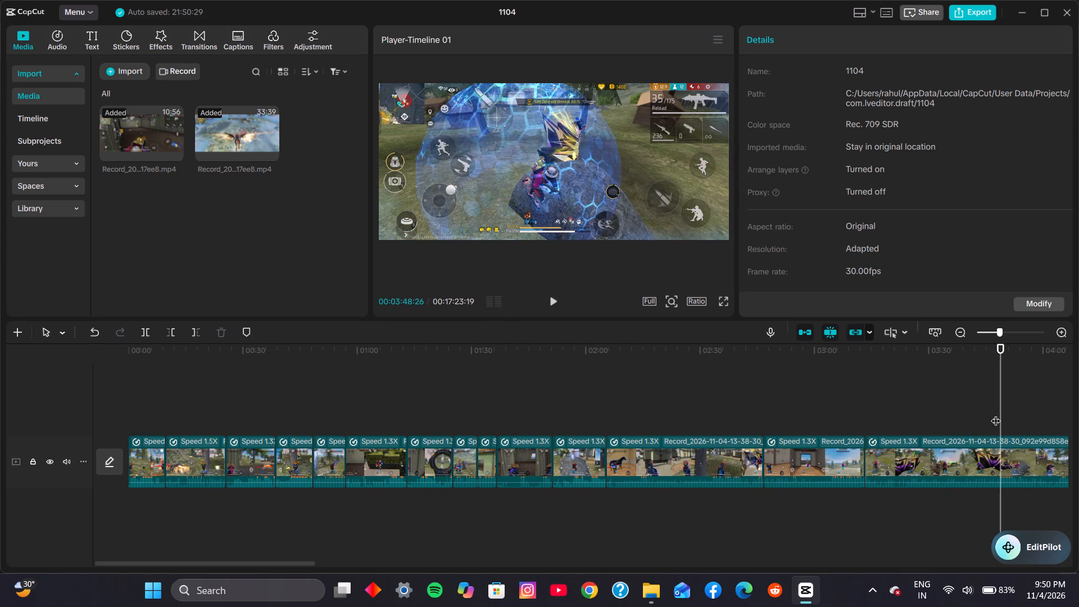
Split the second recording at 00:03:40:23 and remove the segment between 00:03:13:09 and that split.
click(987, 411)
click(978, 411)
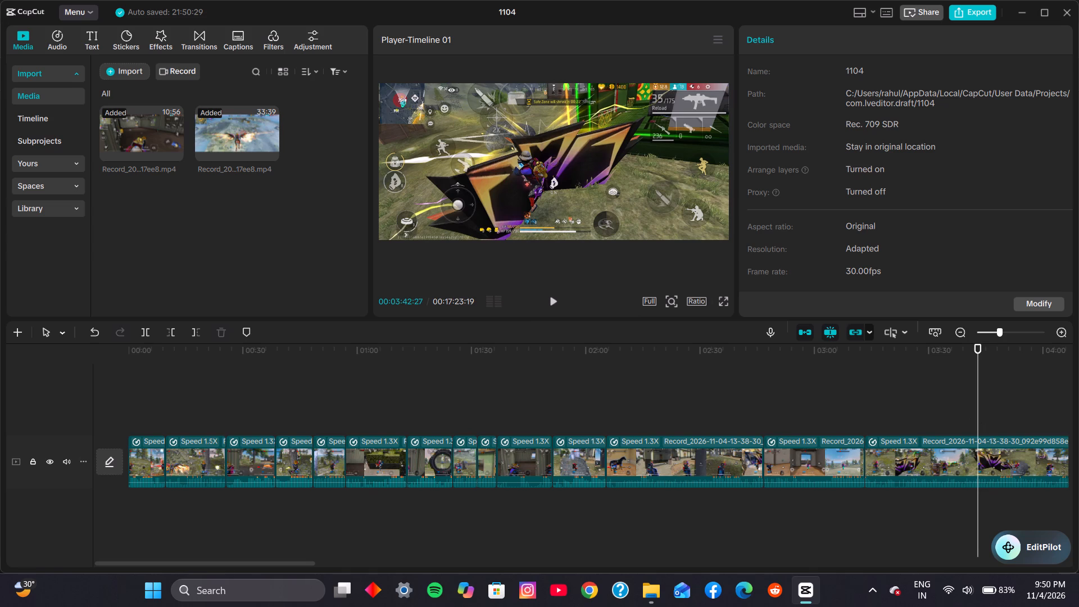
click(967, 410)
key(space)
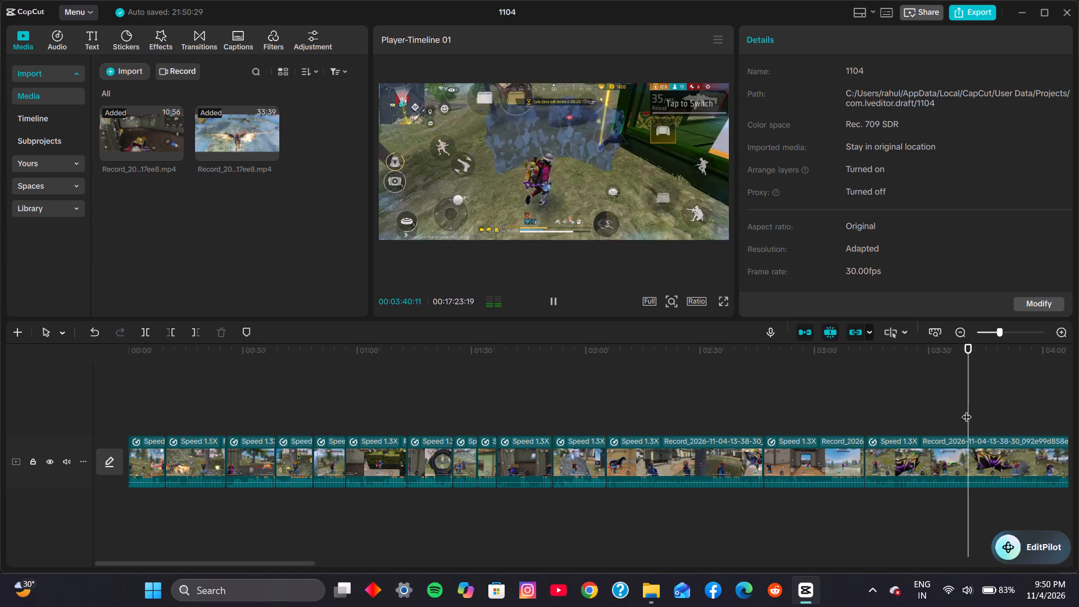
key(space)
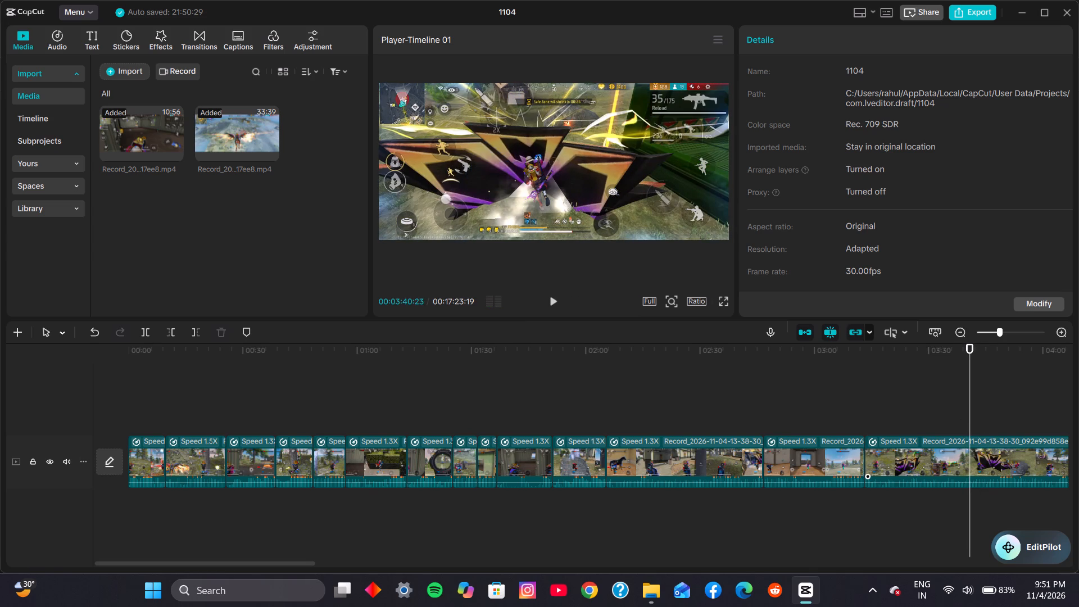
key(ctrl+b)
click(913, 459)
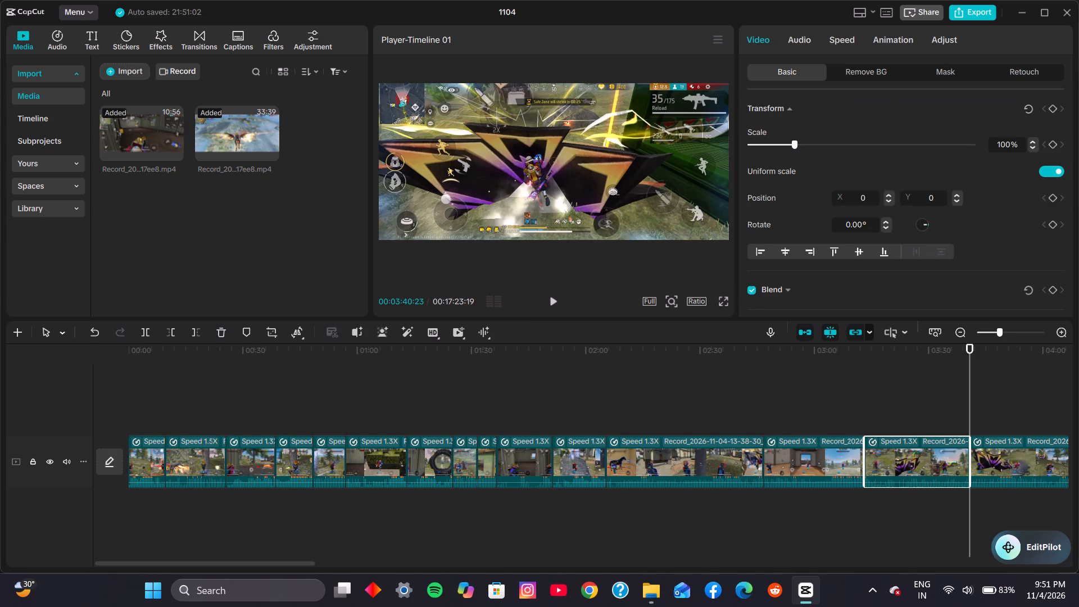
key(ctrl+x)
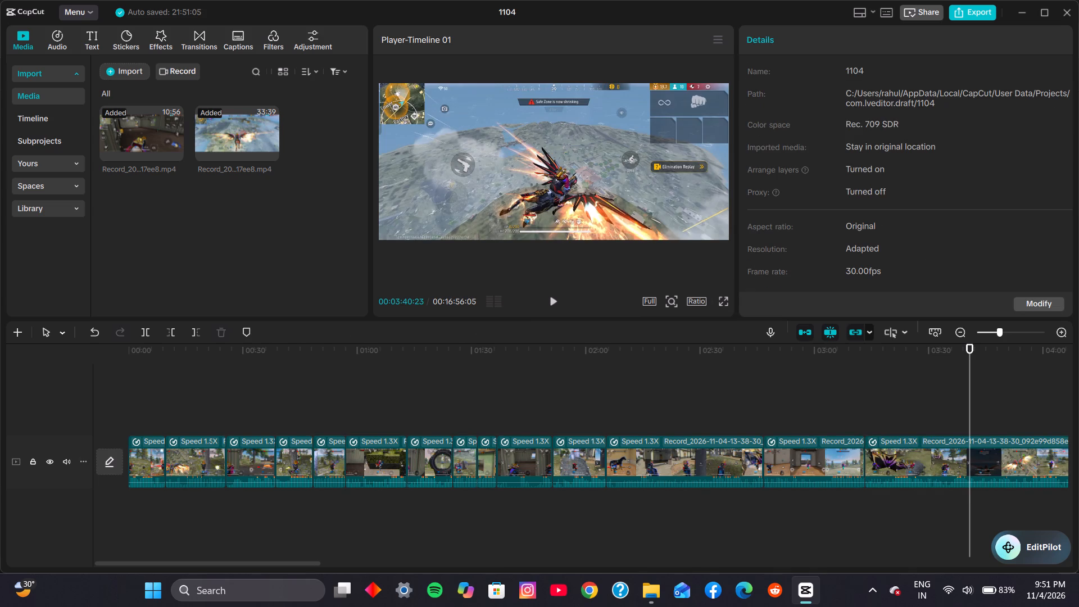
Play the fight from the new cut and split the second recording at 00:03:25:04, on the grassy slope facing the hut.
click(867, 416)
key(space)
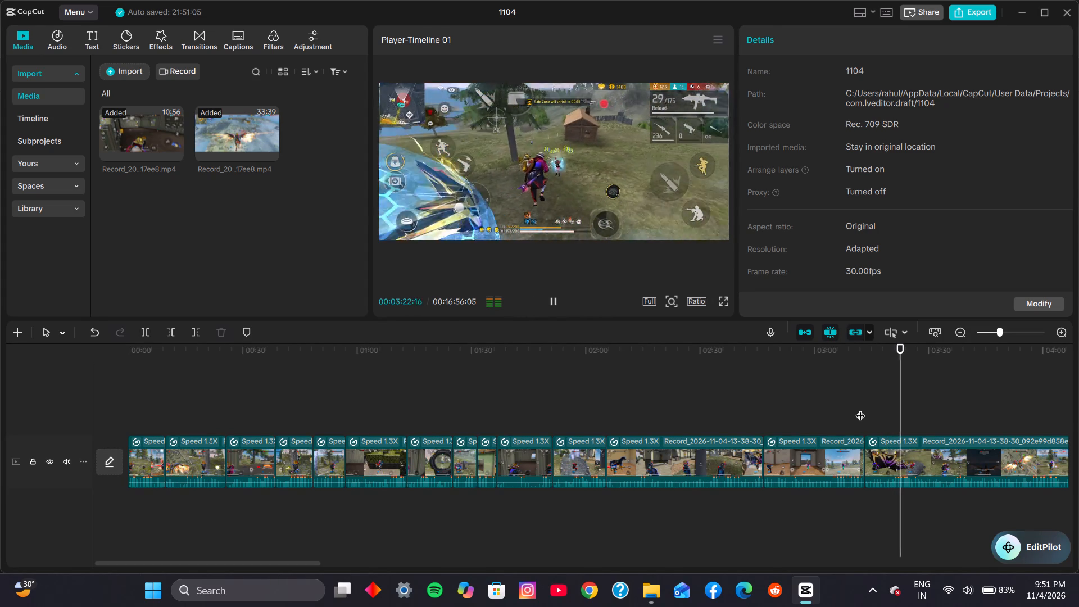
key(space)
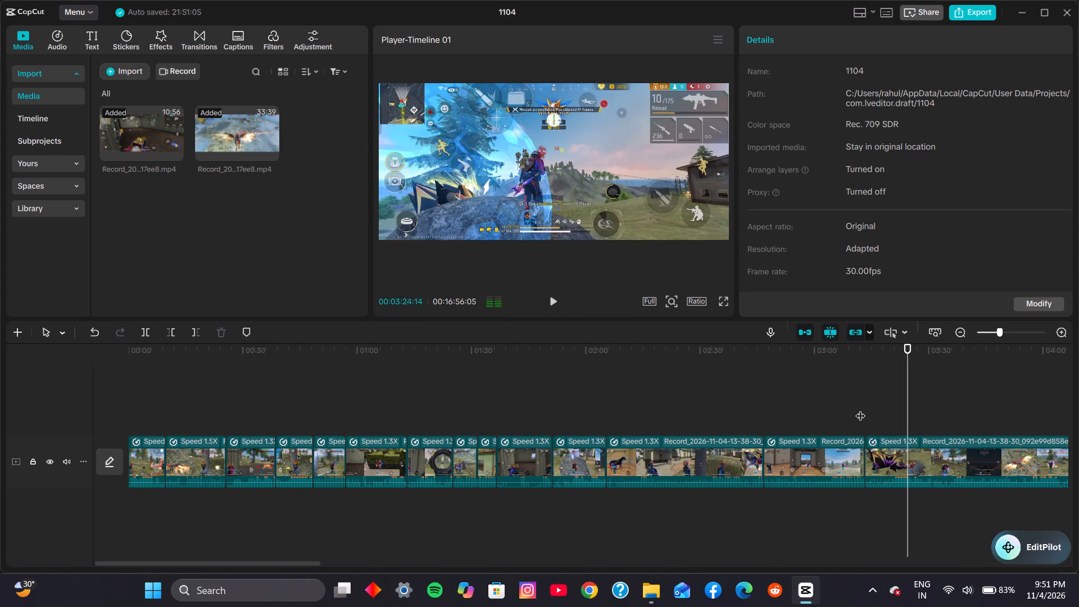
key(space)
key(space)
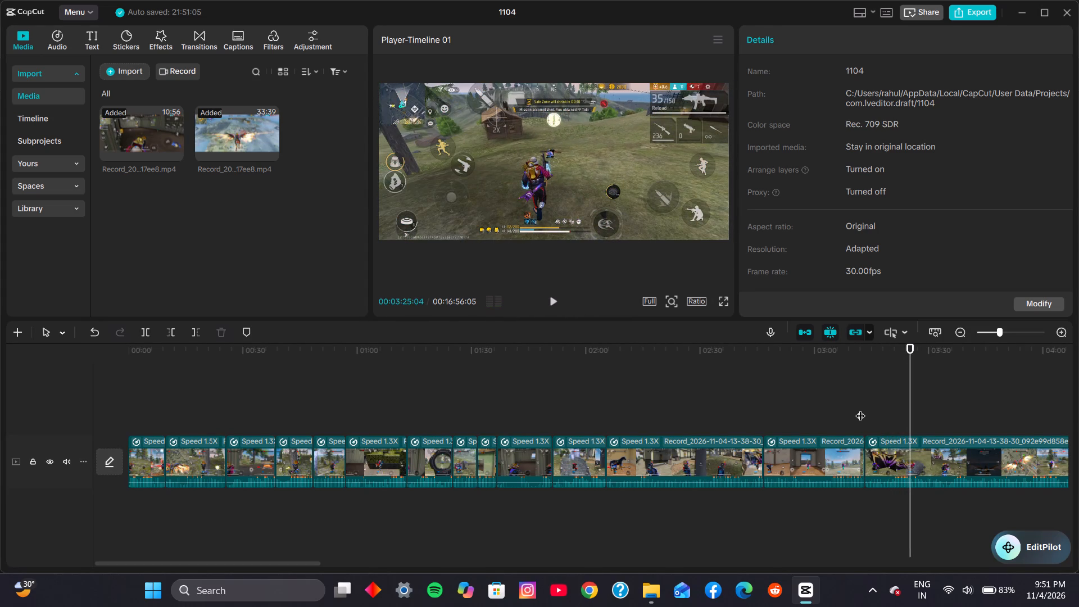
key(ctrl+b)
Examine the footage from 00:03:25:04 to about 00:03:39, up to the dark start of the winged flight, for a usable highlight.
key(ctrl+space)
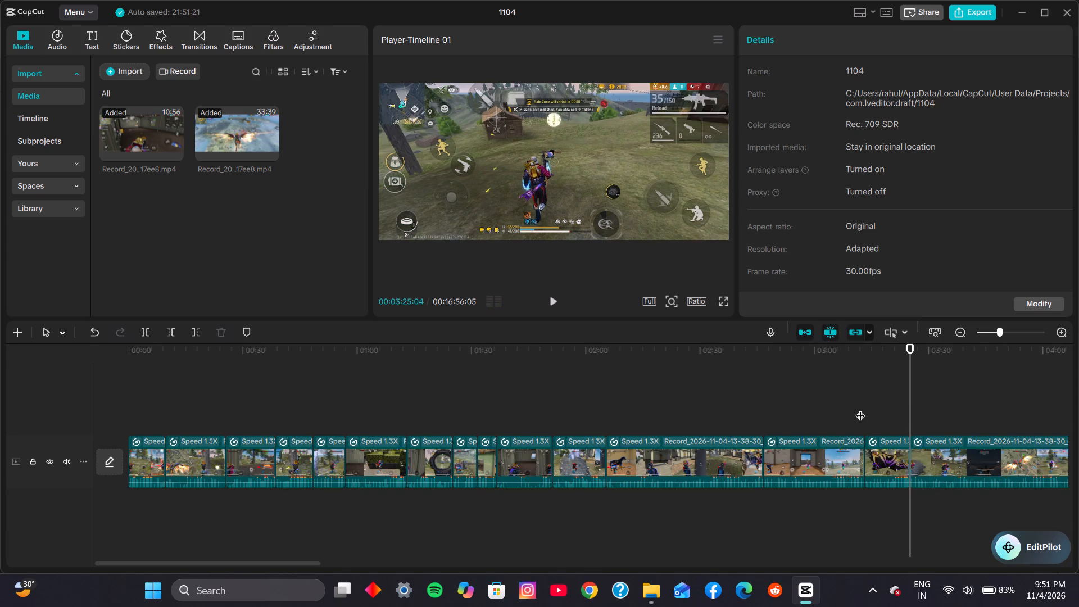
click(932, 414)
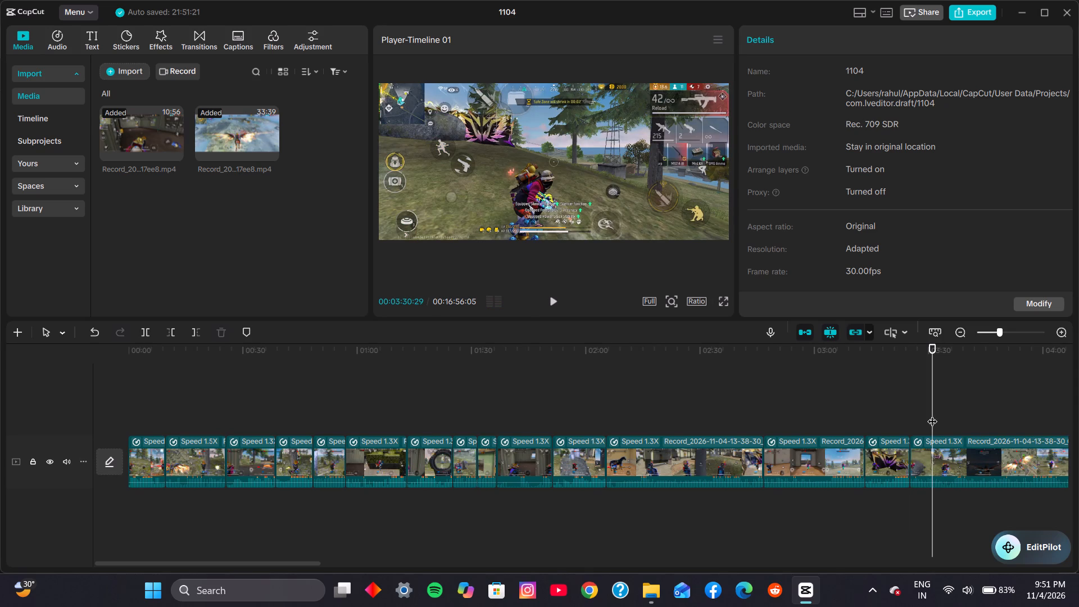
key(space)
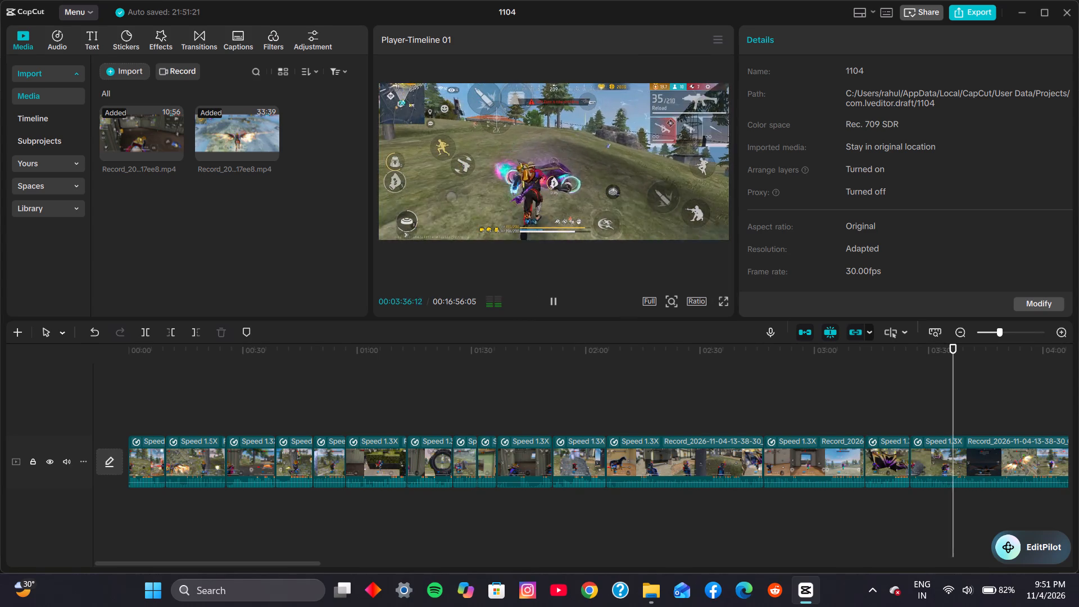
key(space)
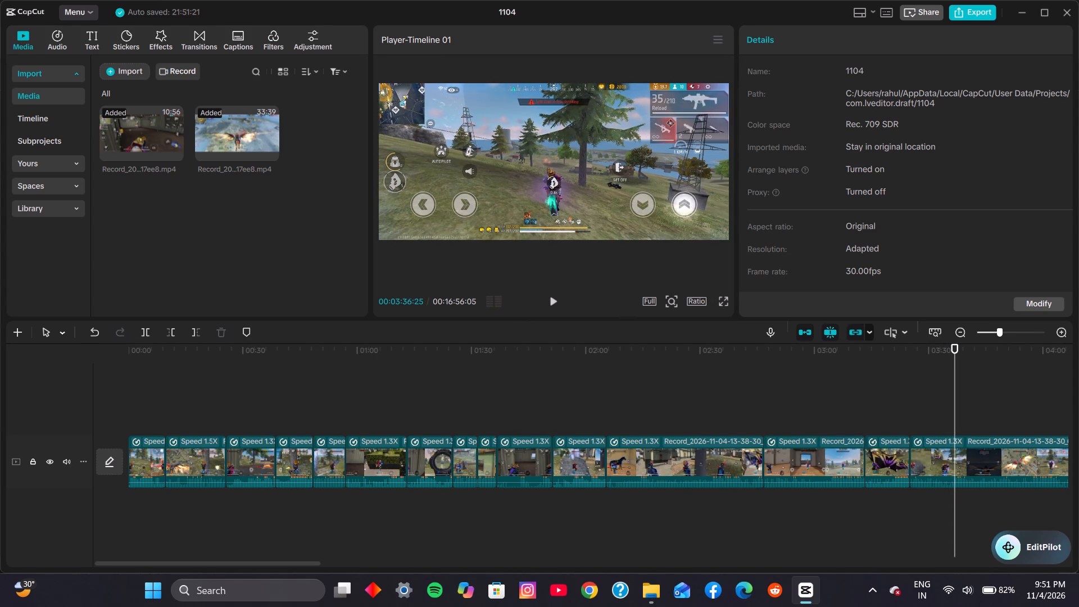
key(space)
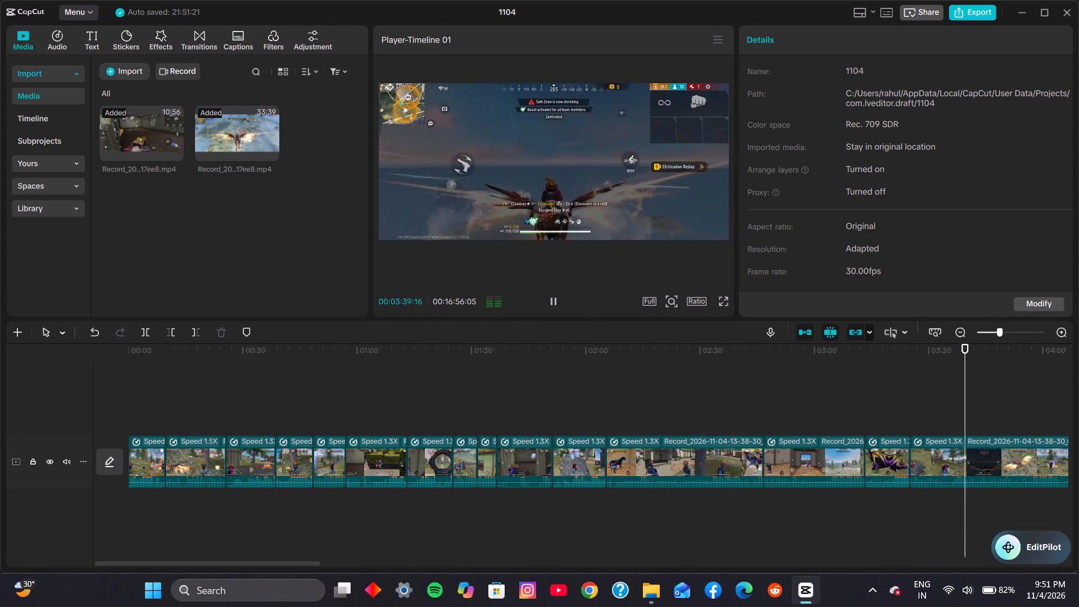
click(956, 407)
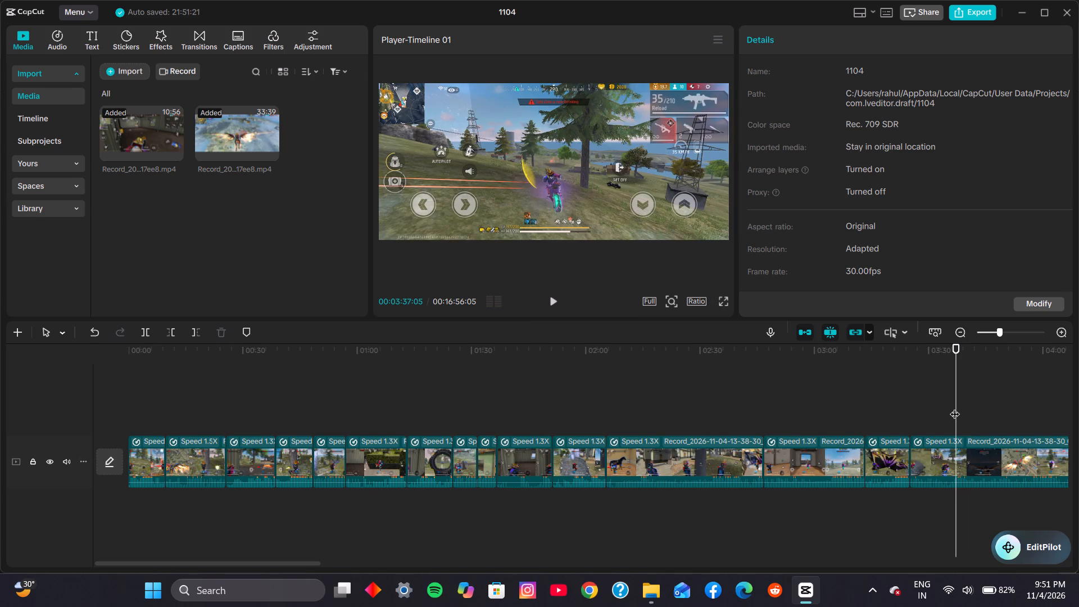
click(954, 407)
click(953, 407)
click(942, 406)
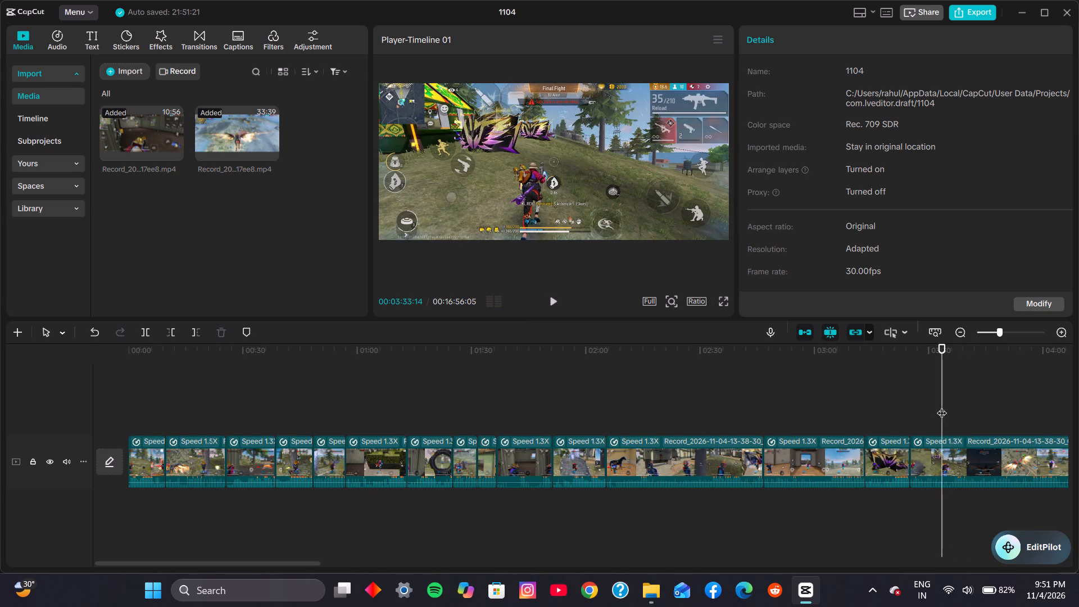
click(957, 406)
click(960, 406)
click(964, 406)
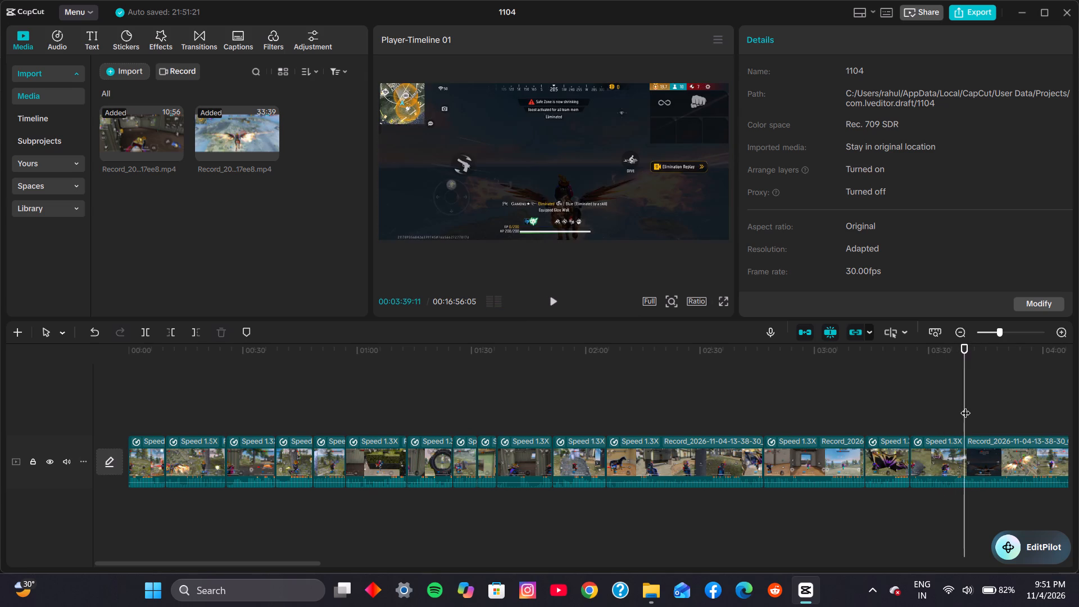
Examine the winged flight and landing fight in the second recording from about 00:03:39 to 00:03:58 for a usable highlight.
double_click(983, 407)
click(989, 408)
click(992, 408)
click(999, 409)
click(1009, 410)
click(1014, 410)
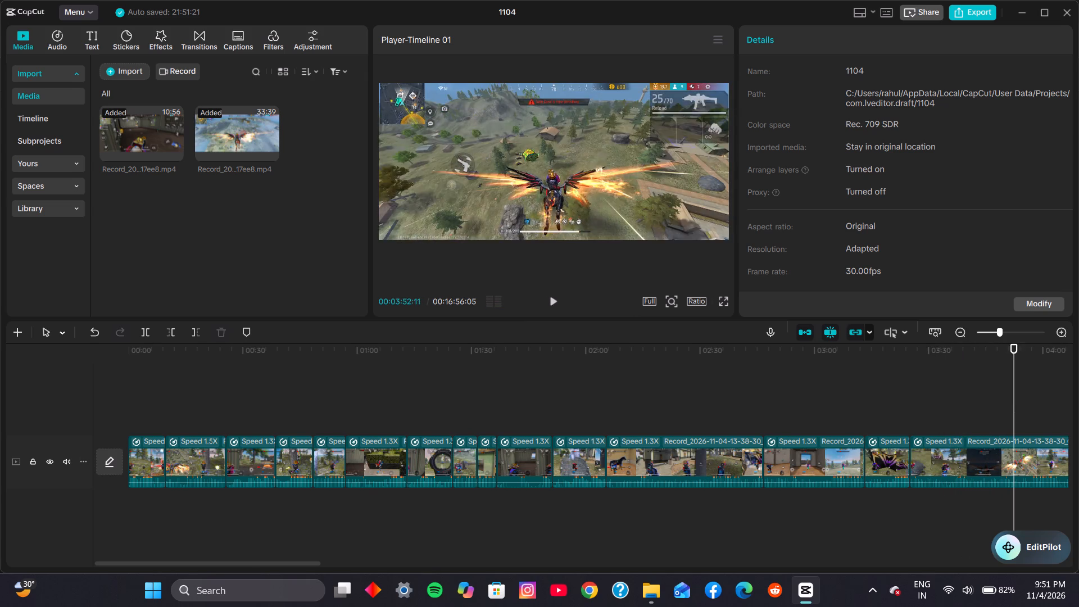
click(1023, 410)
click(1031, 410)
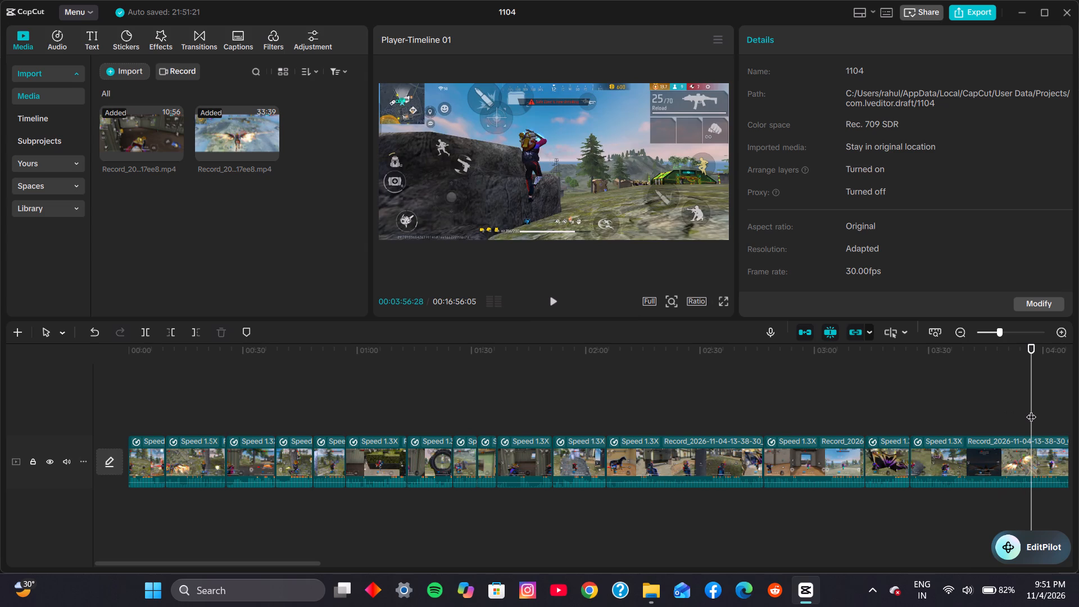
click(1033, 410)
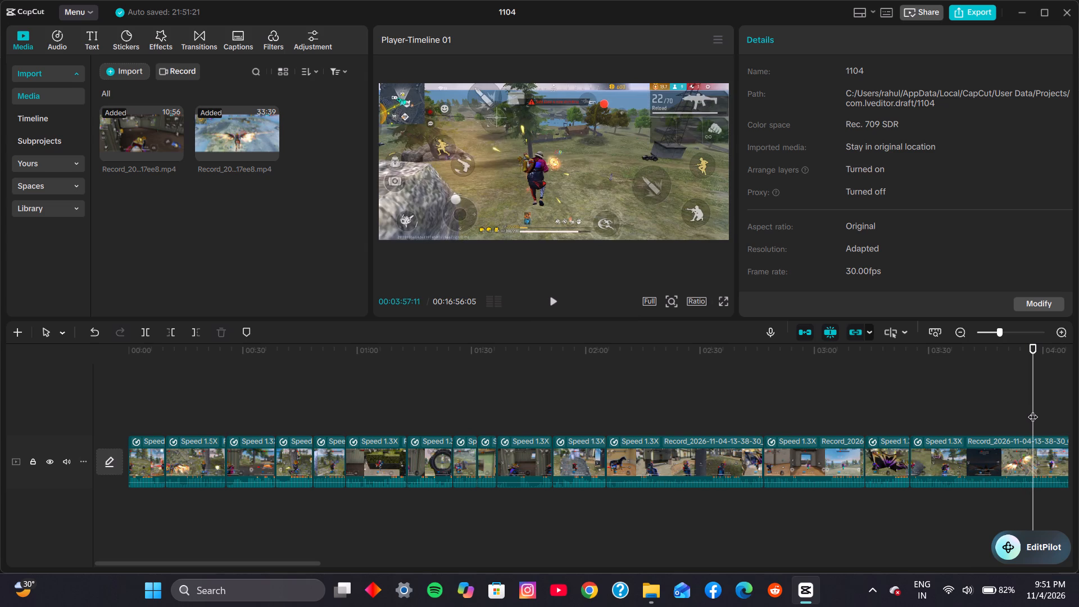
click(1021, 409)
key(space)
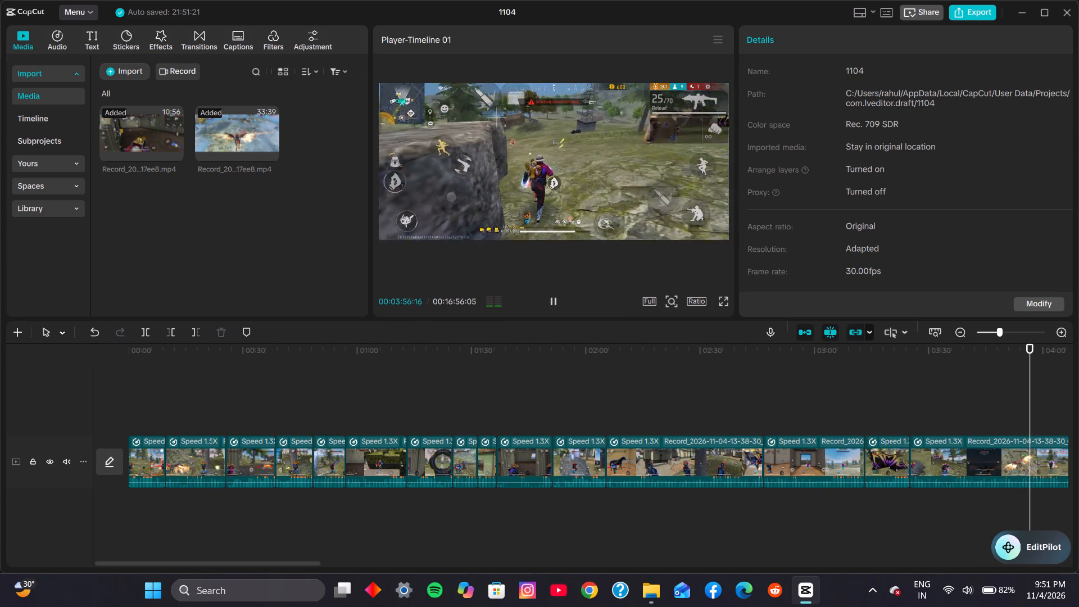
key(space)
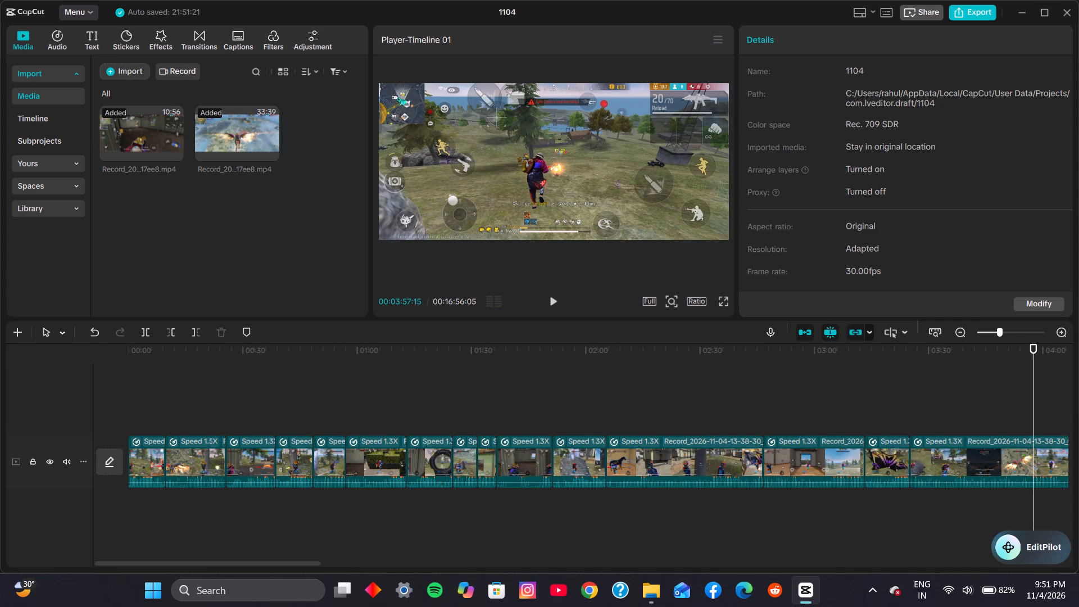
click(935, 431)
key(space)
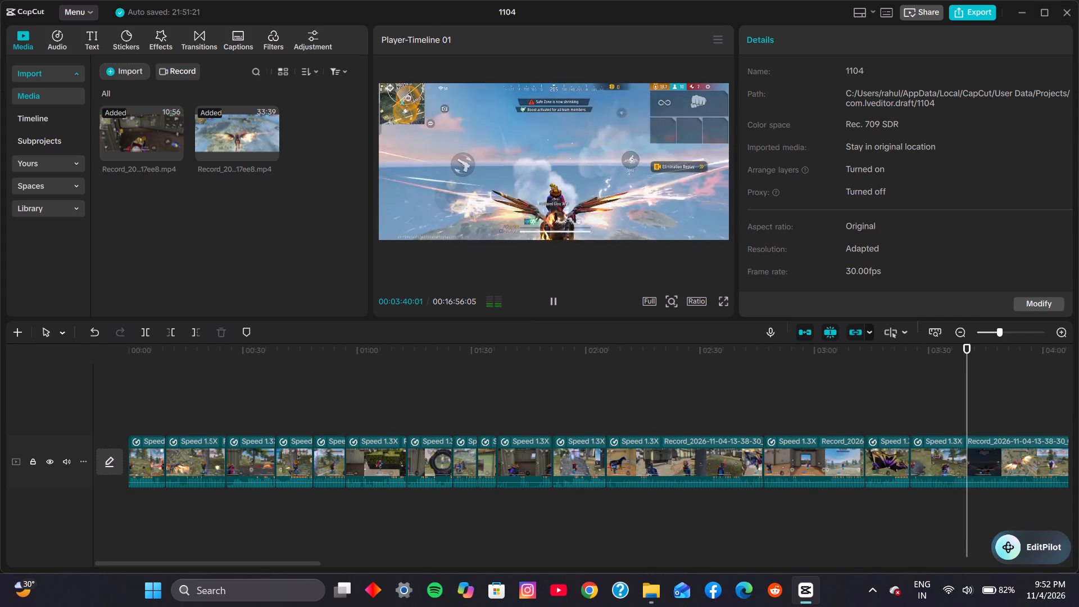
click(995, 427)
click(1008, 420)
click(1017, 419)
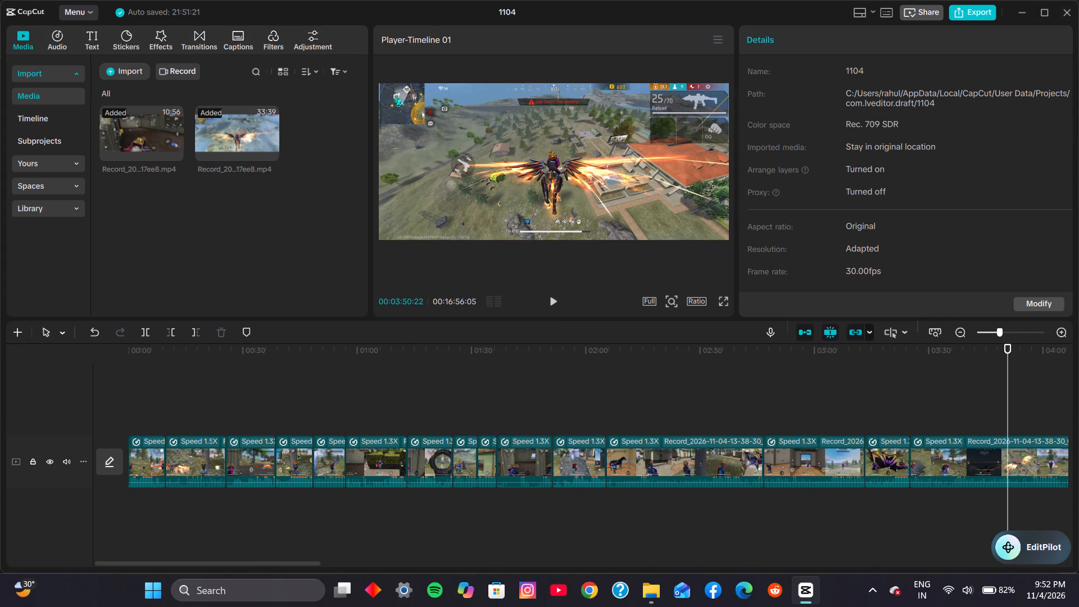
click(1028, 415)
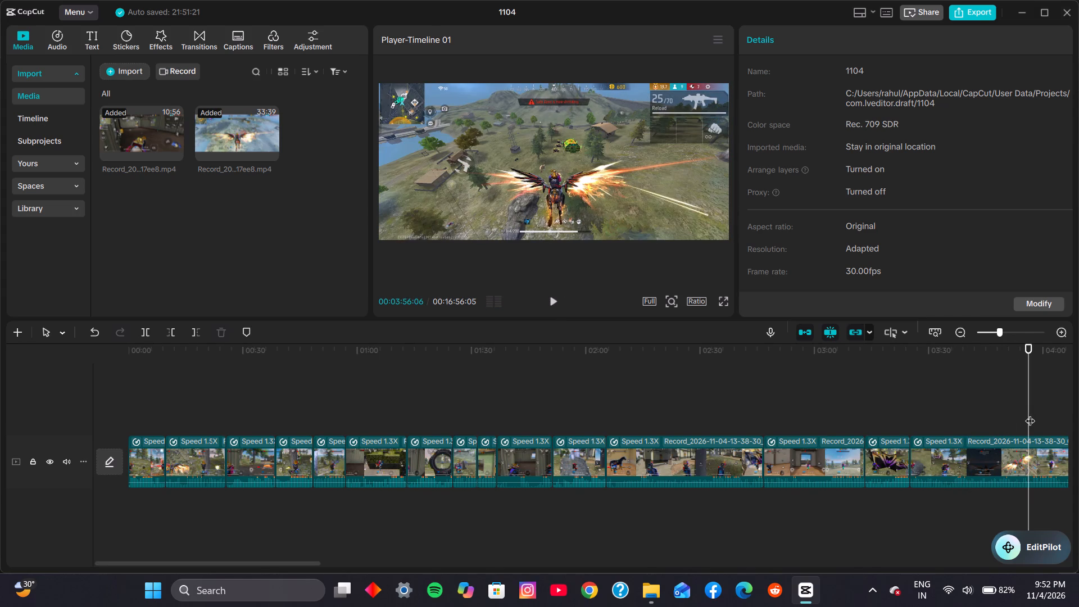
click(1036, 413)
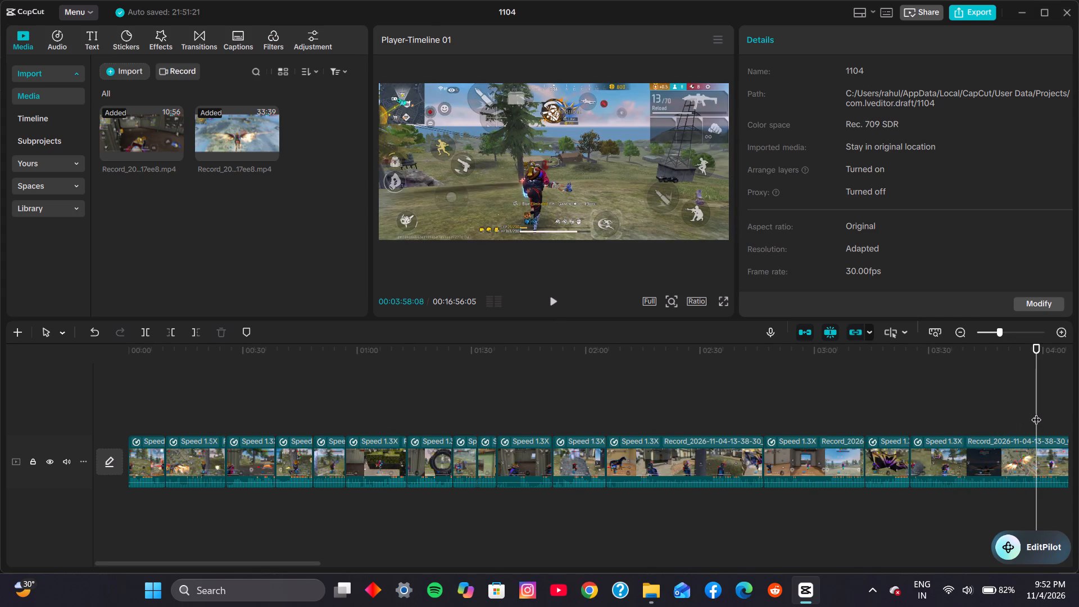
Scan the second recording onward from 00:03:58 to past 00:05:13 for the next fight highlight.
drag(1041, 410, 1064, 410)
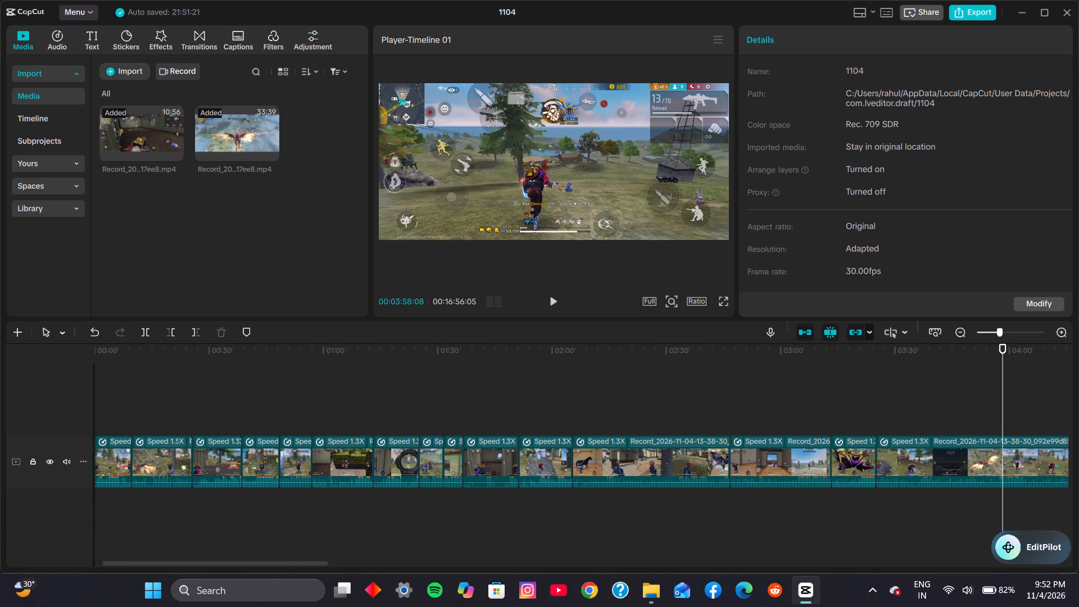
drag(1064, 410, 1068, 410)
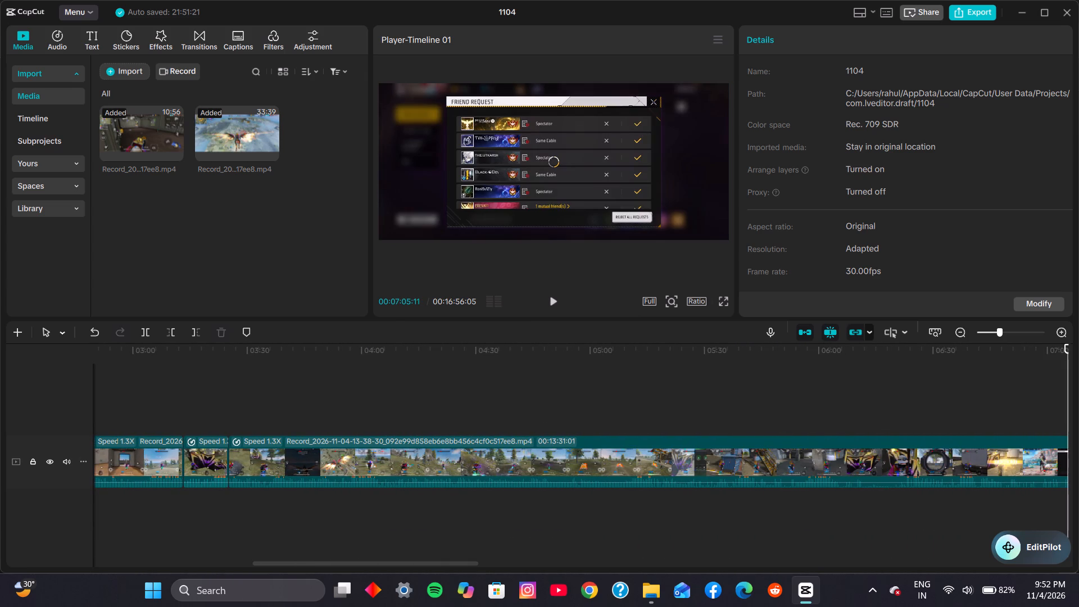
click(356, 419)
click(367, 415)
click(404, 413)
drag(405, 413, 411, 415)
click(482, 422)
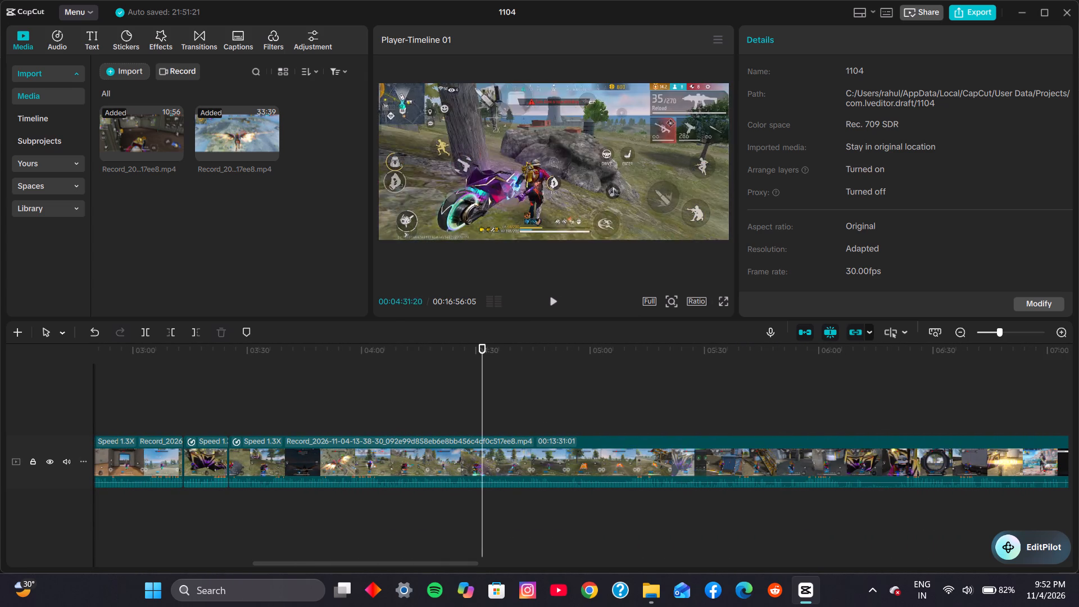
drag(487, 423, 515, 424)
click(571, 423)
click(583, 422)
click(608, 422)
click(642, 422)
click(659, 420)
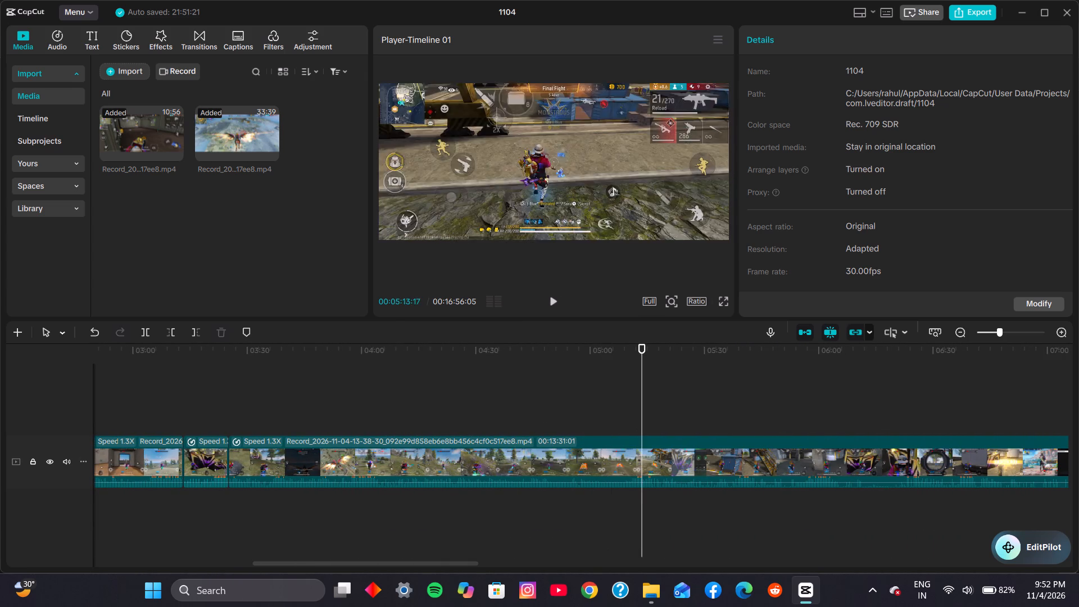
click(684, 418)
click(668, 417)
click(640, 414)
click(611, 410)
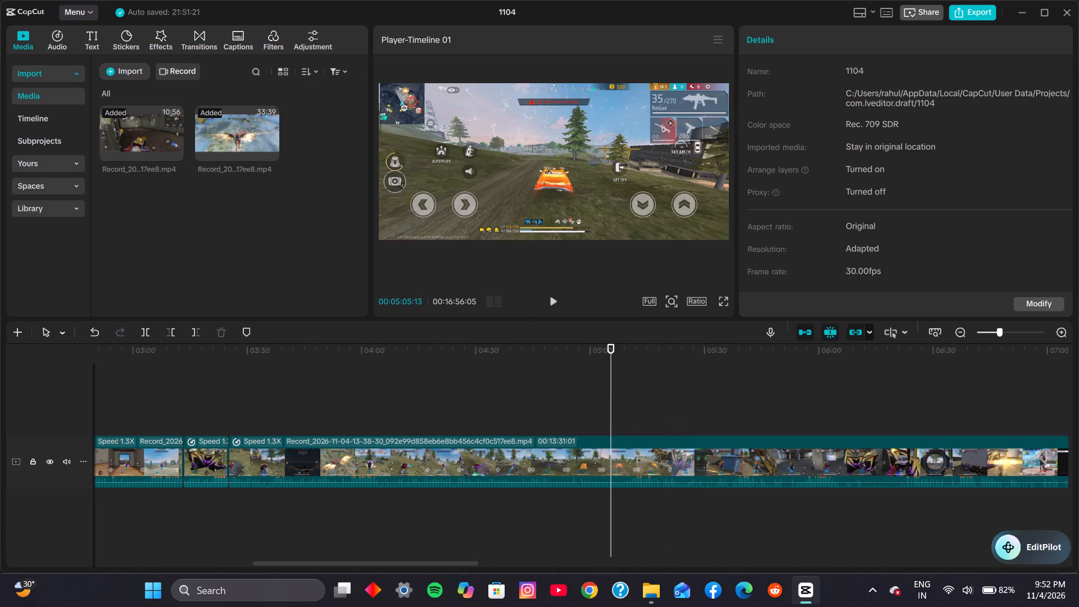
Recheck the orange car drive around 00:04:51 to 00:05:07 and its surrounding footage for the next highlight's starting point.
key(space)
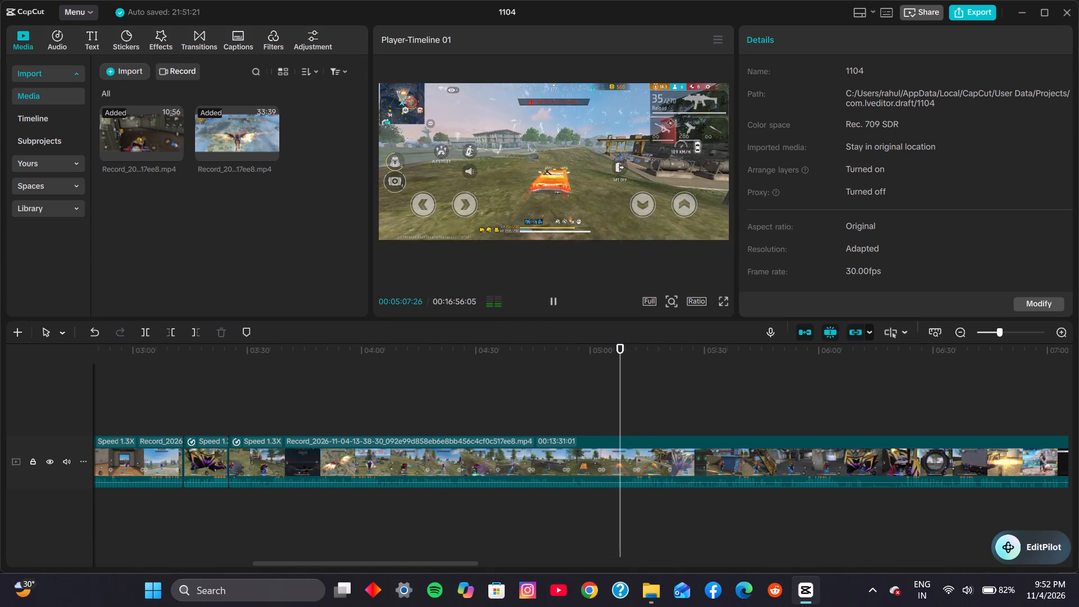
click(582, 400)
click(557, 403)
click(538, 402)
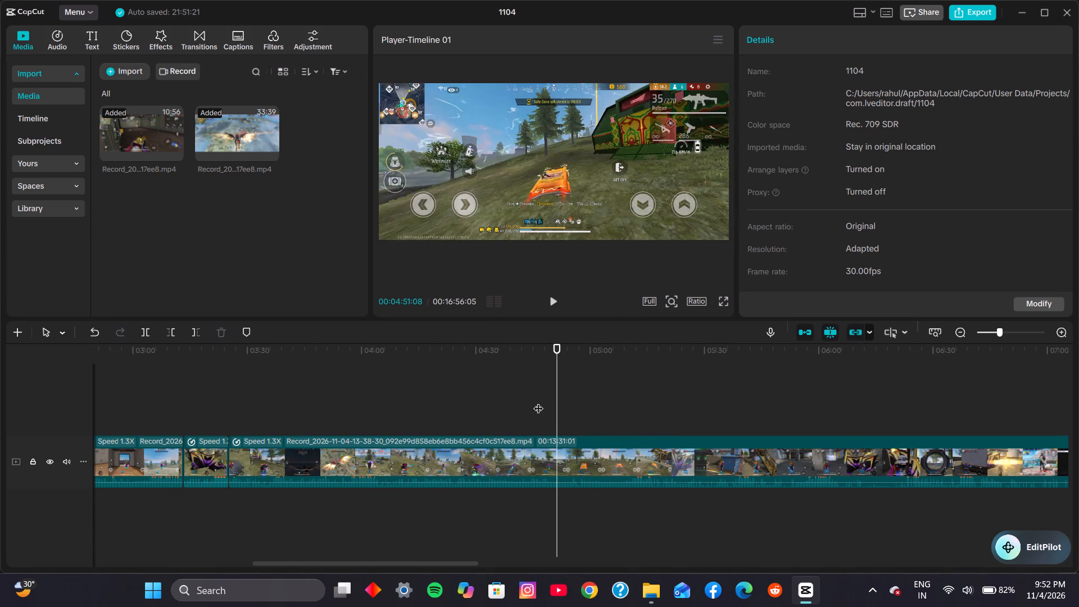
click(523, 401)
click(496, 404)
click(486, 404)
click(555, 403)
click(599, 402)
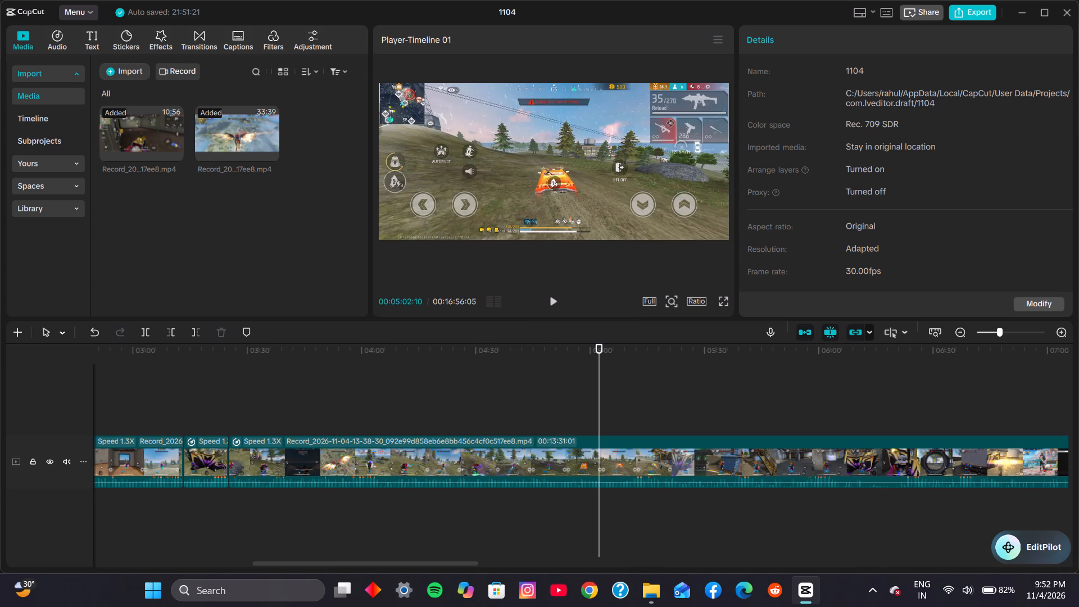
click(613, 401)
click(632, 404)
click(658, 404)
click(596, 410)
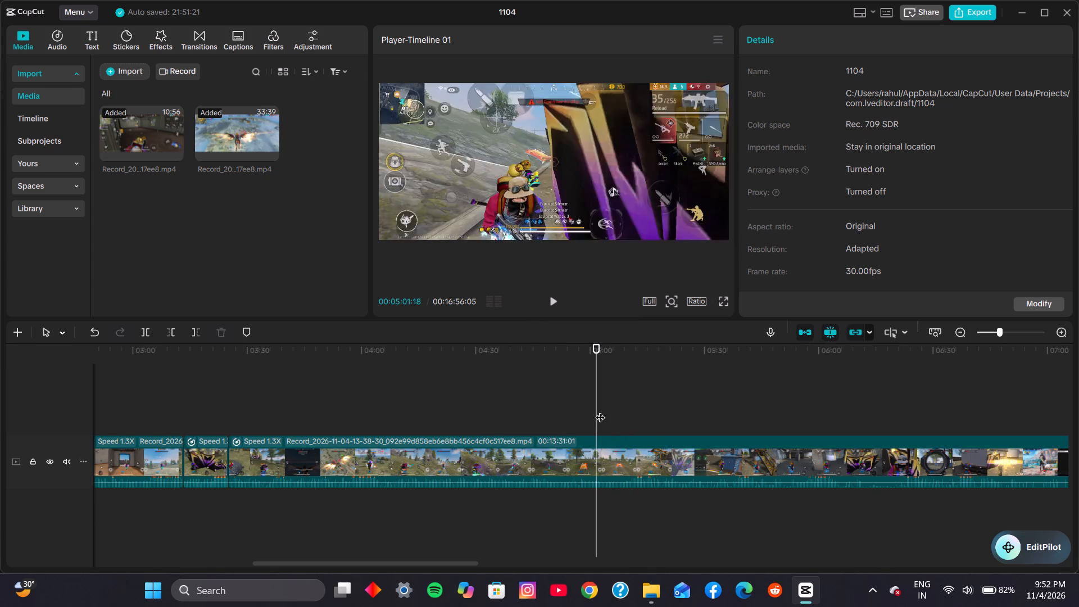
Split the second recording at 00:05:06:27 during the car drive and remove the segment between 00:03:25:04 and that split.
click(616, 404)
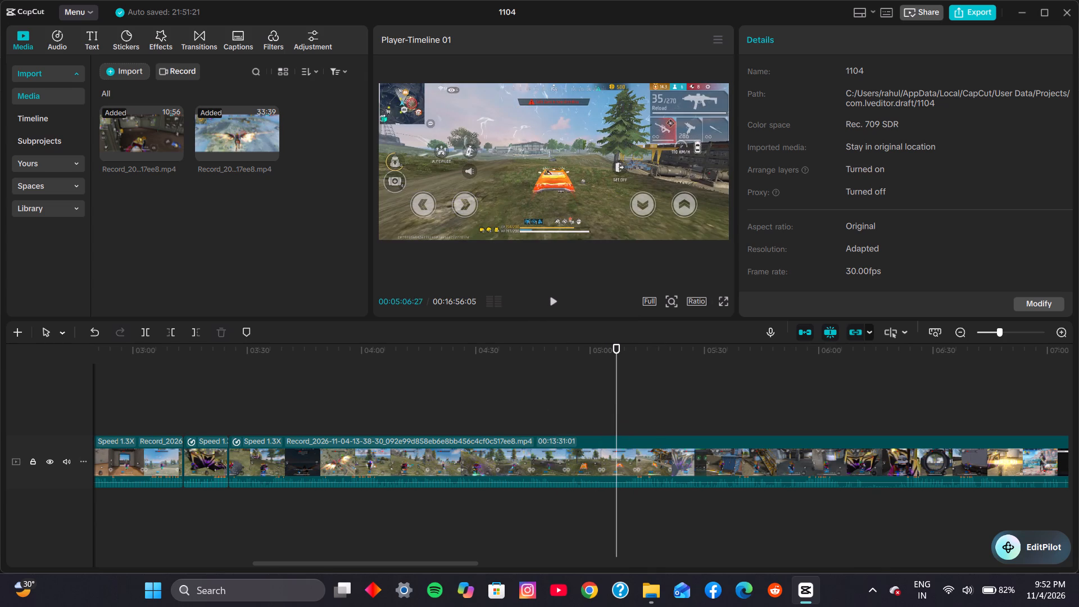
key(ctrl+b)
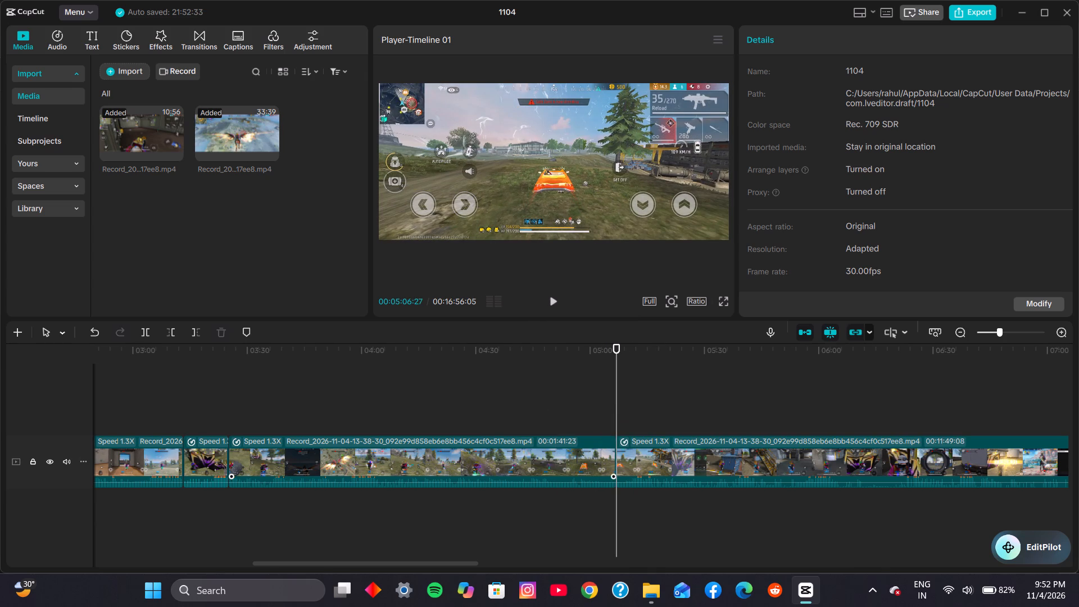
click(519, 453)
key(ctrl+x)
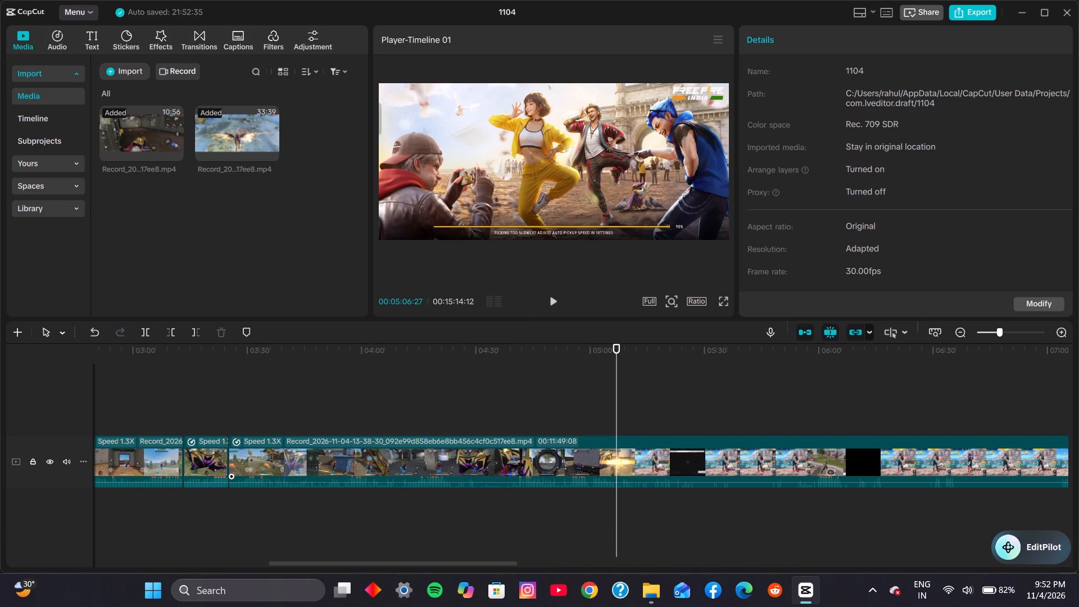
Play the car drive and fight from the new cut and split the second recording at 00:03:32:22.
click(229, 404)
key(space)
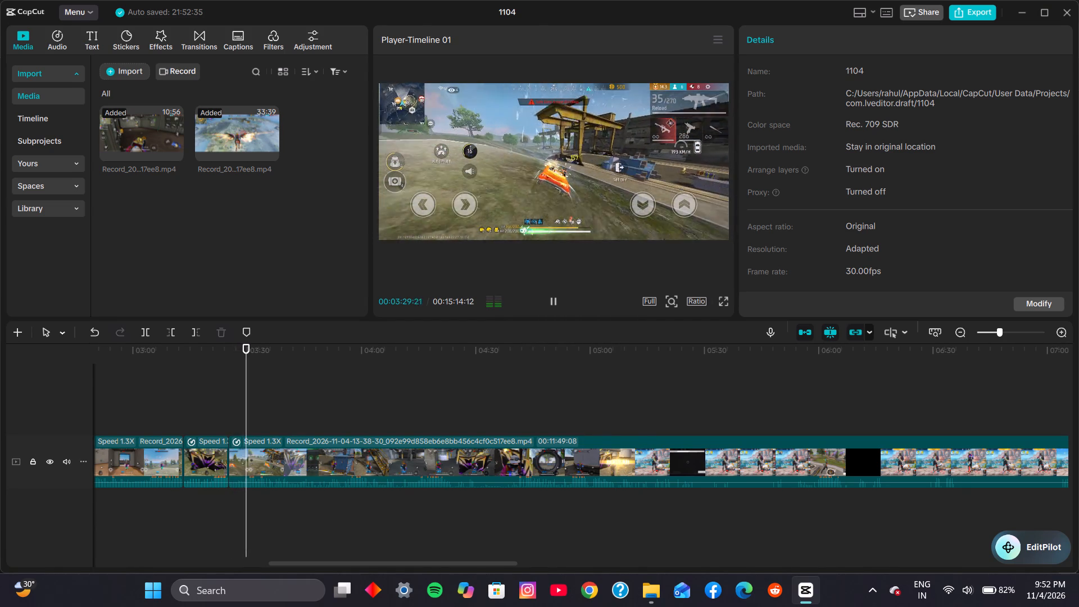
key(space)
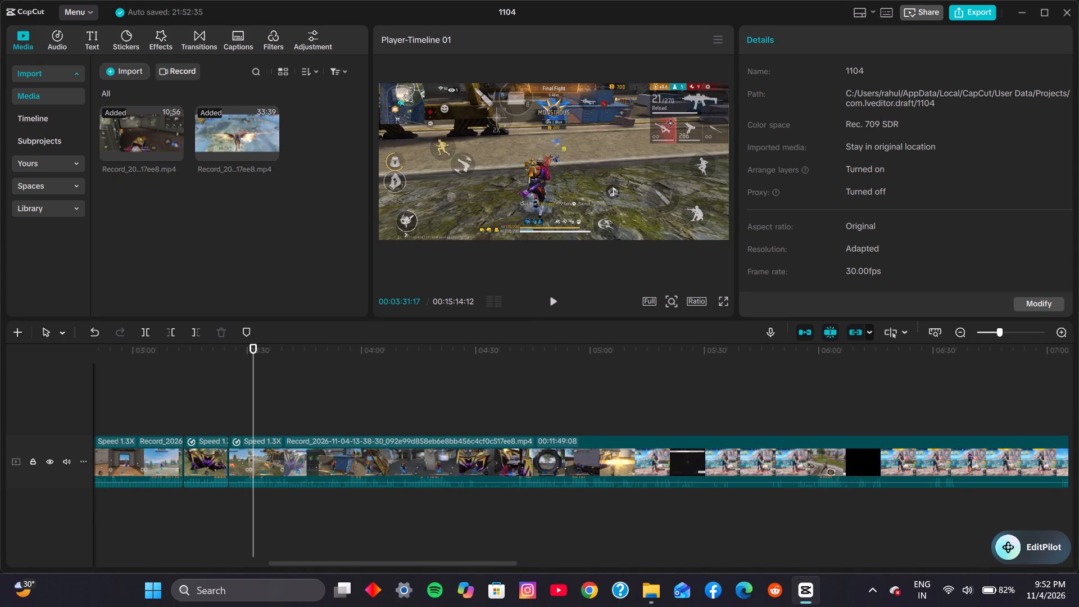
key(ctrl+b)
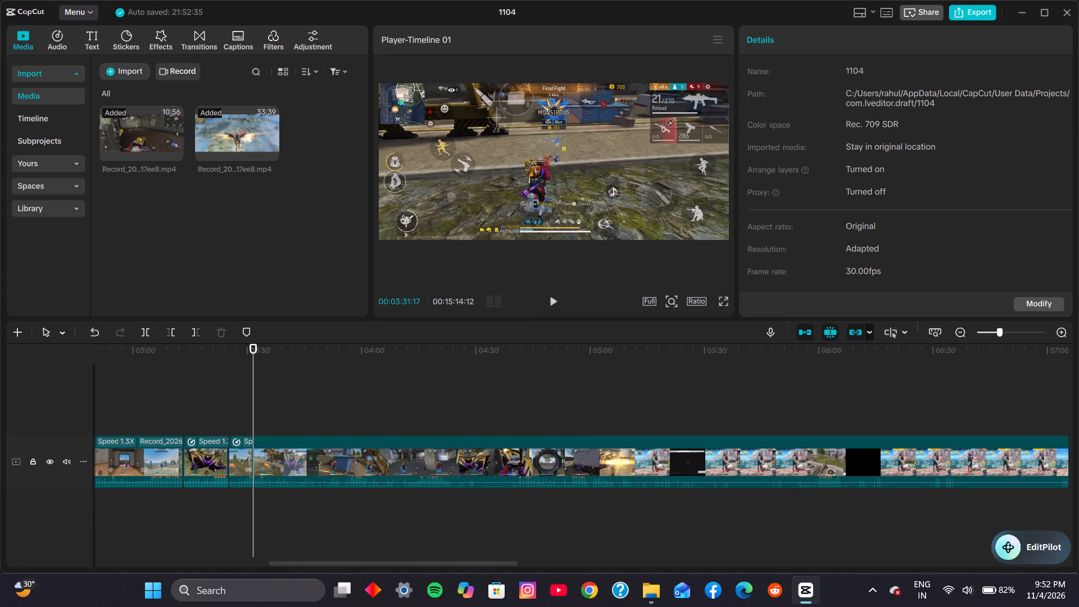
key(ctrl+z)
key(space)
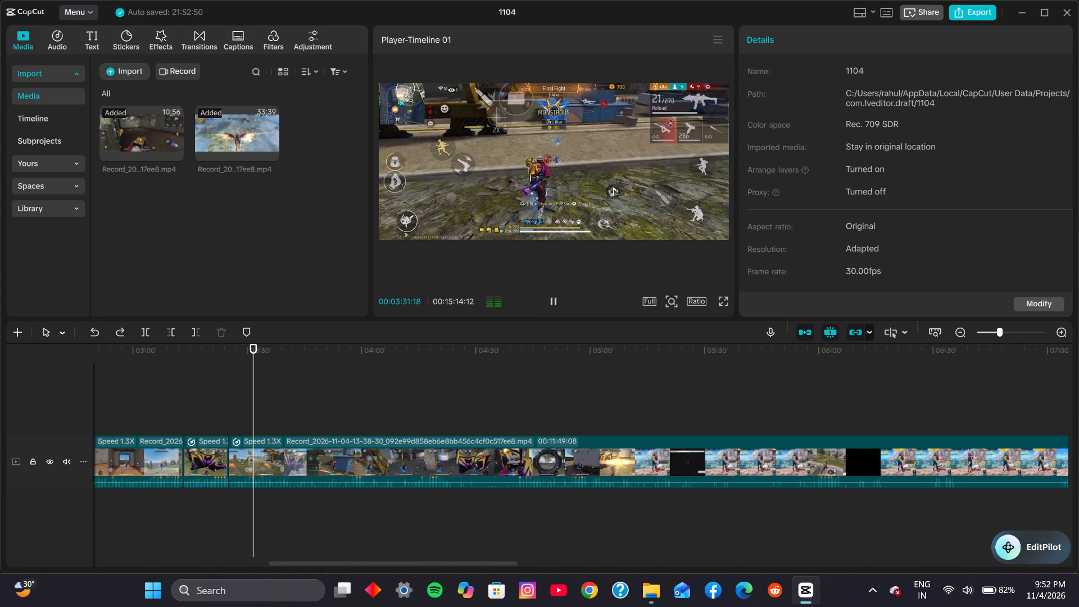
key(space)
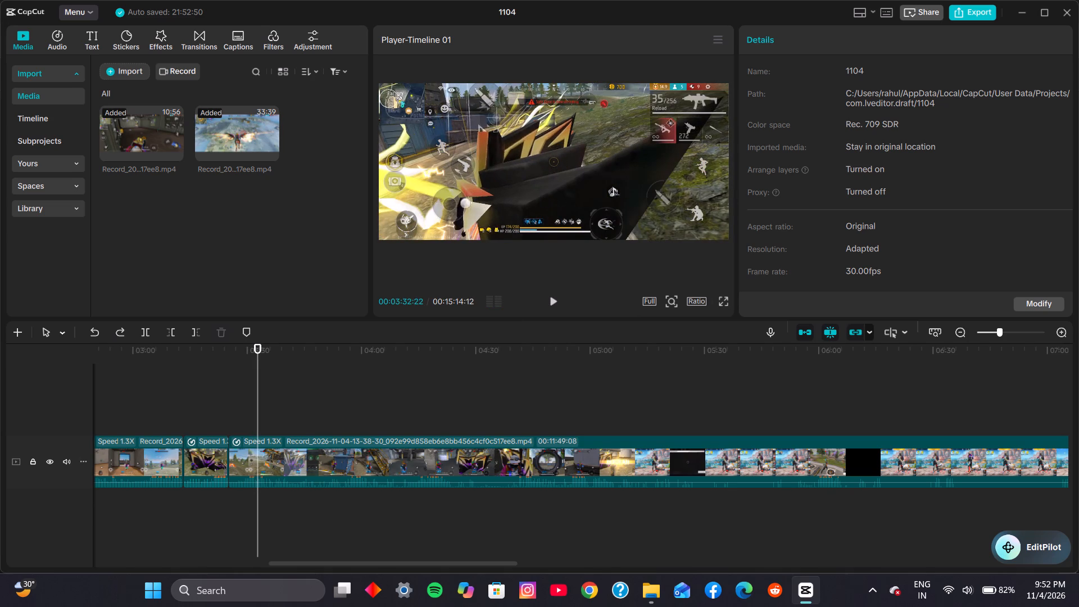
key(ctrl+b)
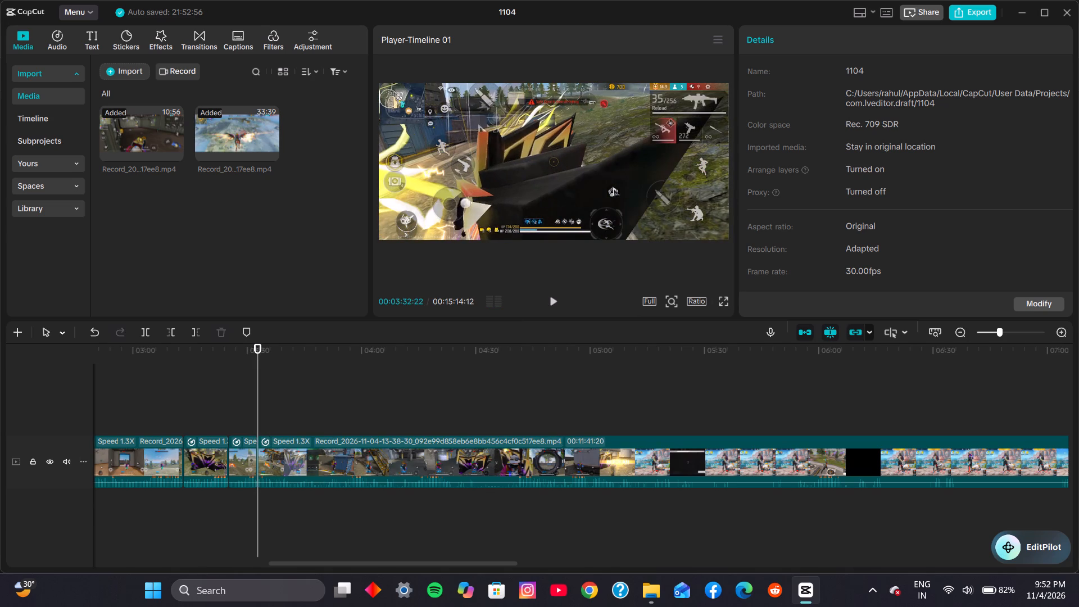
Play on from 00:03:32:22, split the second recording at 00:03:56:03, and remove the segment between those two cuts.
key(space)
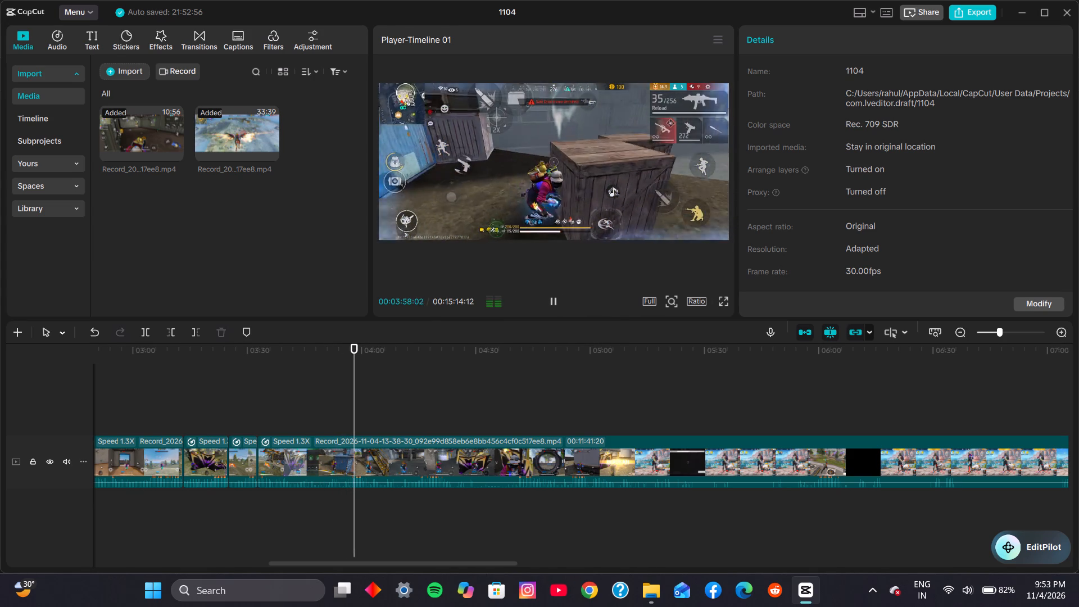
key(space)
click(347, 401)
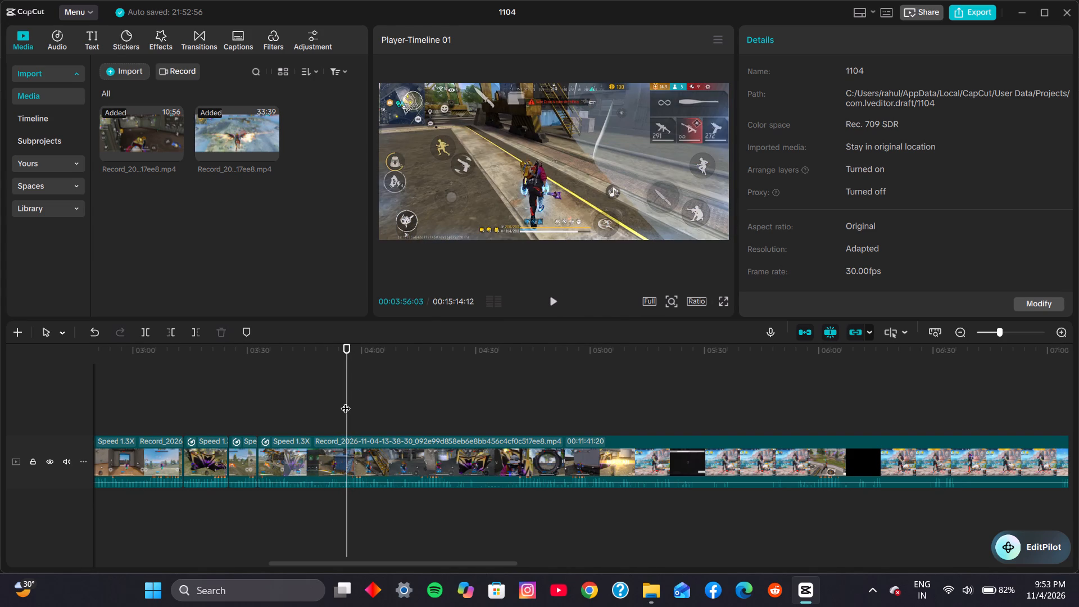
key(ctrl+b)
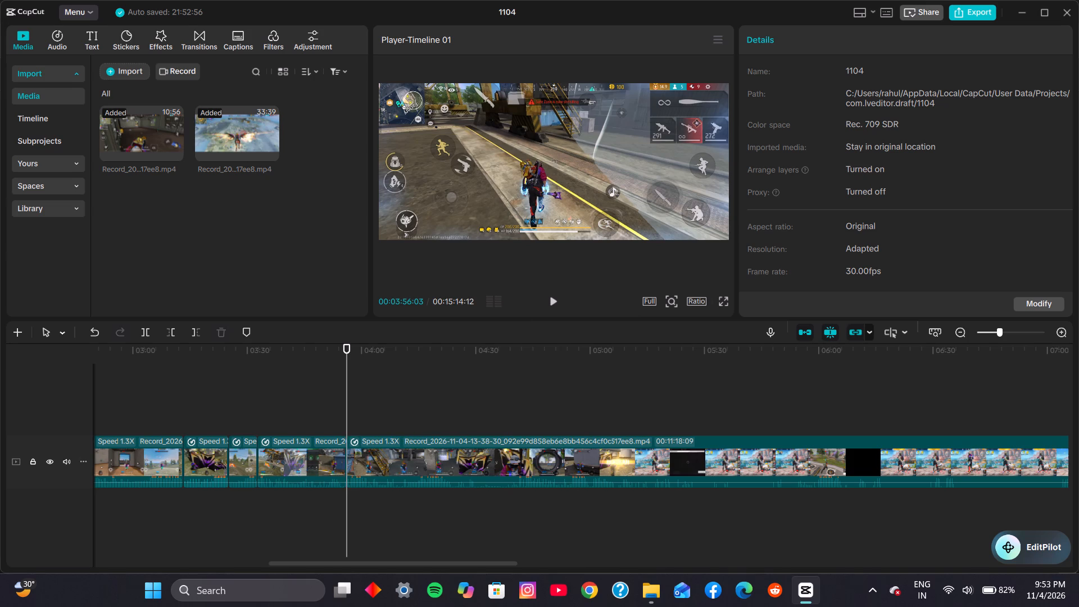
click(312, 465)
key(ctrl+x)
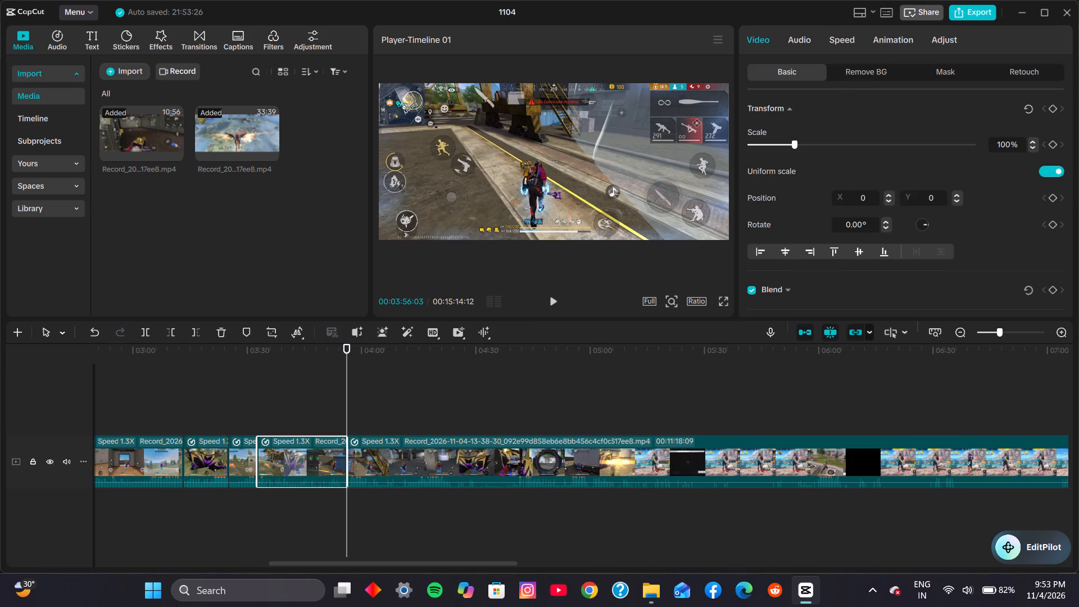
Play the fight from the latest cut near 00:03:32 and split the second recording at 00:03:37:28.
click(257, 409)
key(space)
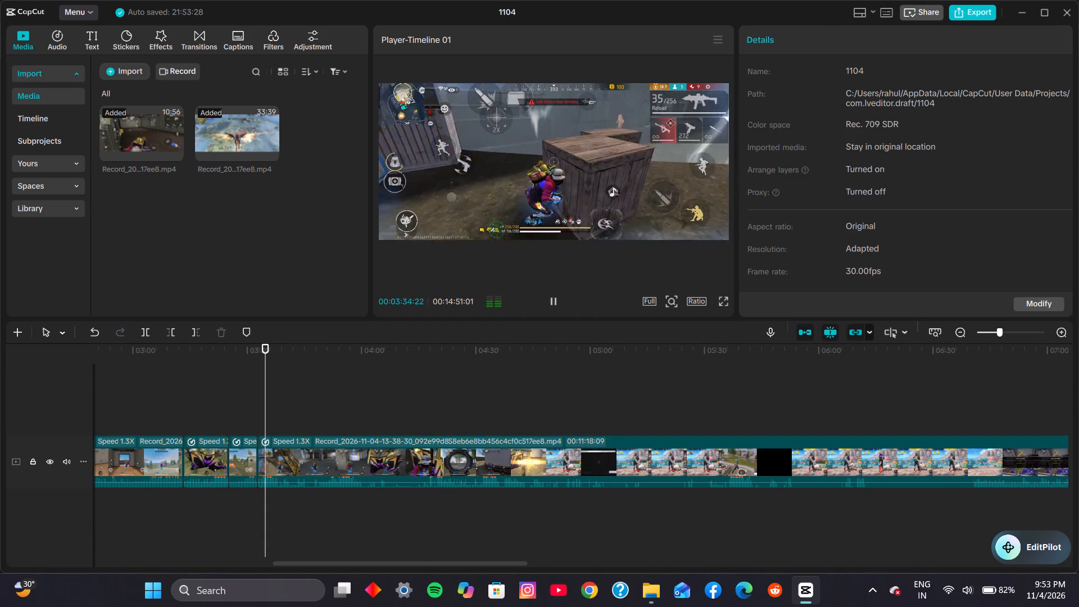
key(space)
key(space)
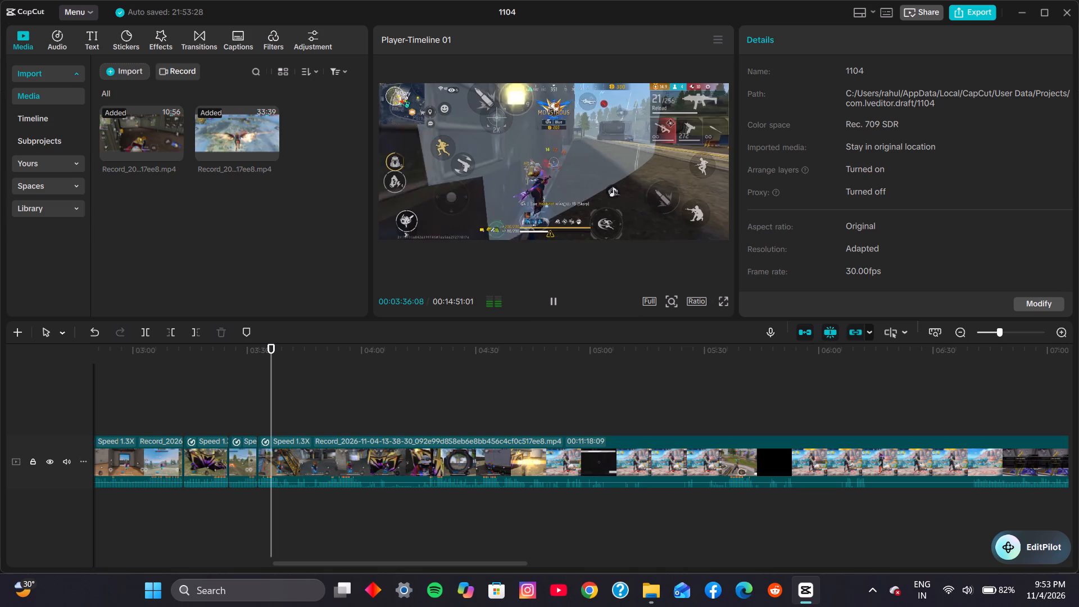
key(space)
key(space)
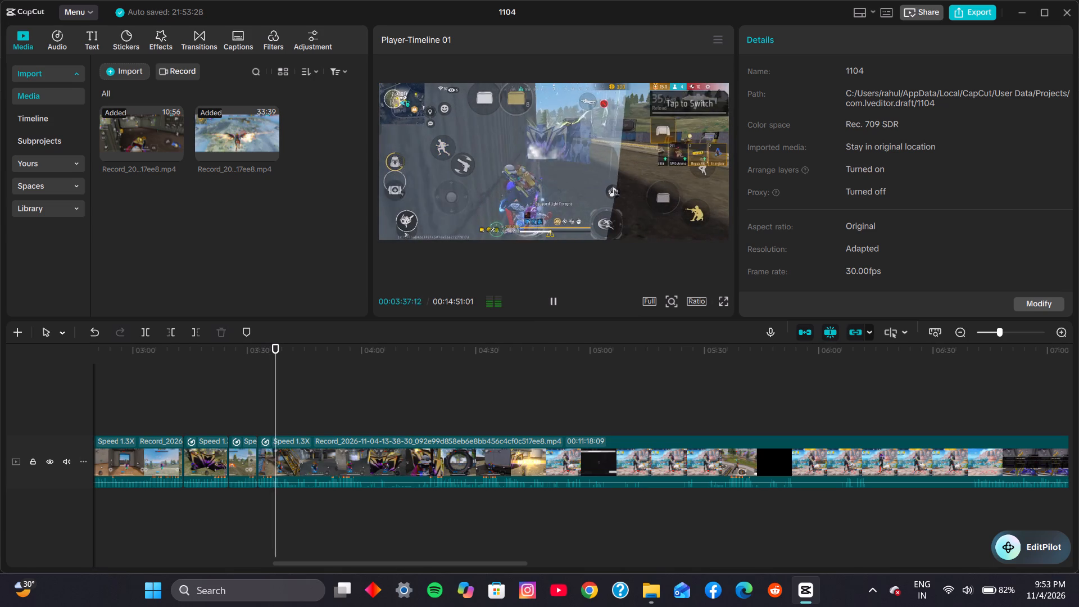
key(space)
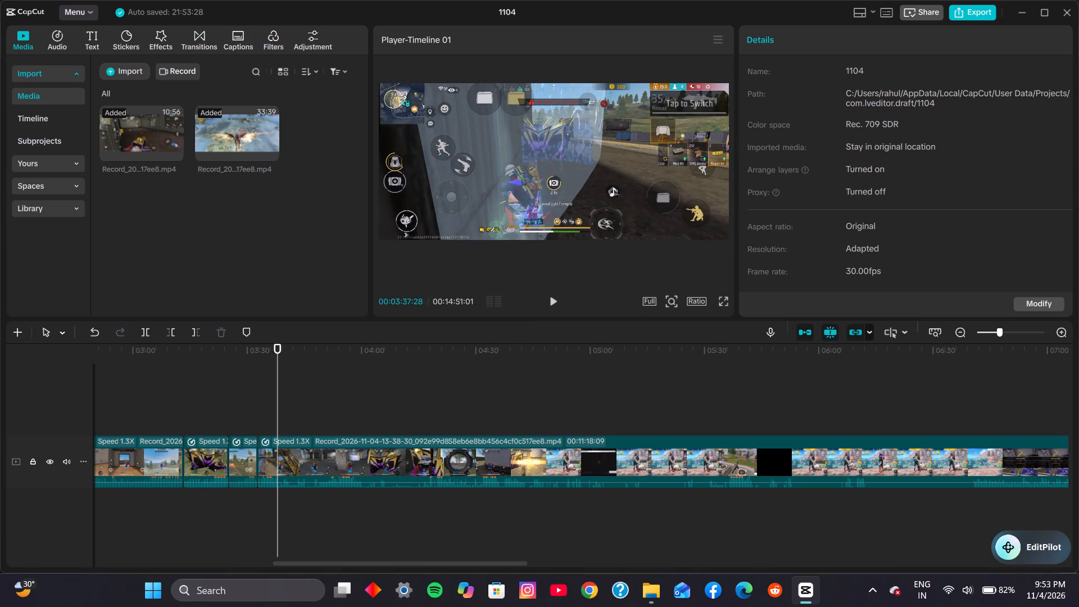
key(ctrl+b)
Review the footage after 00:03:37:28, split the second recording at 00:03:42:03, and remove the segment between those two cuts.
key(space)
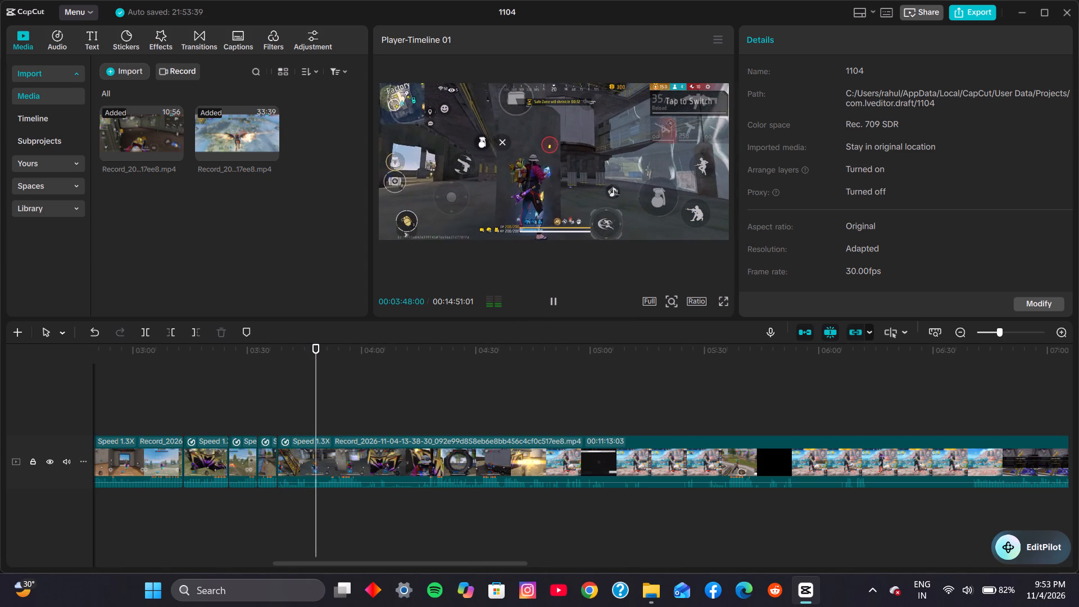
click(294, 406)
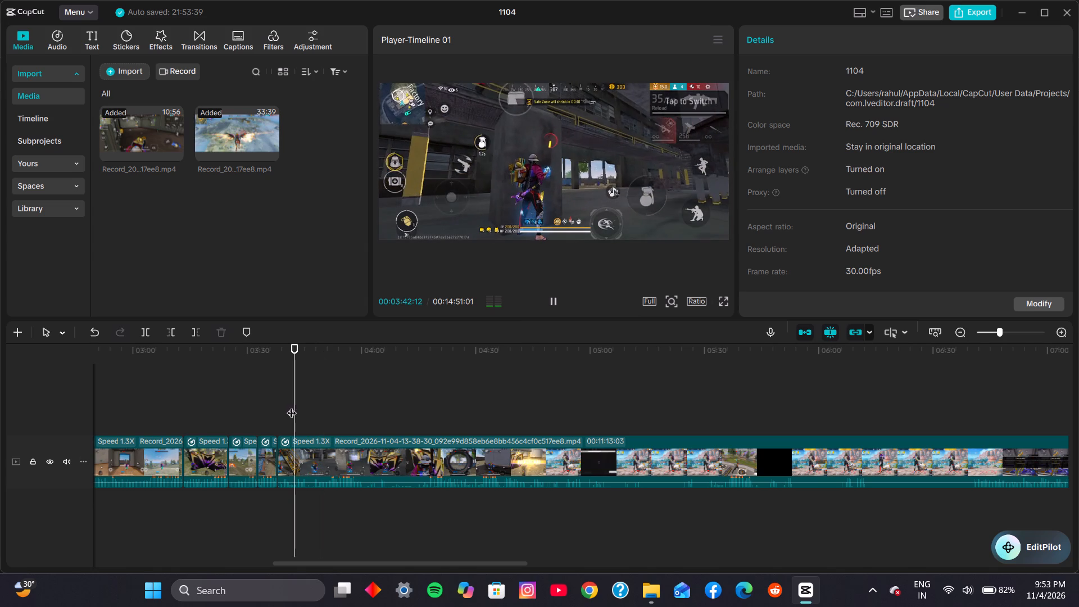
click(284, 404)
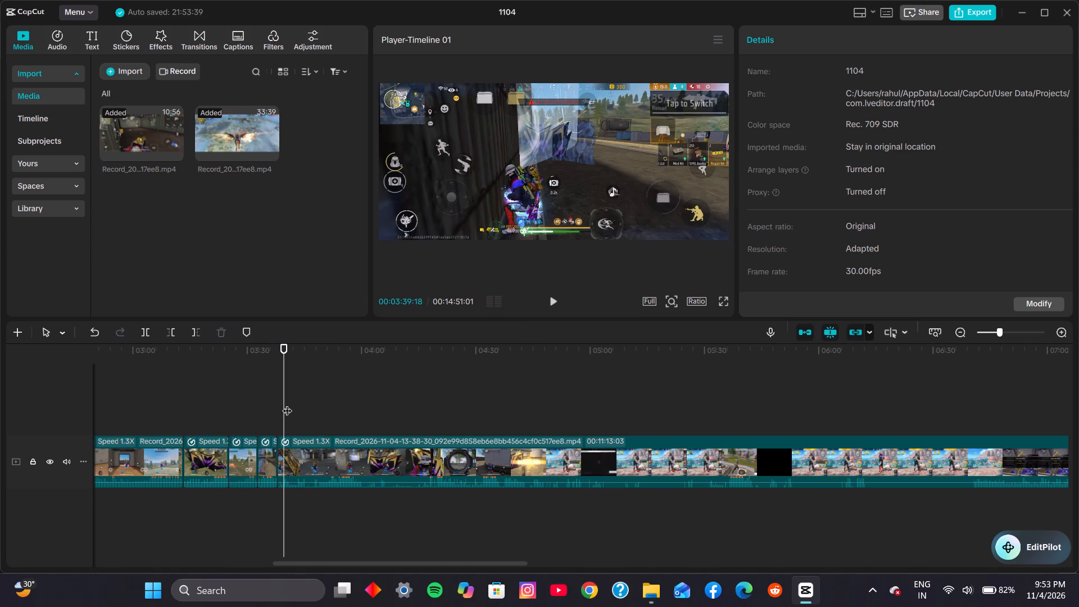
key(space)
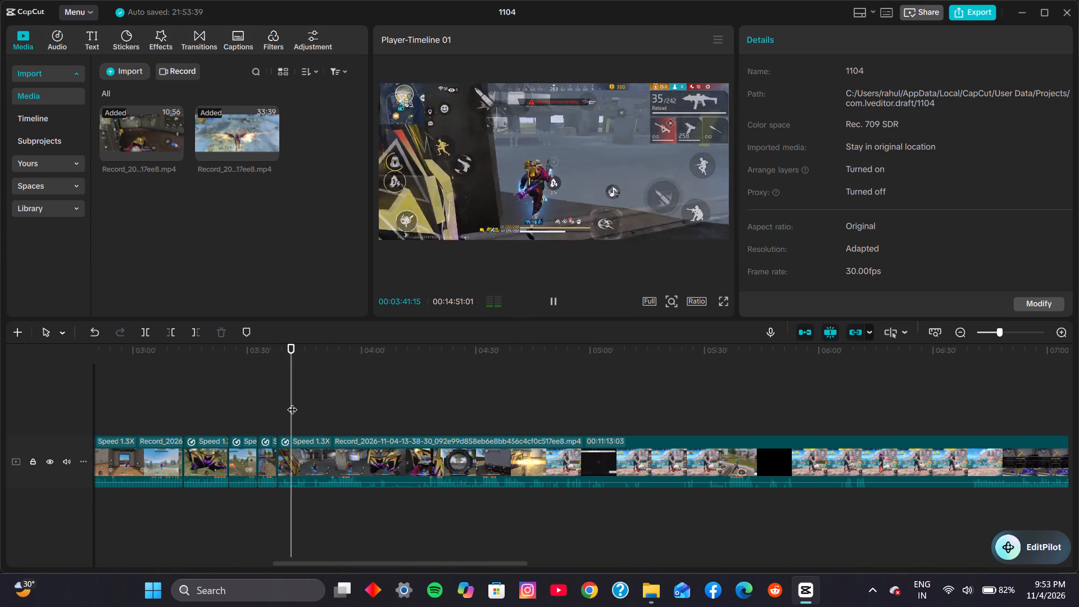
key(ctrl+b)
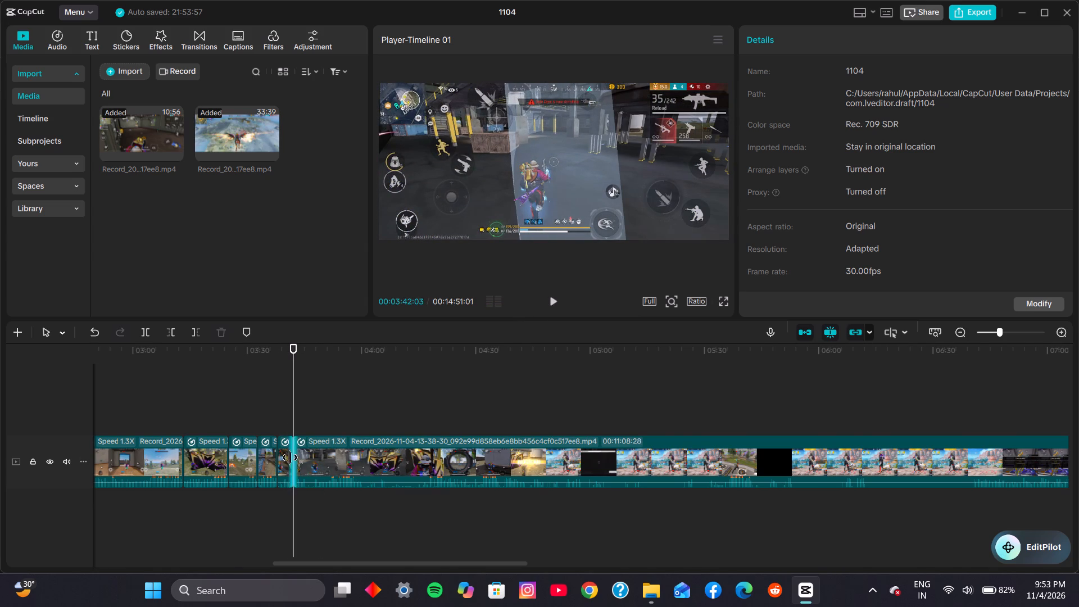
click(287, 457)
key(ctrl+x)
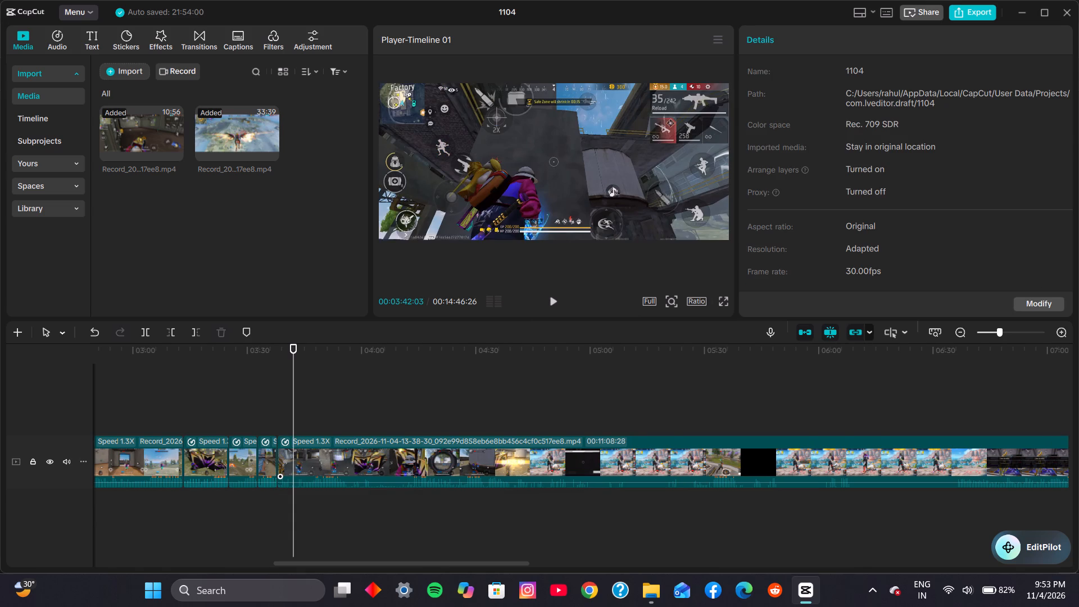
Play the fight on from the cut at 00:03:37:28 and split the second recording at 00:03:52:18.
key(space)
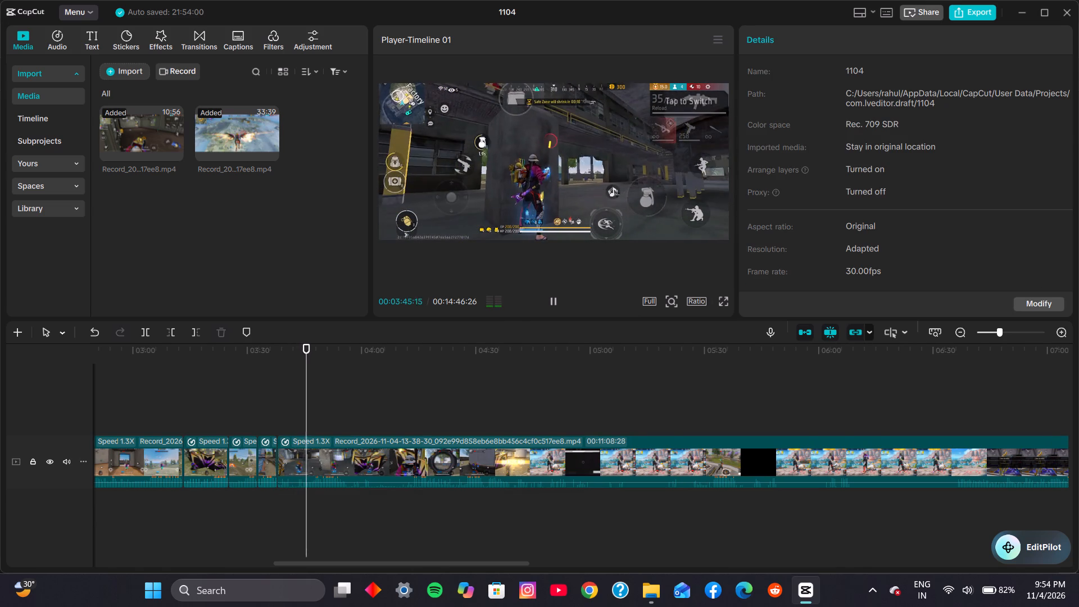
click(288, 426)
click(285, 423)
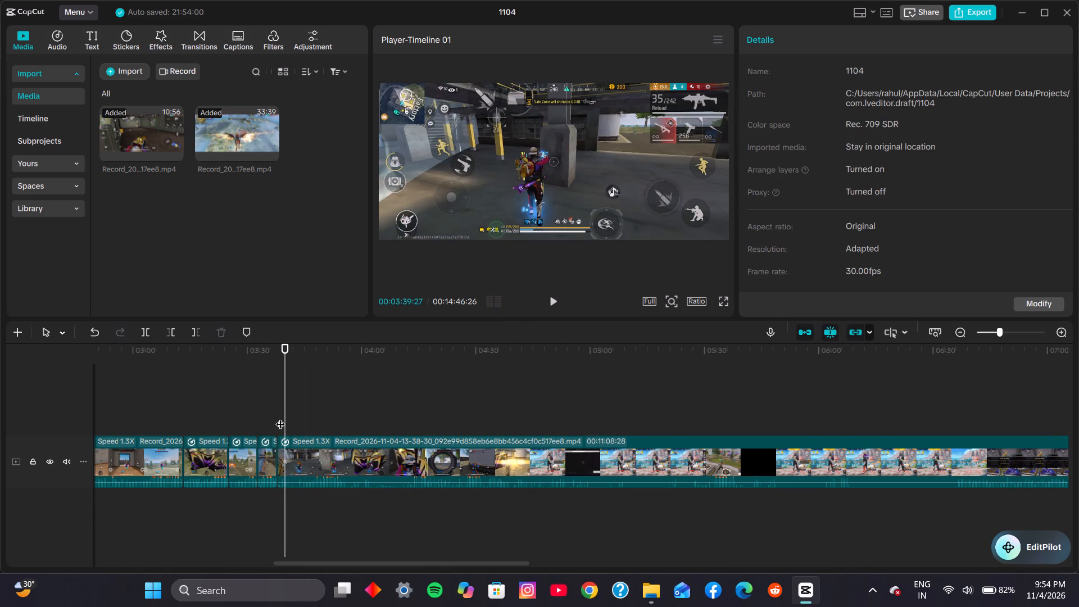
click(280, 417)
key(space)
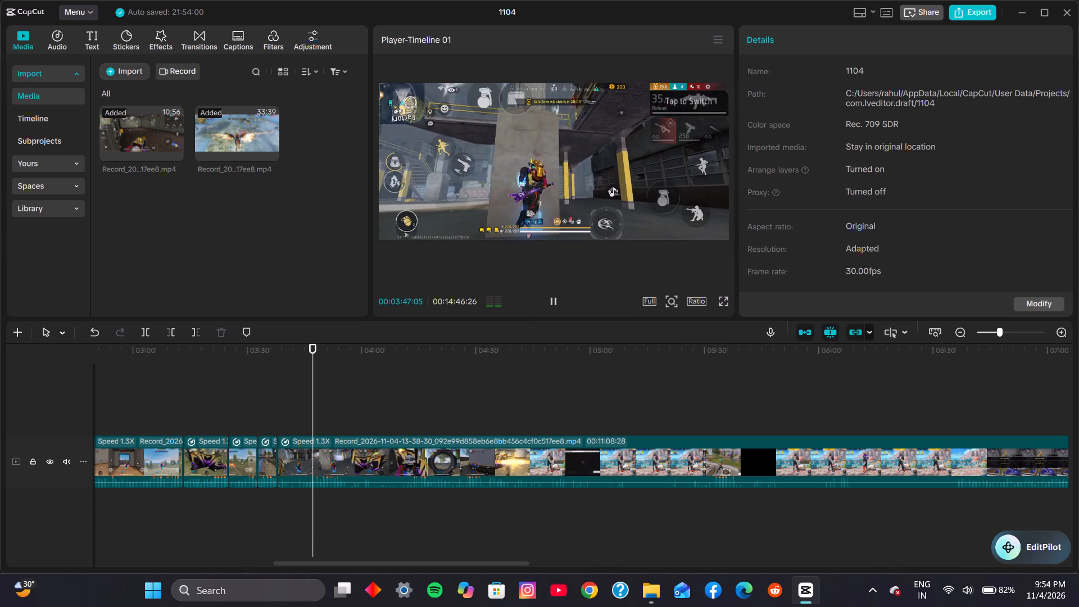
key(space)
key(space)
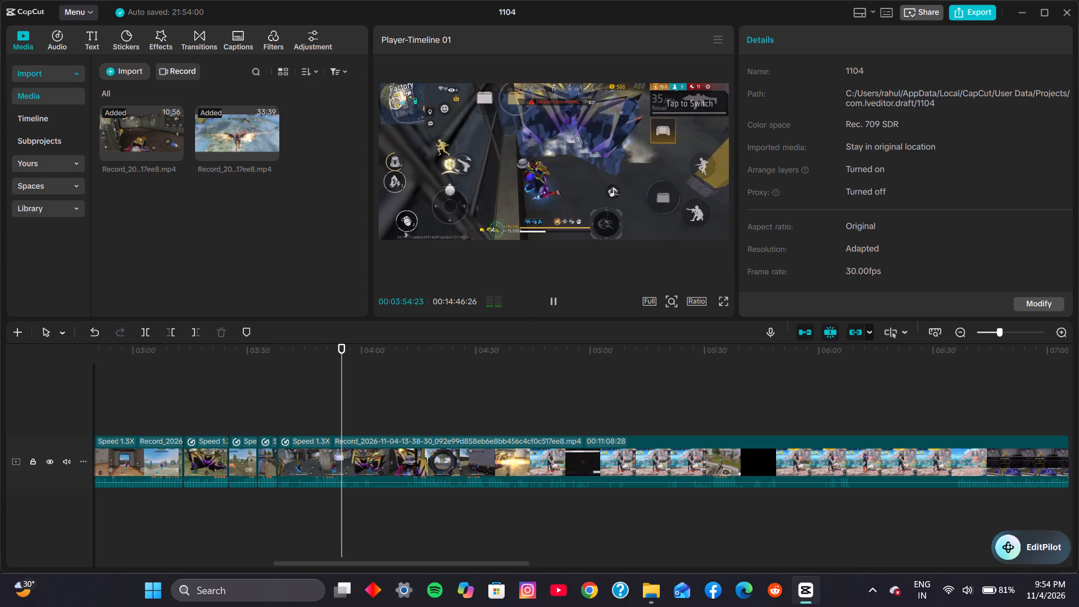
key(space)
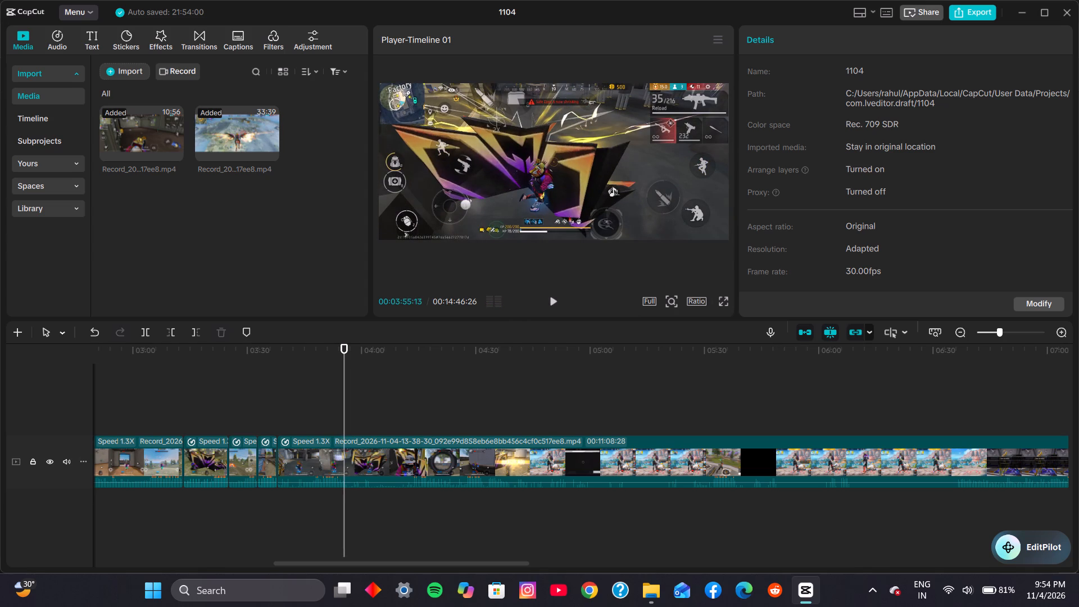
click(330, 424)
key(space)
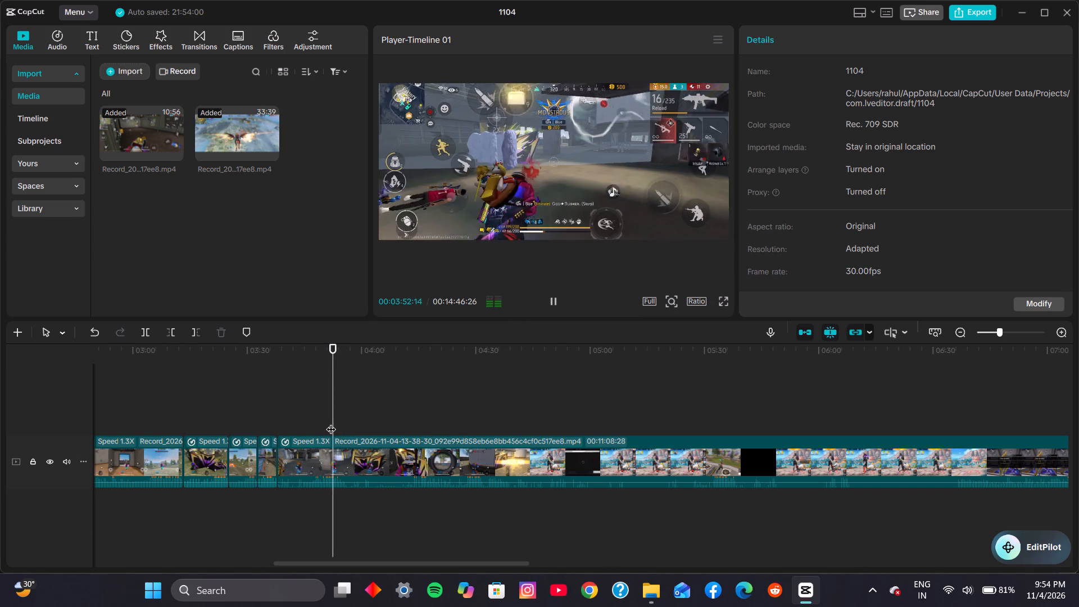
key(space)
key(ctrl+b)
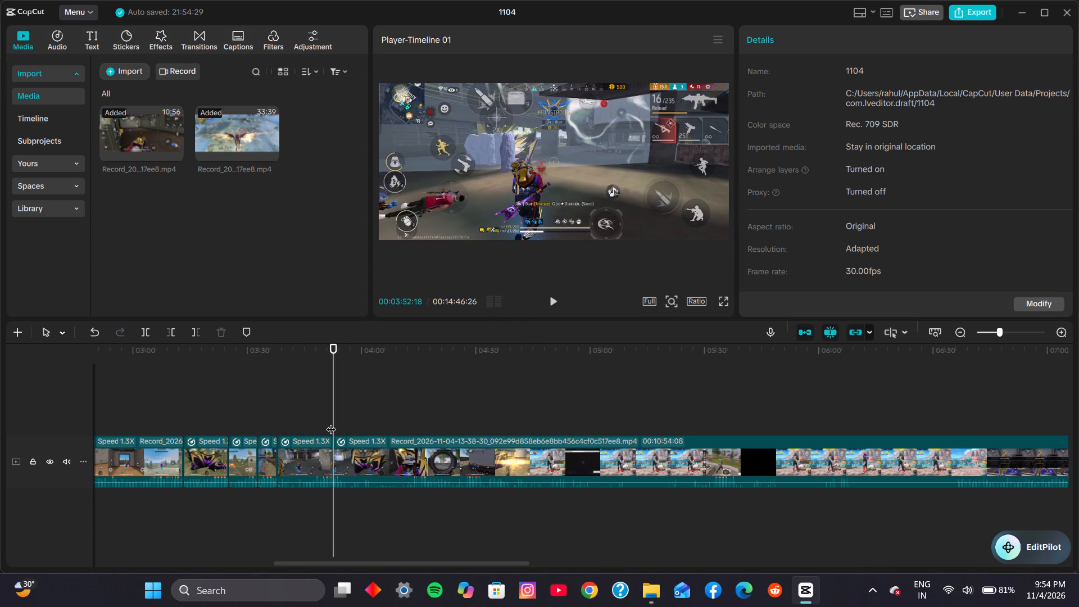
Skim the rest of the match from 00:03:52:18 to about 00:04:32 for another highlight.
click(360, 418)
click(383, 418)
click(430, 416)
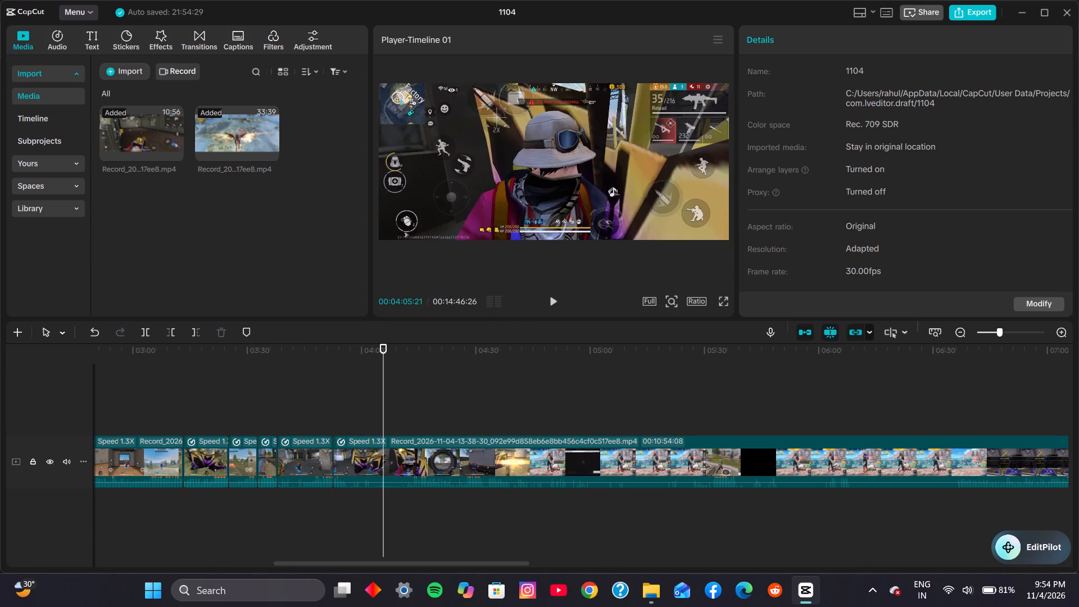
click(439, 415)
click(456, 411)
click(469, 410)
click(474, 410)
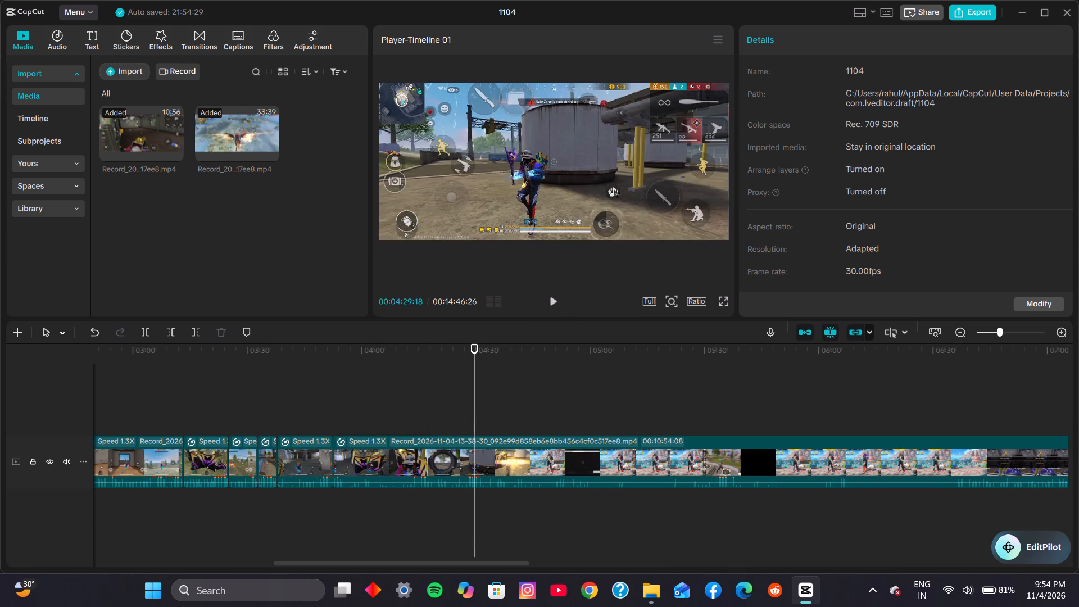
click(482, 410)
click(478, 410)
click(465, 405)
click(459, 402)
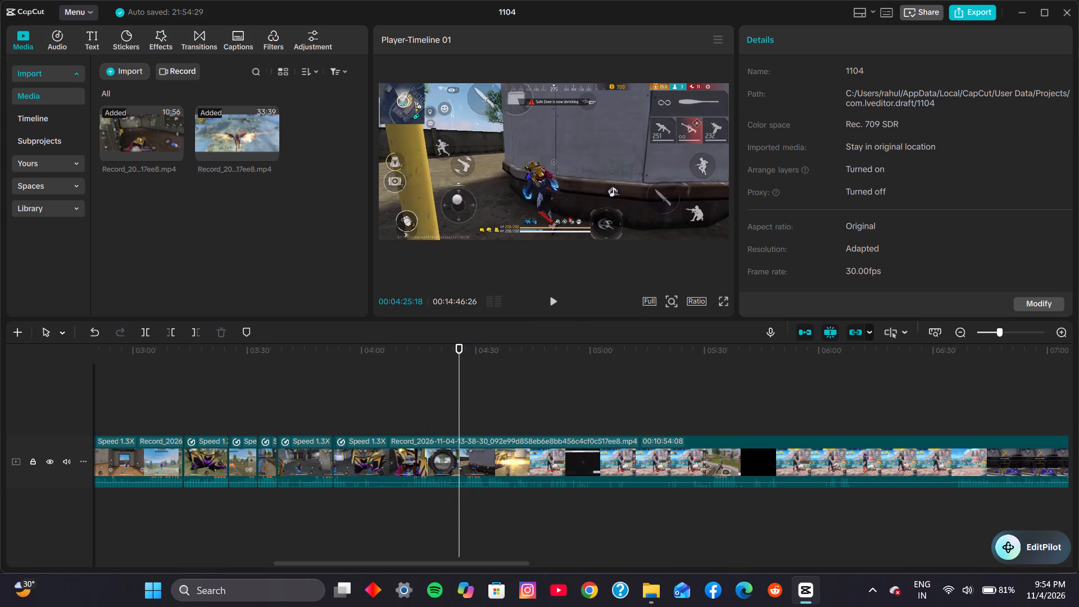
click(445, 400)
click(451, 400)
click(463, 400)
click(470, 400)
double_click(486, 400)
click(507, 401)
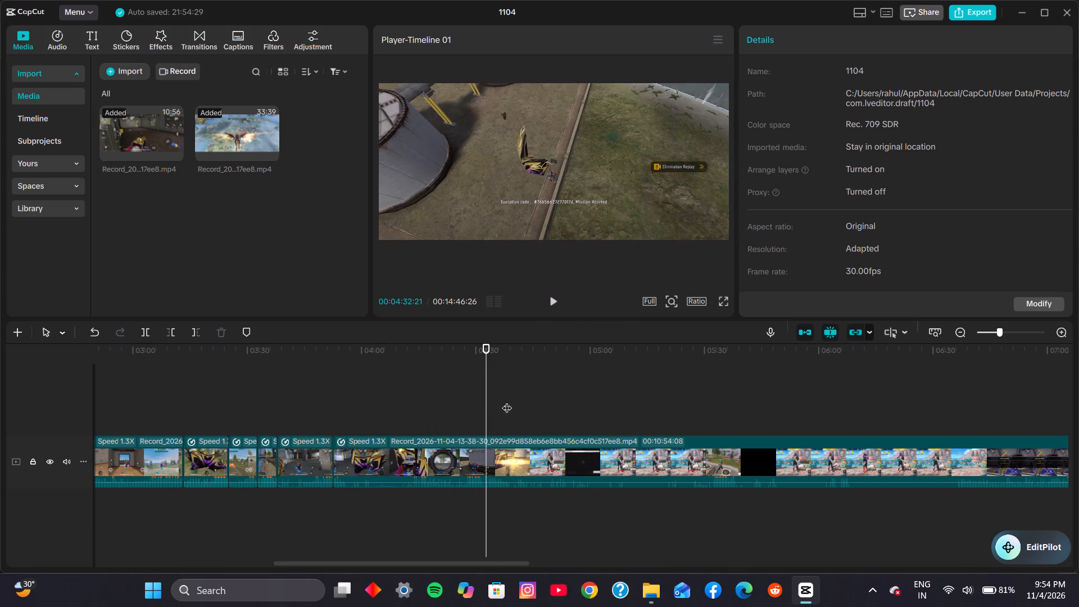
Skim the lobby and matchmaking footage from the end of the match to about 00:06:52 for the next match's start.
click(519, 401)
click(525, 401)
click(545, 401)
click(566, 400)
click(584, 401)
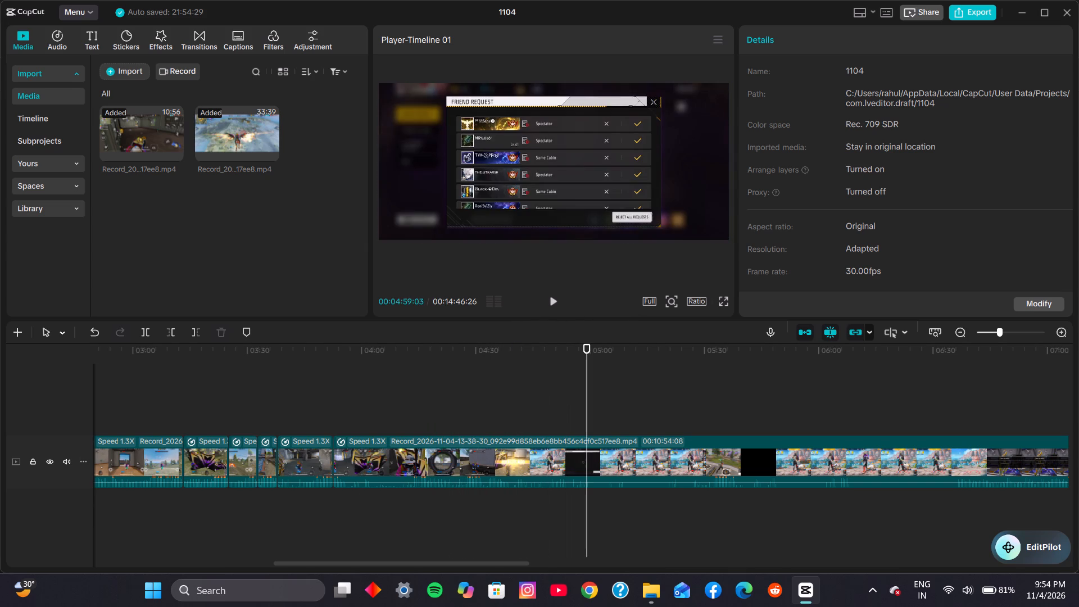
click(608, 404)
click(617, 404)
drag(632, 404, 658, 407)
click(688, 408)
click(770, 410)
drag(794, 409, 814, 410)
click(831, 411)
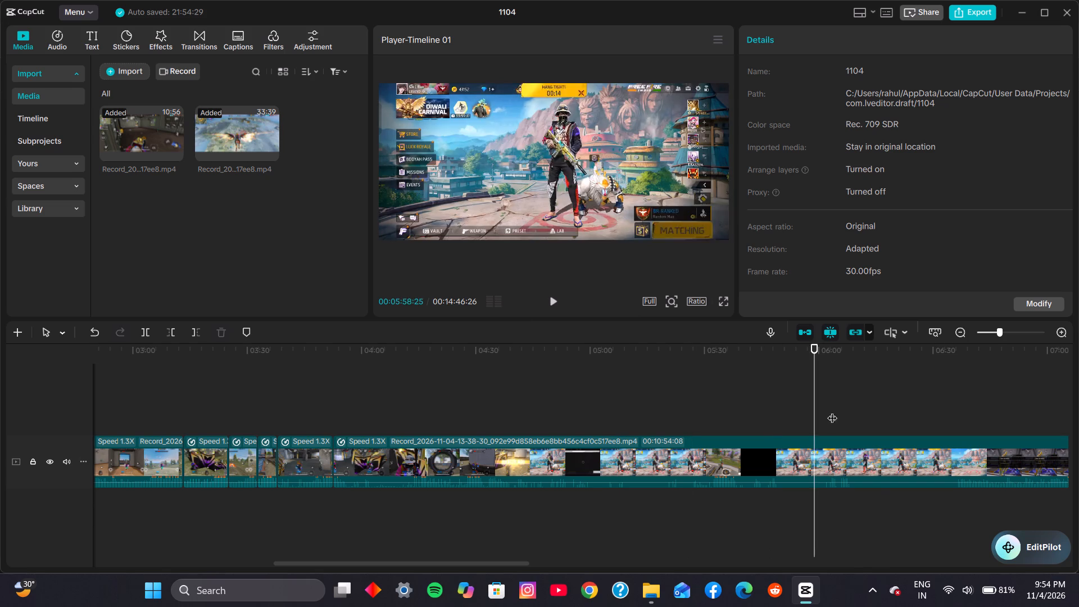
drag(850, 409, 858, 409)
click(875, 409)
click(896, 409)
drag(921, 405, 932, 405)
click(963, 402)
click(1018, 396)
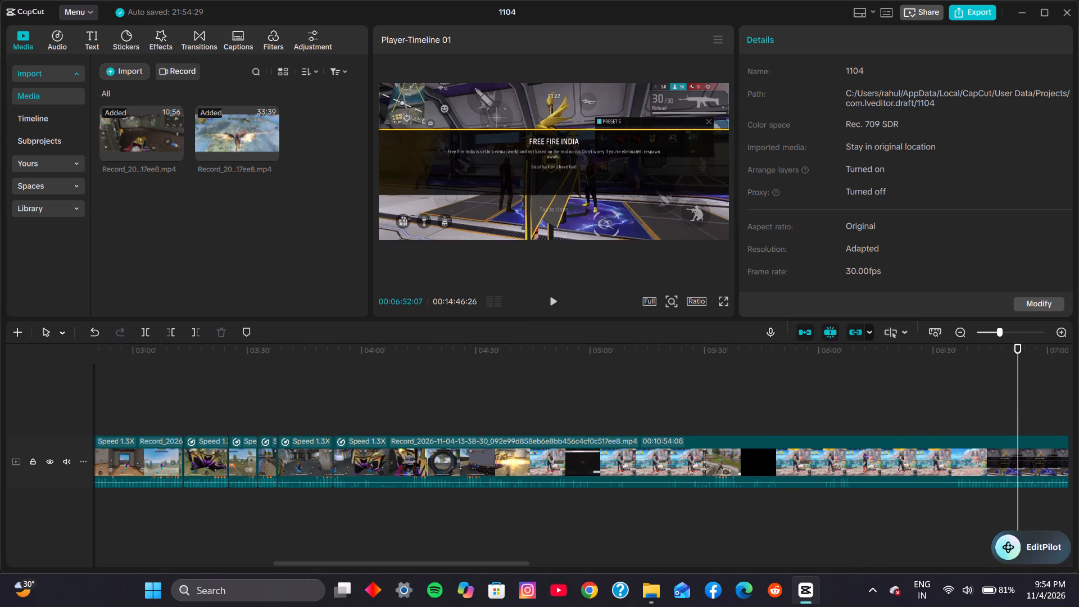
Examine the next match's opening between about 00:06:52 and 00:07:50 for the next highlight's starting point.
drag(985, 397, 1078, 392)
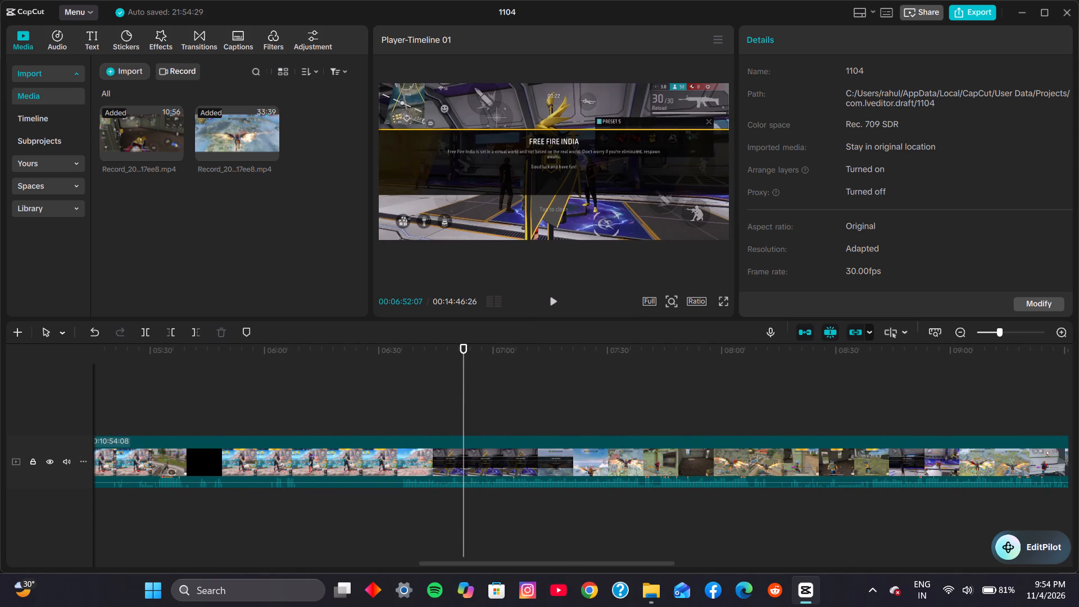
click(477, 390)
click(482, 392)
drag(511, 401, 535, 409)
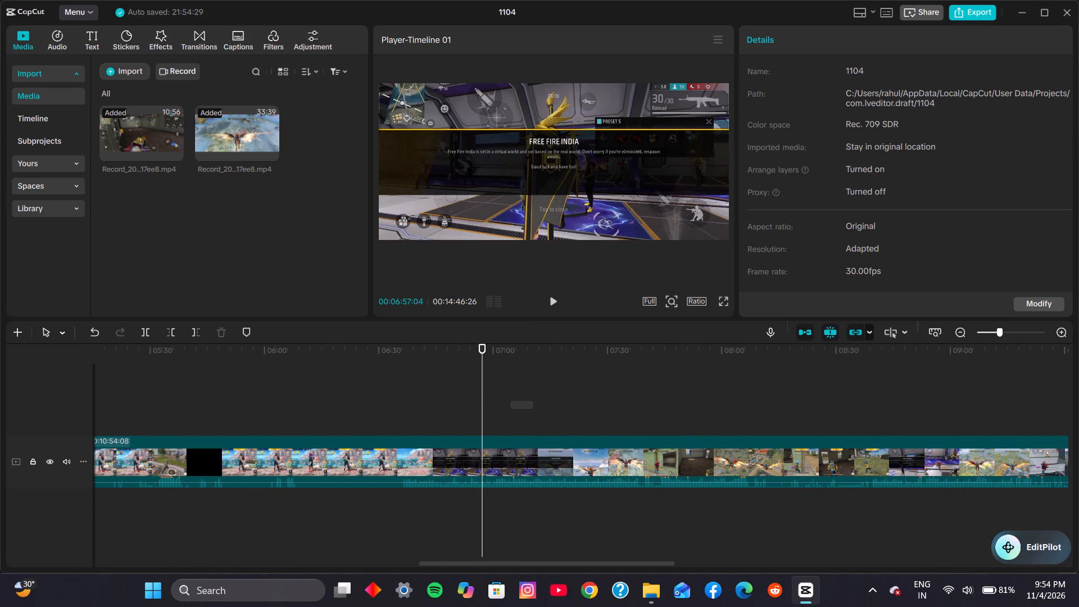
click(554, 411)
click(584, 407)
drag(596, 407, 616, 412)
click(623, 413)
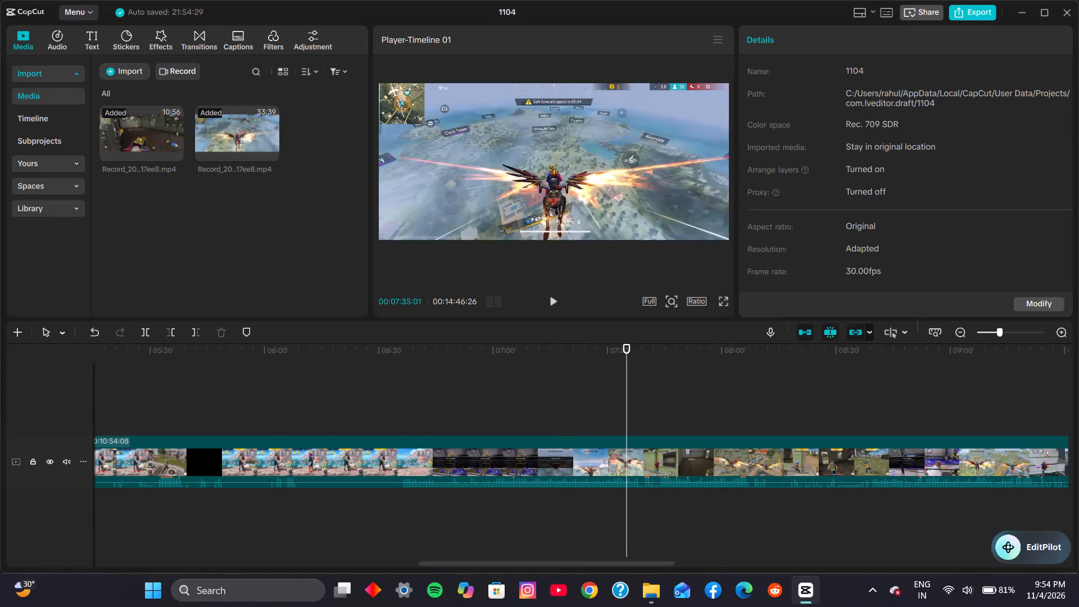
click(686, 413)
click(665, 406)
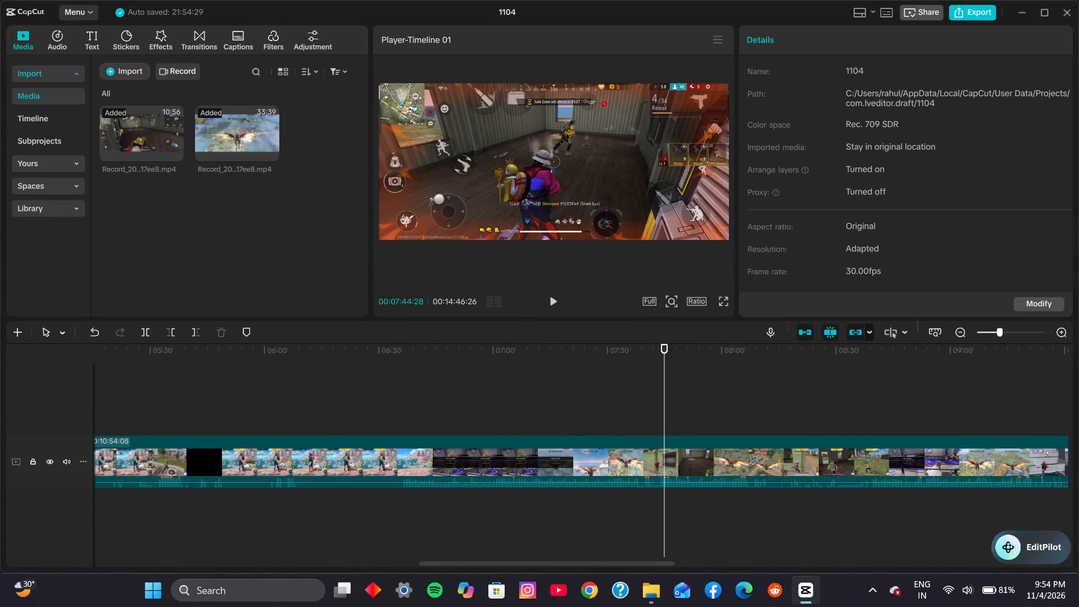
click(636, 404)
click(604, 402)
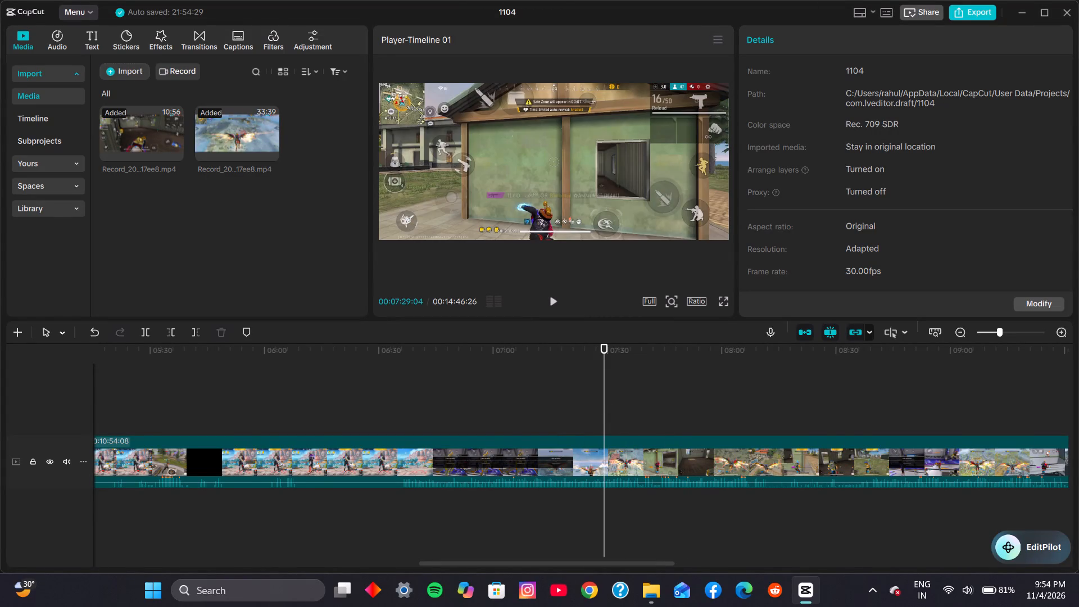
Play the glide landing from 00:07:29:04, split the second recording at 00:07:34:05, and remove the segment between 00:03:52:18 and that split.
click(549, 299)
click(551, 300)
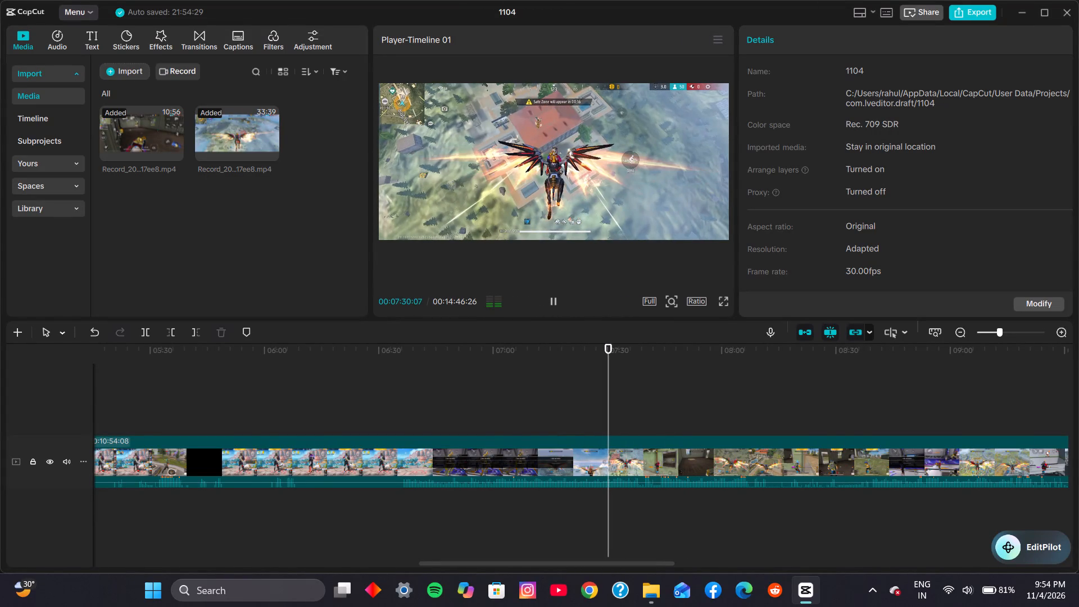
click(551, 300)
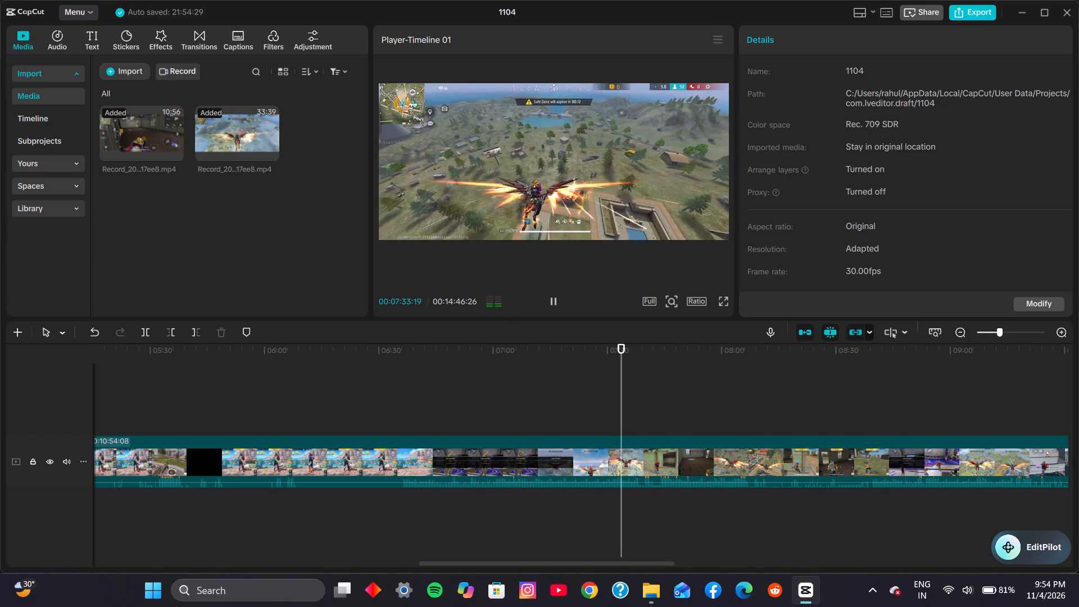
click(551, 300)
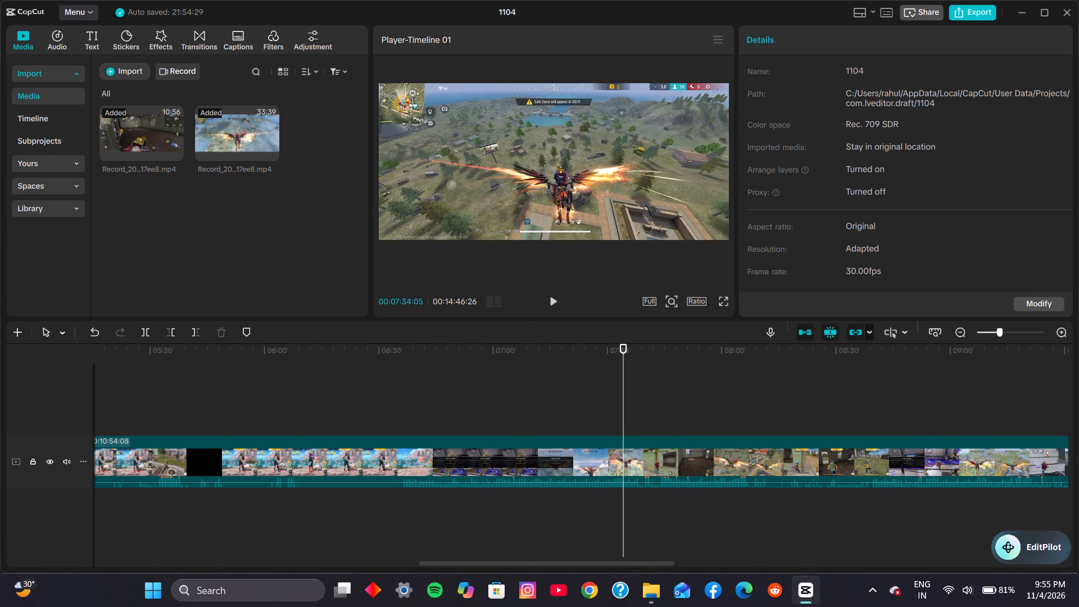
key(ctrl+b)
click(527, 426)
click(524, 437)
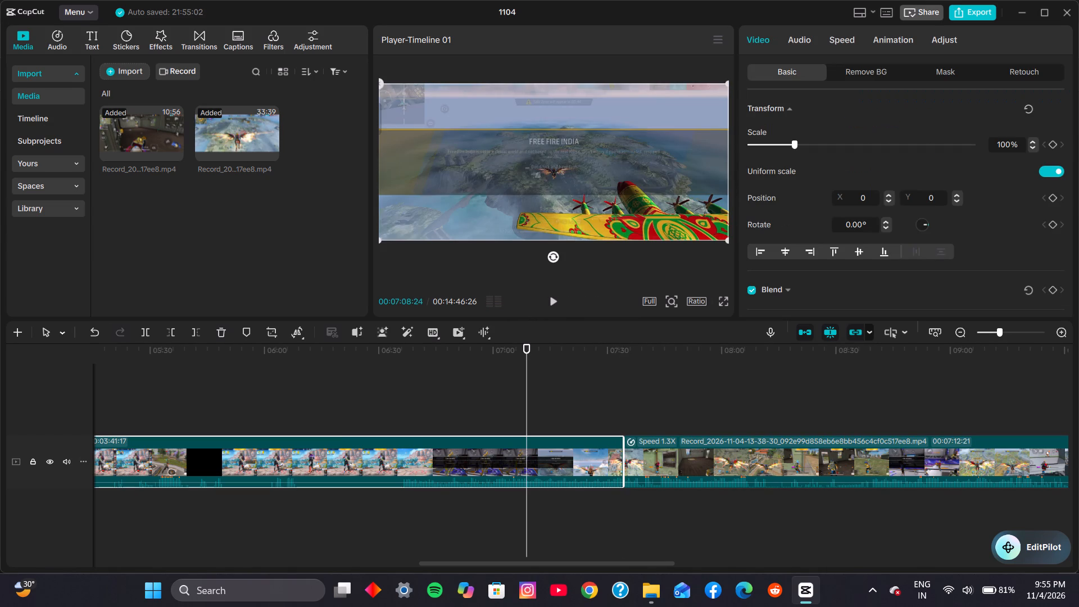
key(ctrl+x)
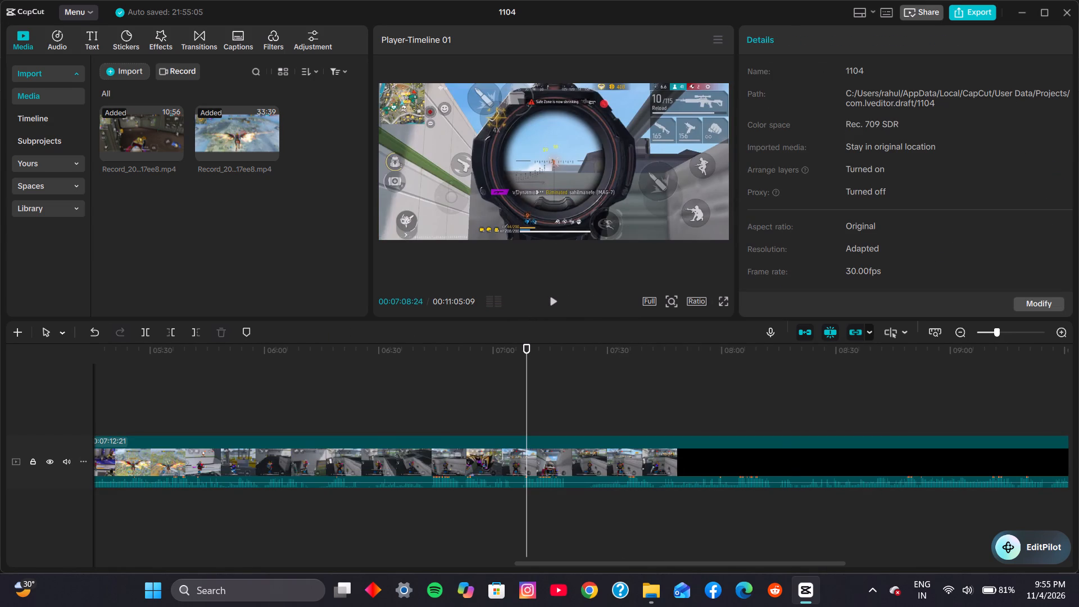
drag(242, 419, 34, 415)
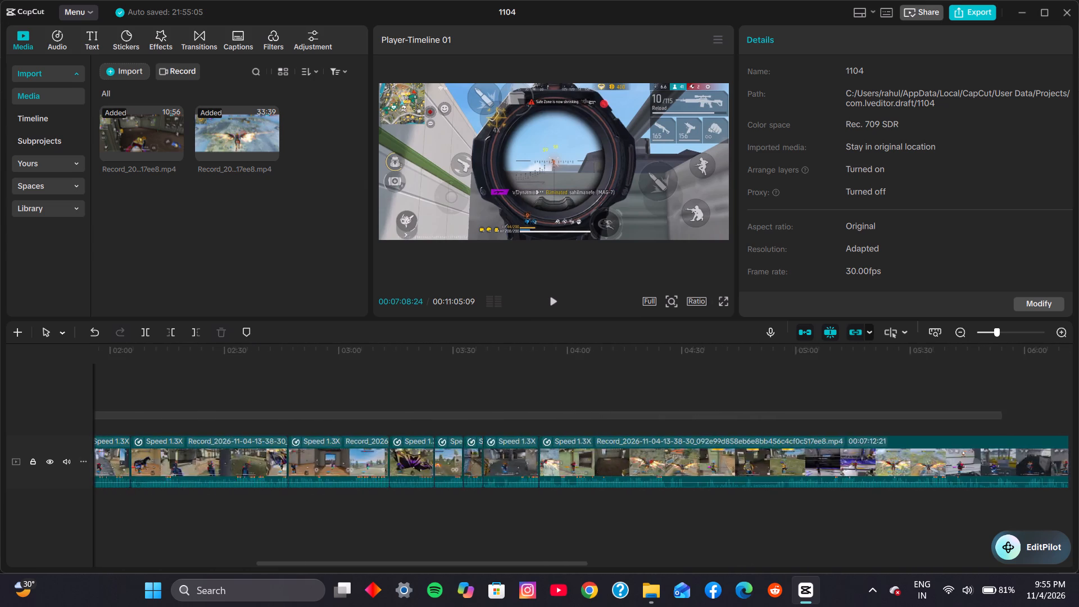
Review the second recording's current segment from about 00:03:52 through the glide to the landing fight at 00:04:23:09.
drag(34, 415, 873, 413)
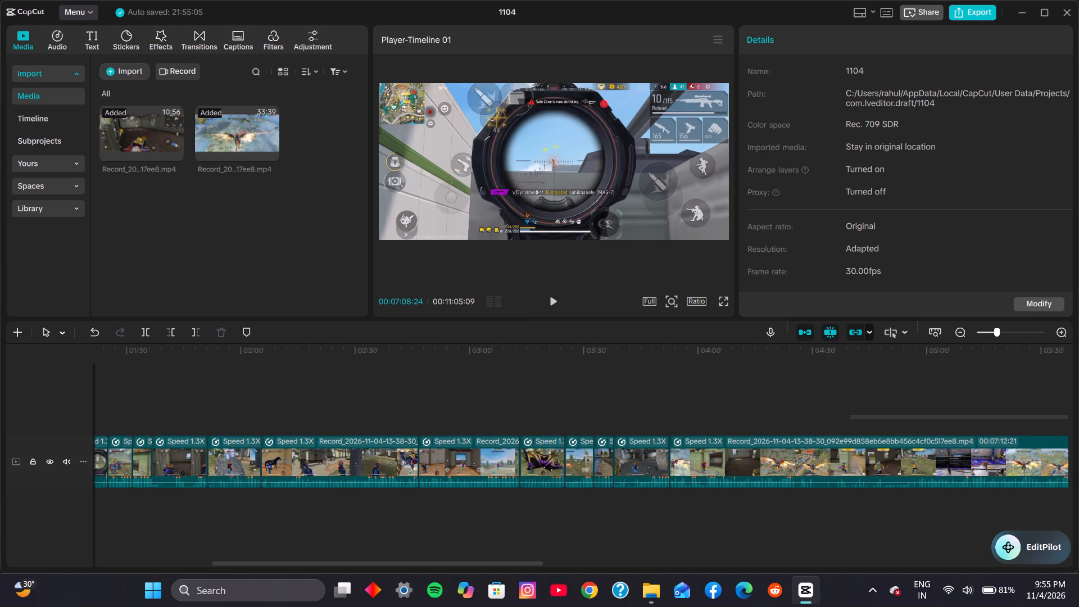
drag(873, 413, 779, 399)
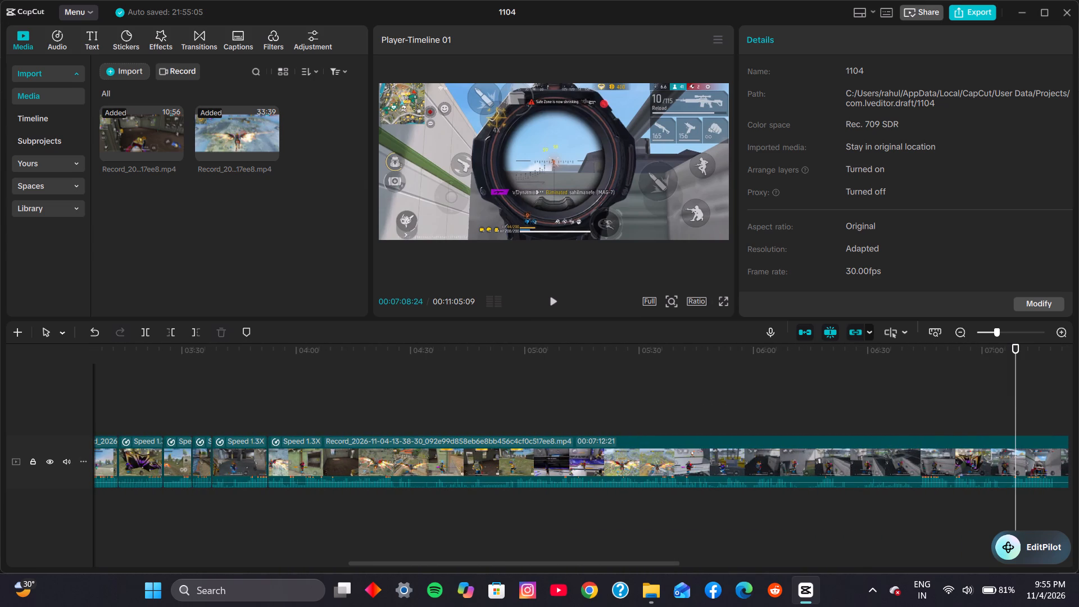
click(265, 400)
key(space)
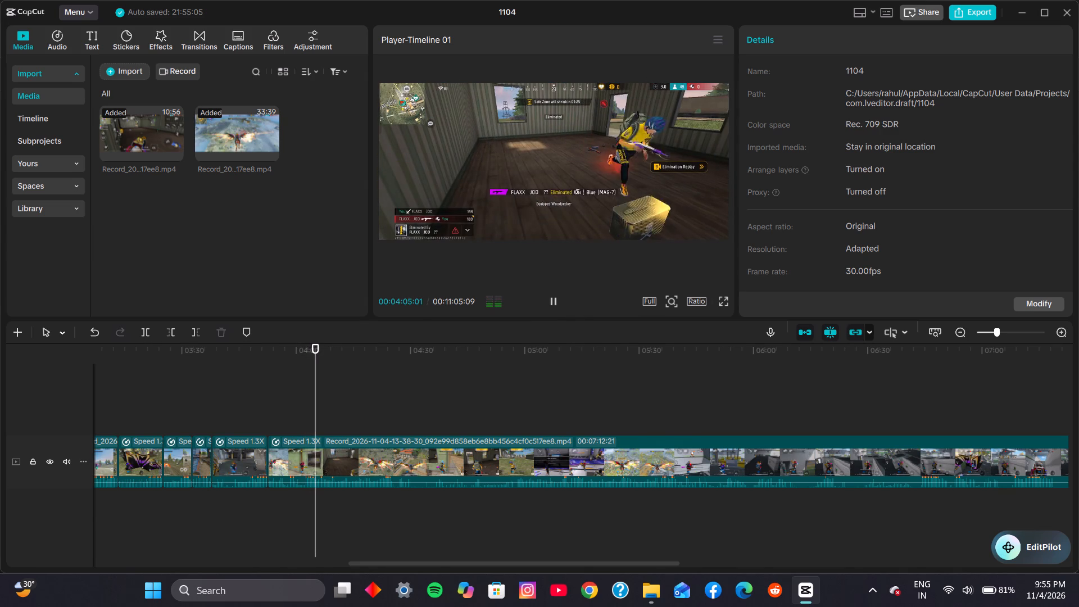
key(space)
key(space)
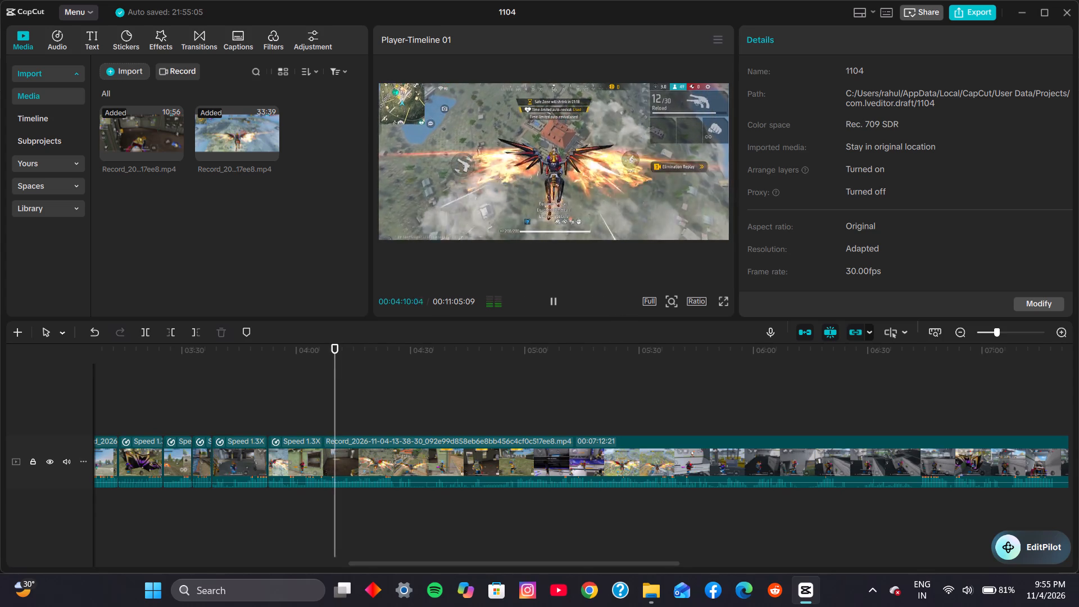
click(368, 412)
click(380, 413)
click(385, 413)
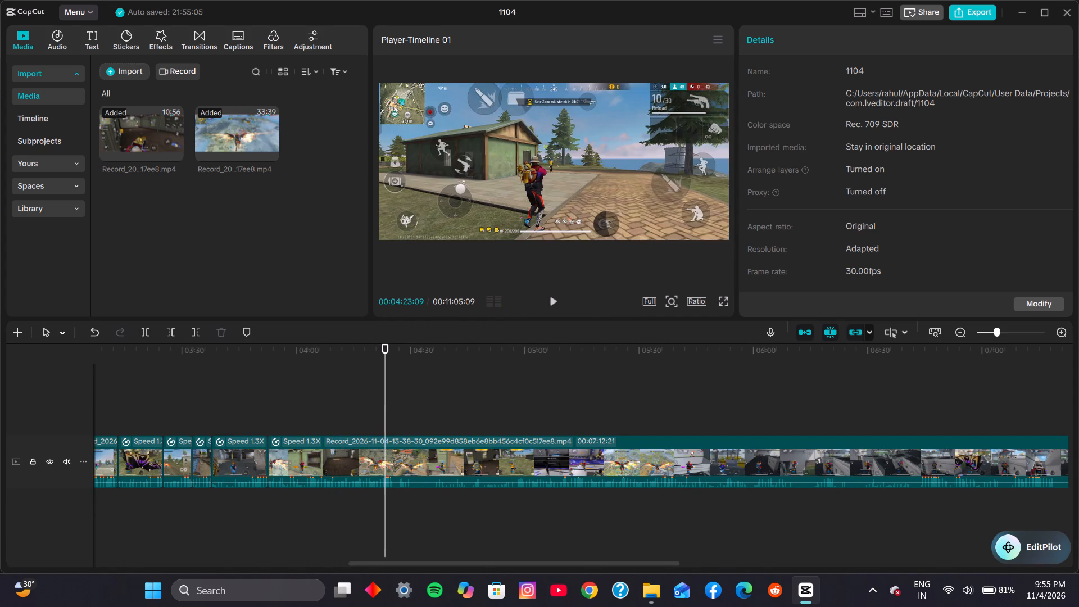
Play the elimination moment in short bursts and split the second recording at 00:04:24:14, during the elimination replay.
key(space)
key(space)
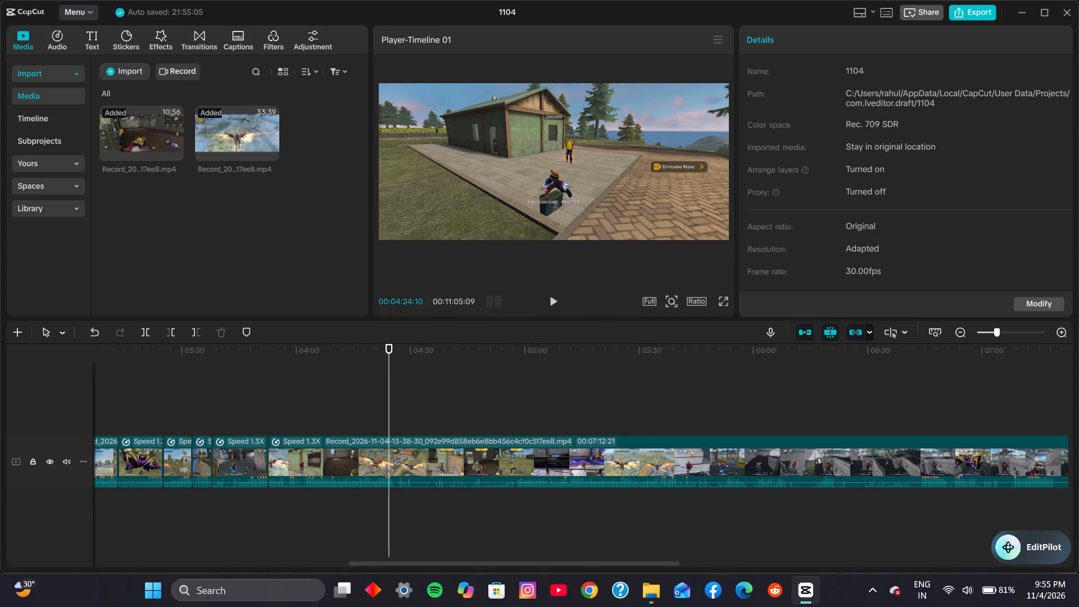
key(space)
key(space)
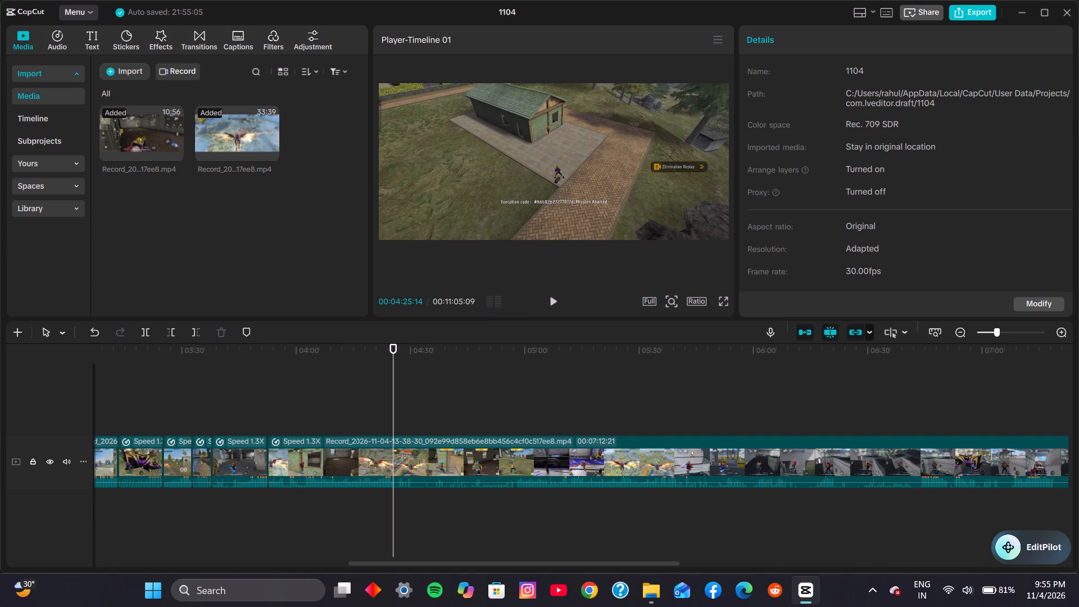
key(space)
key(space)
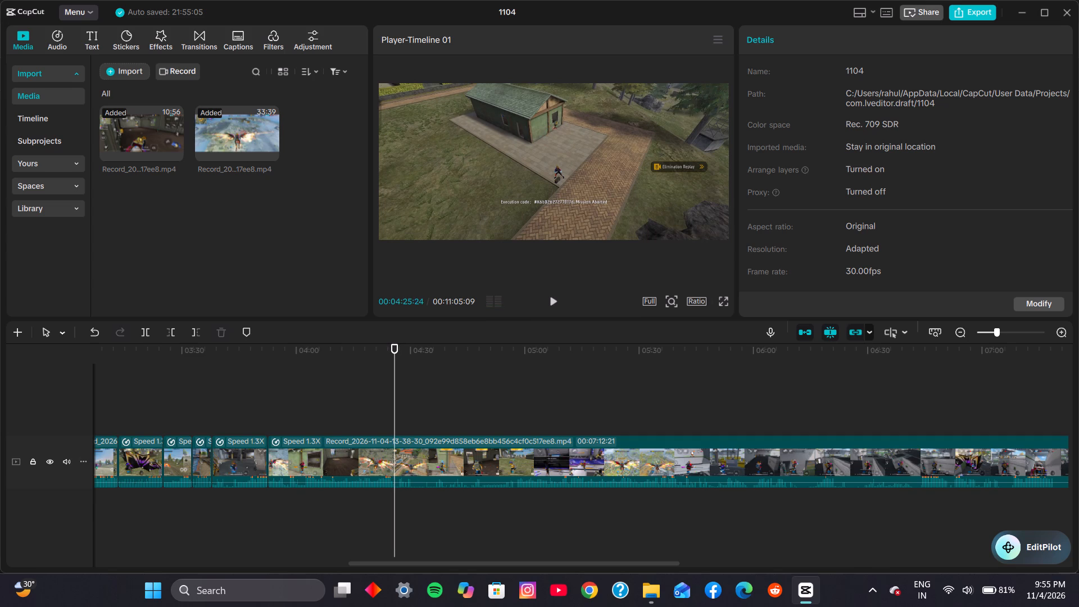
click(389, 406)
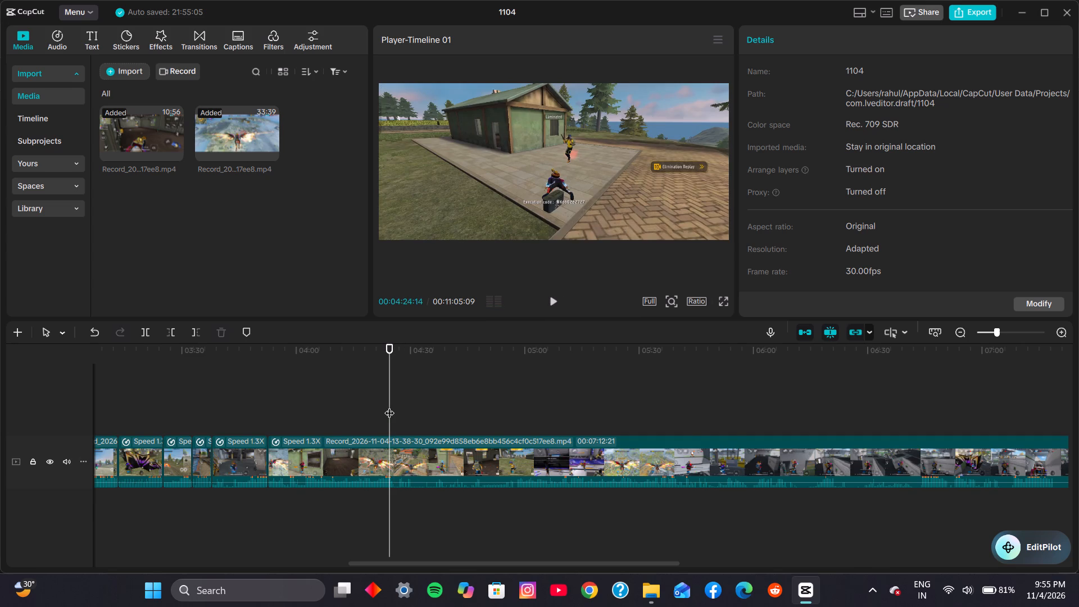
key(ctrl+b)
Examine the footage after the split to about 00:04:42, and the next match's glide and rooftop fight between 00:05:27 and 00:05:40.
key(space)
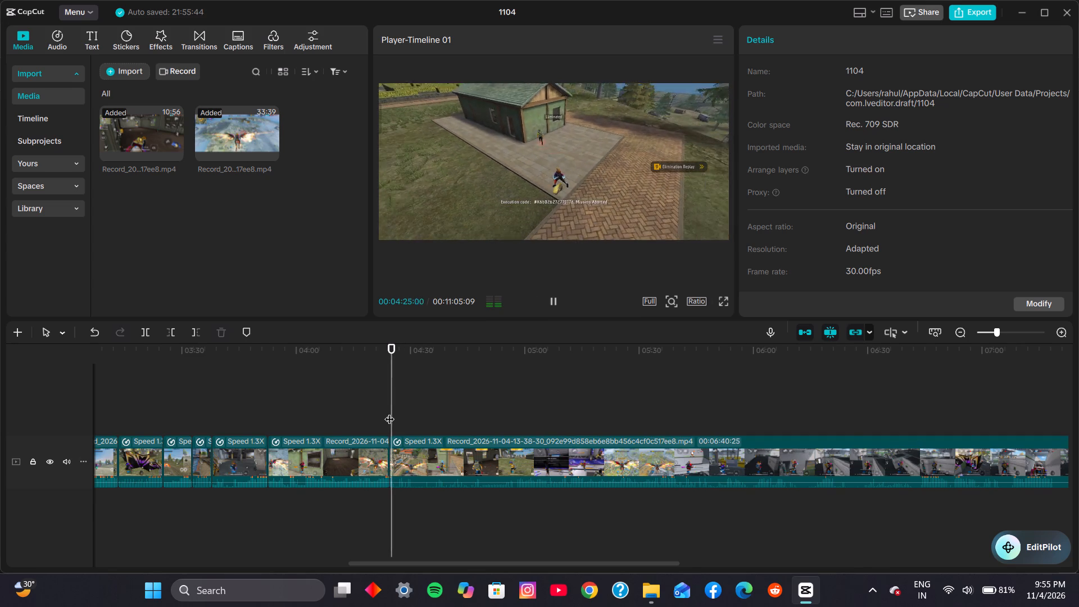
key(space)
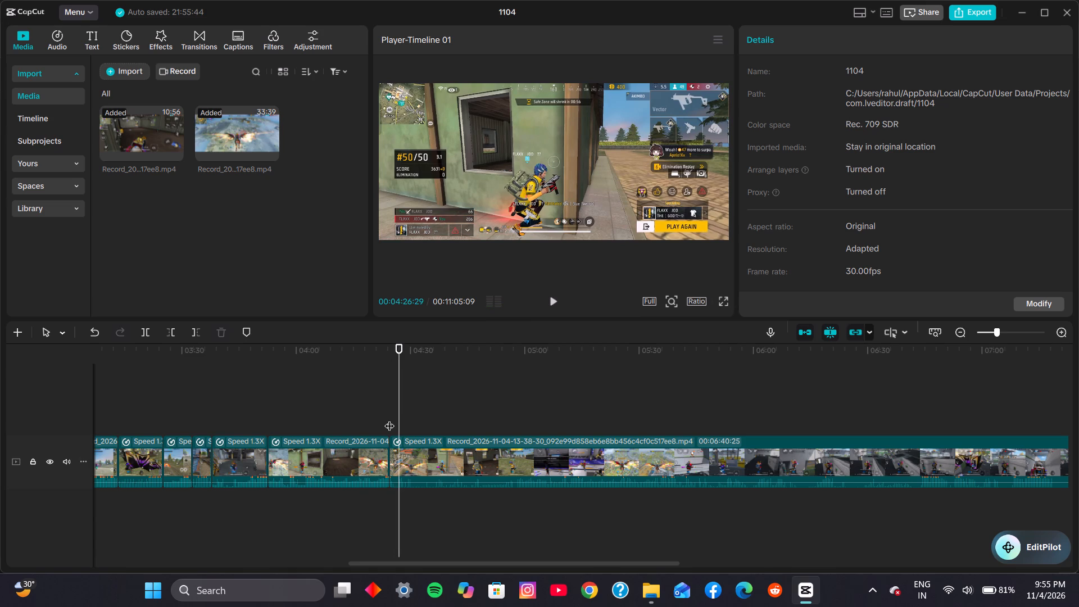
key(space)
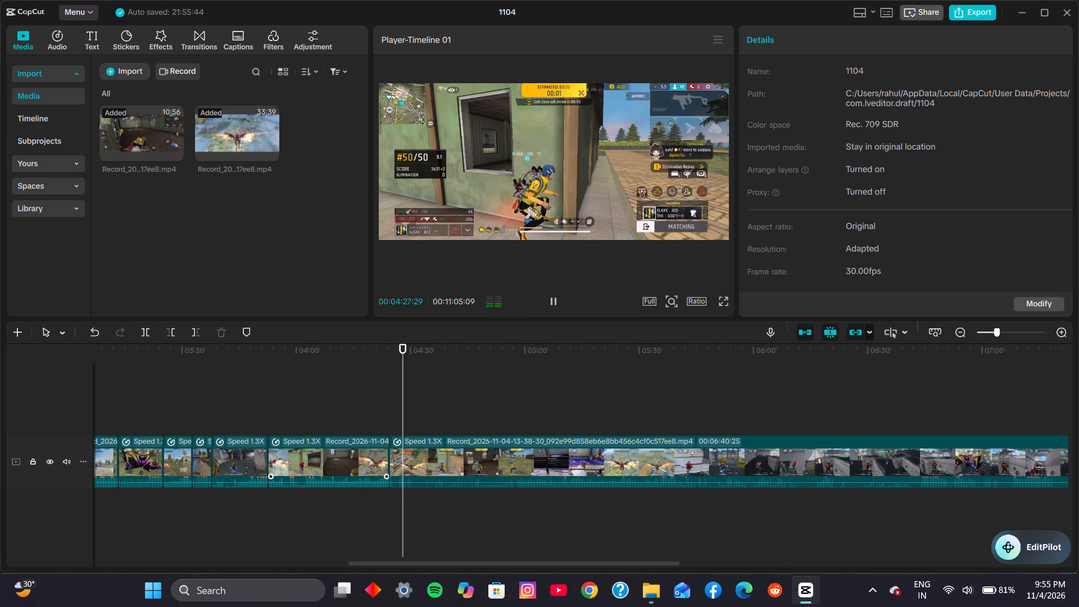
key(space)
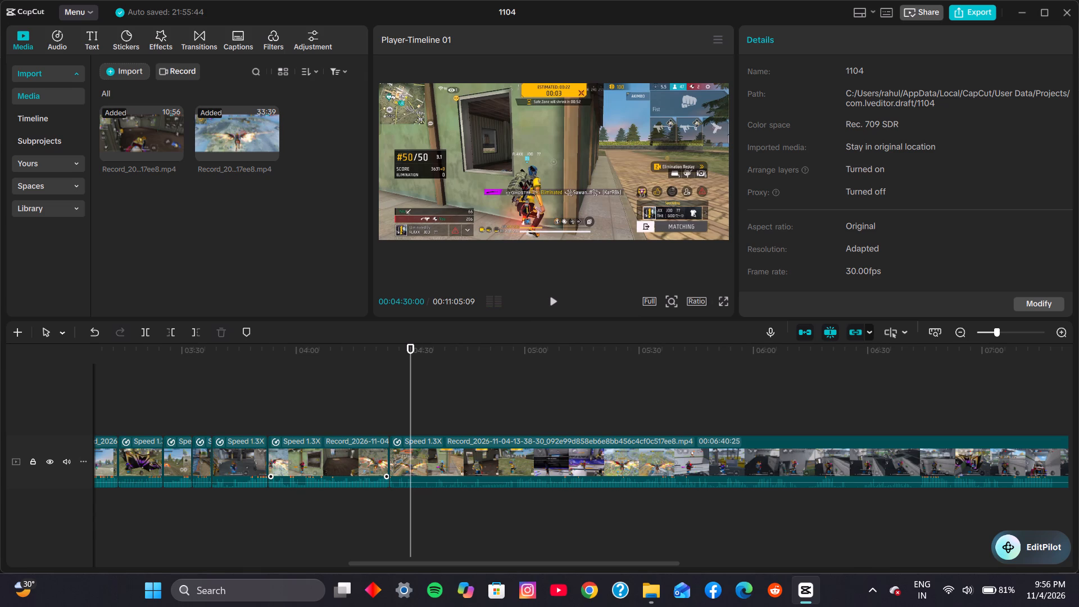
key(space)
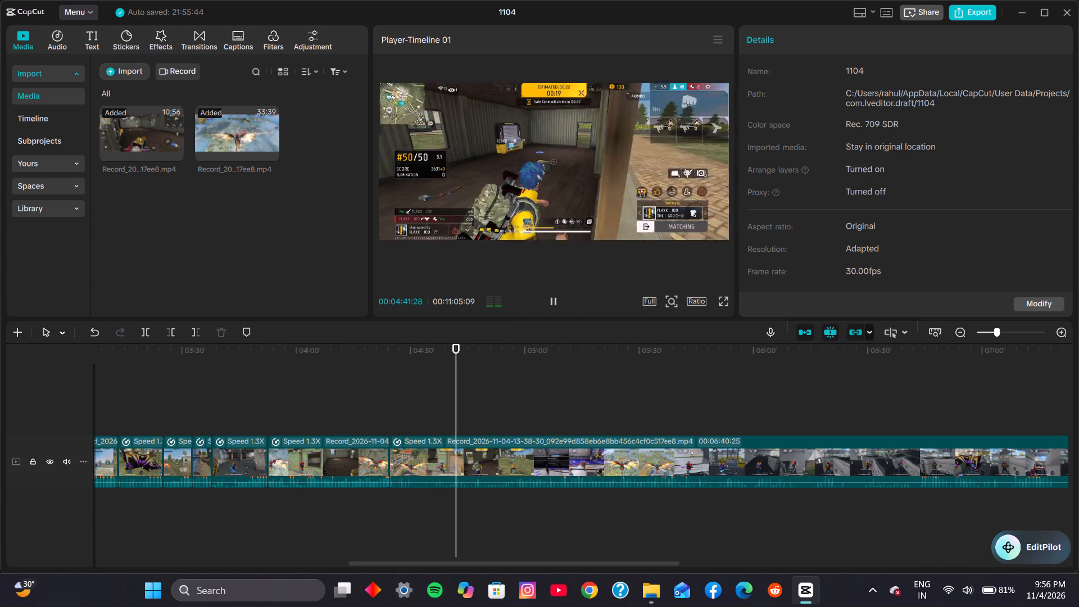
click(657, 417)
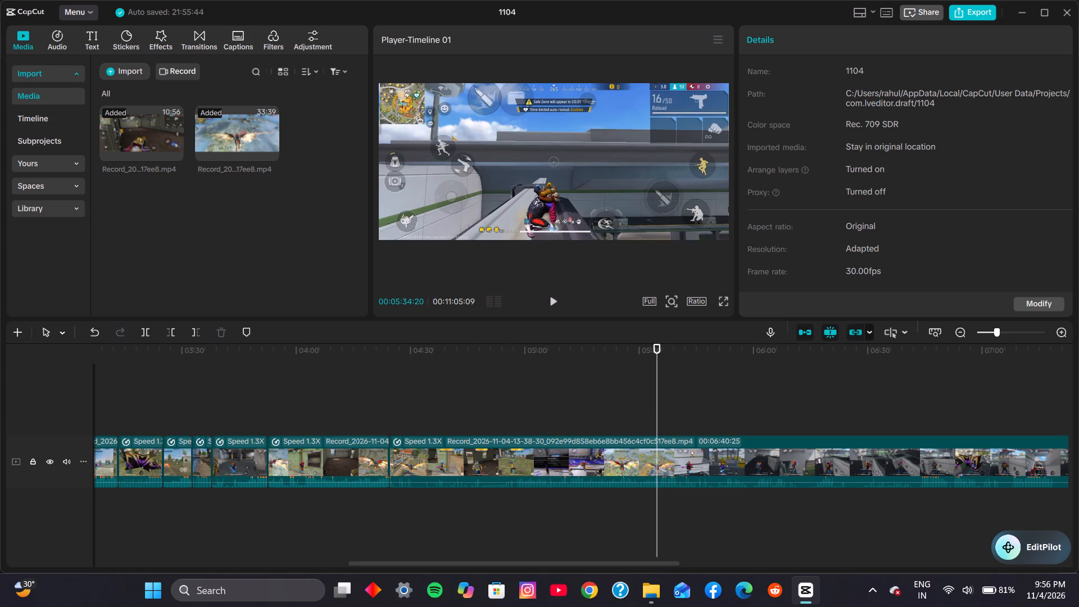
click(628, 418)
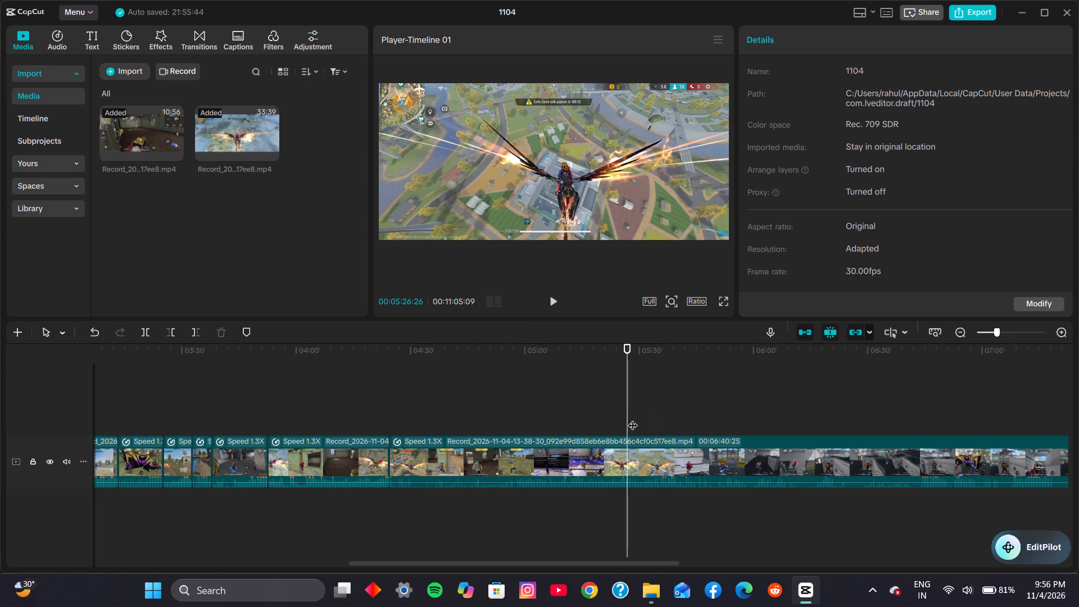
click(634, 418)
key(space)
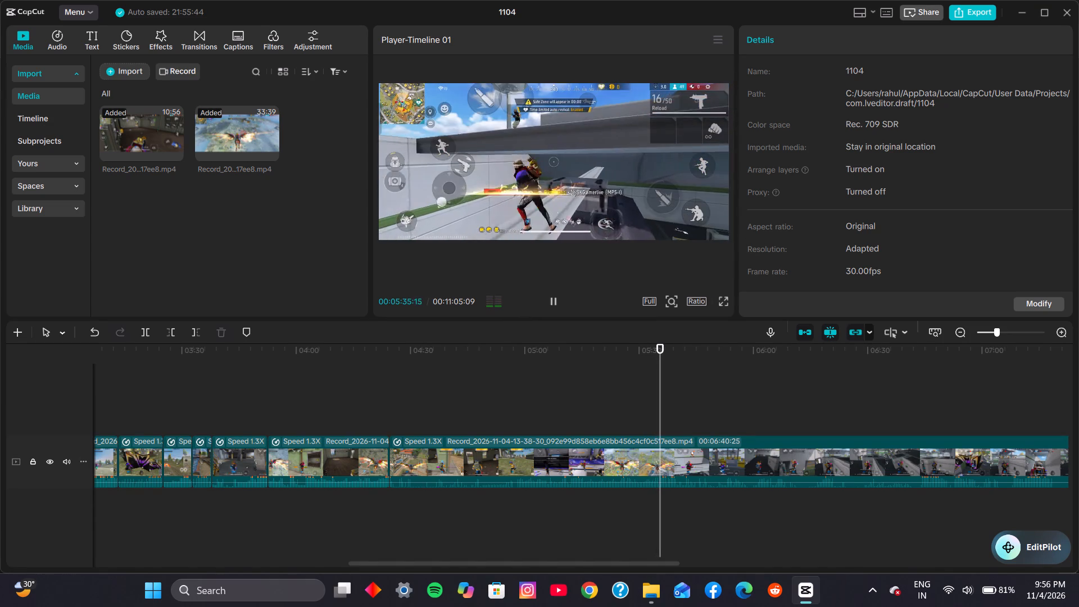
key(space)
key(space)
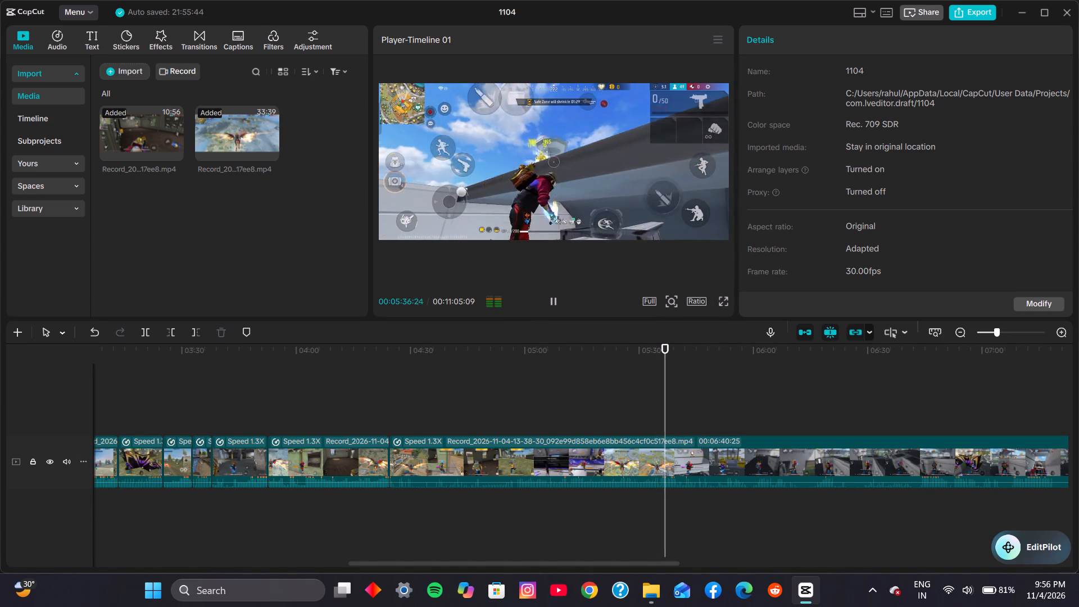
key(space)
key(space)
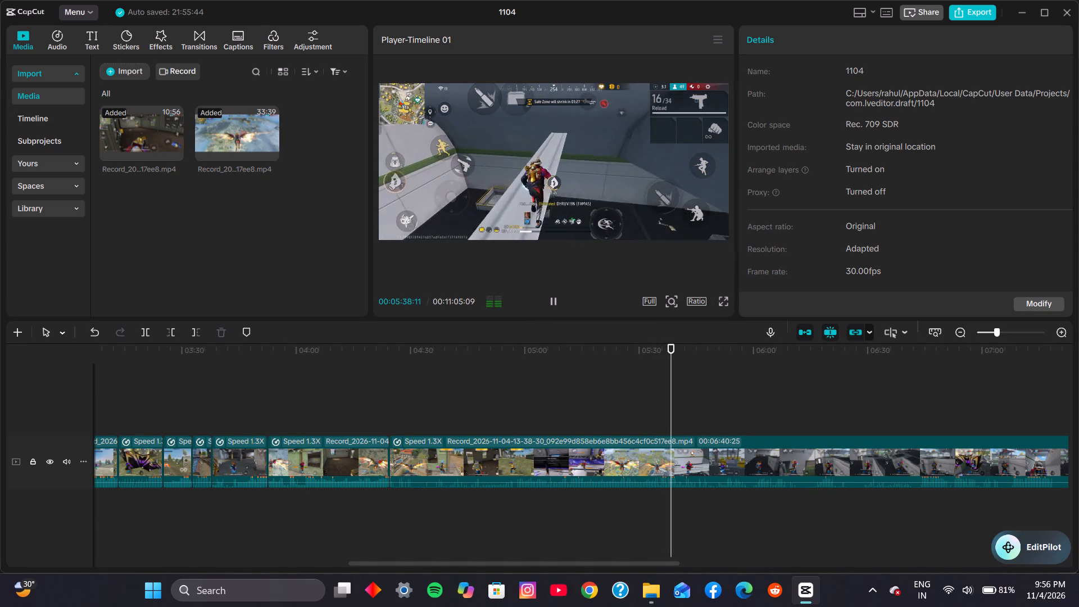
key(space)
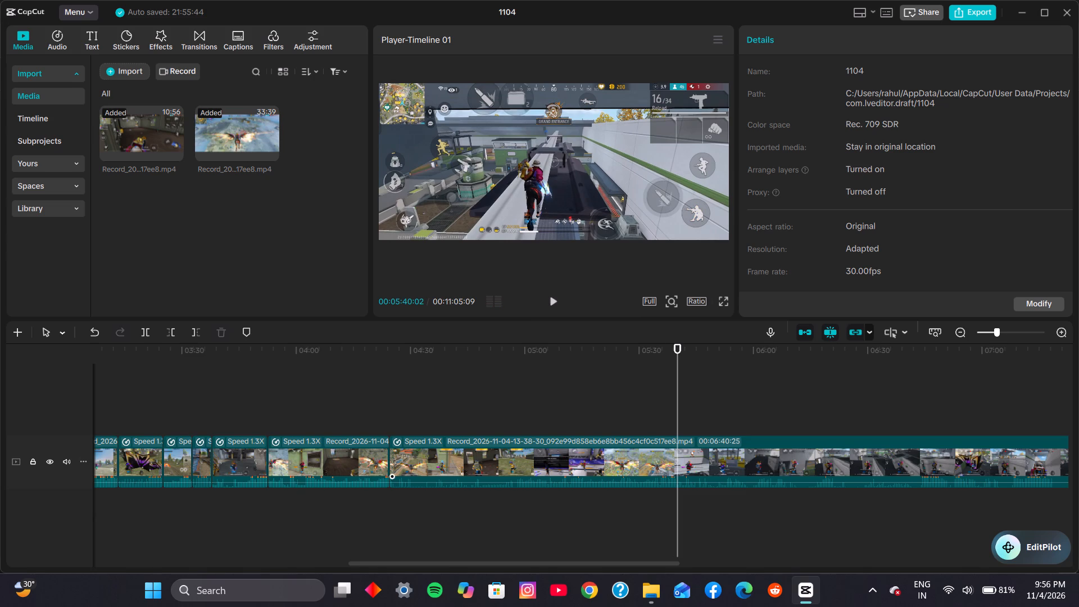
Split the second recording at 00:05:27:09, during the glide, and remove the segment between 00:04:24:14 and that split.
click(626, 414)
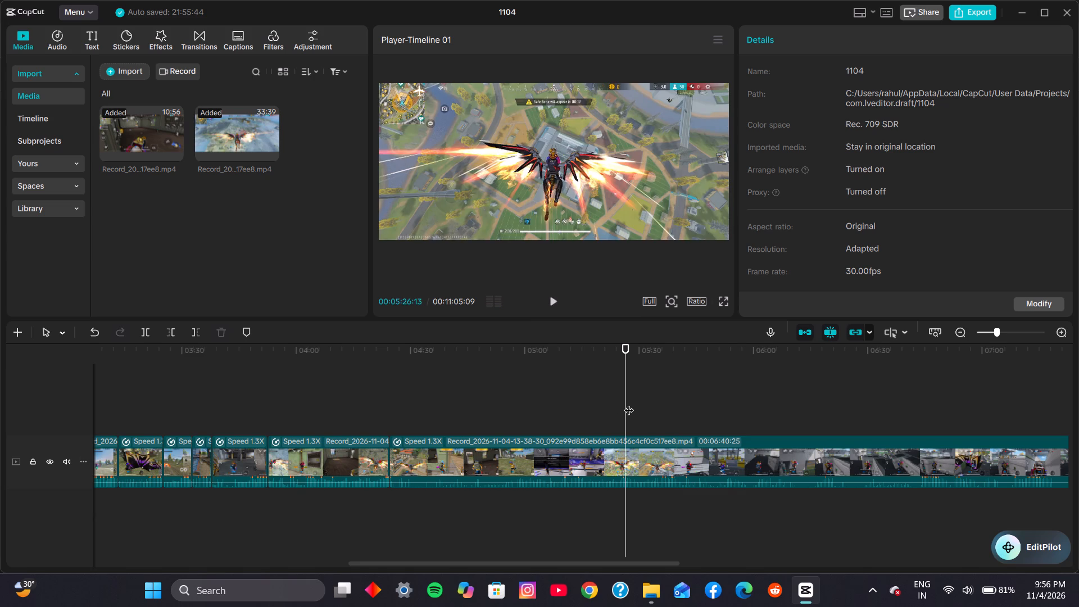
click(629, 403)
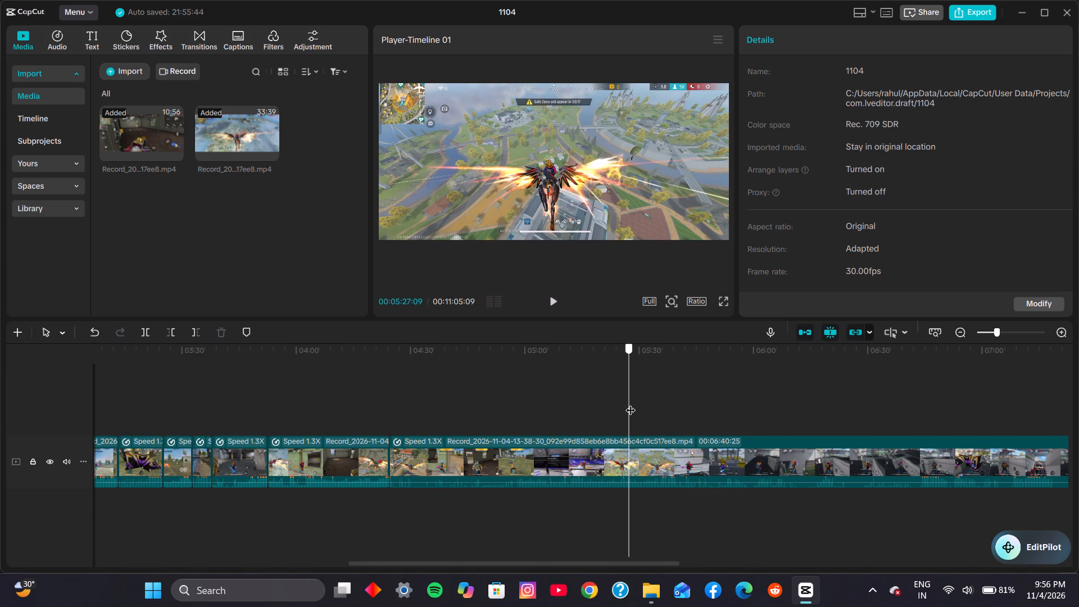
key(ctrl+b)
click(600, 458)
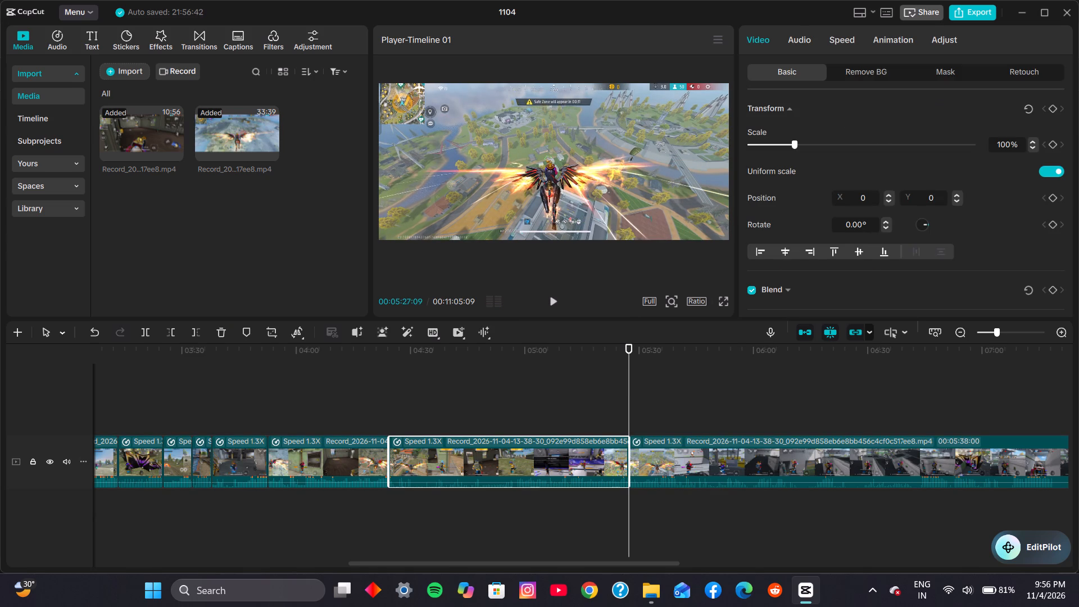
key(ctrl+x)
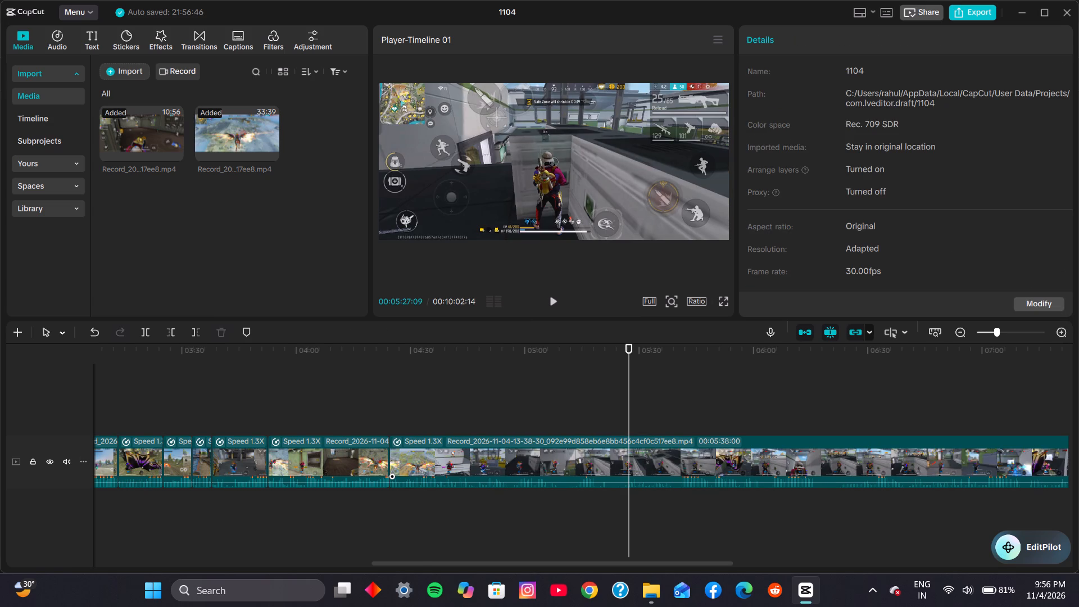
Play across the new join at 00:04:24:14, trim about 4 seconds off the following segment's start, and return to the join.
click(384, 402)
click(556, 303)
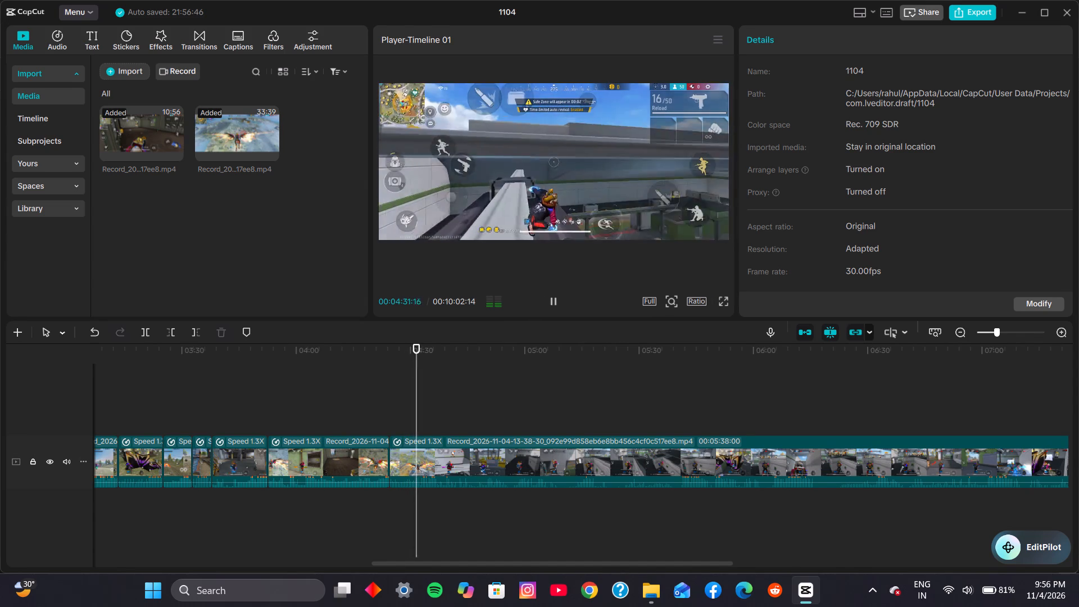
click(550, 303)
click(550, 303)
click(550, 303)
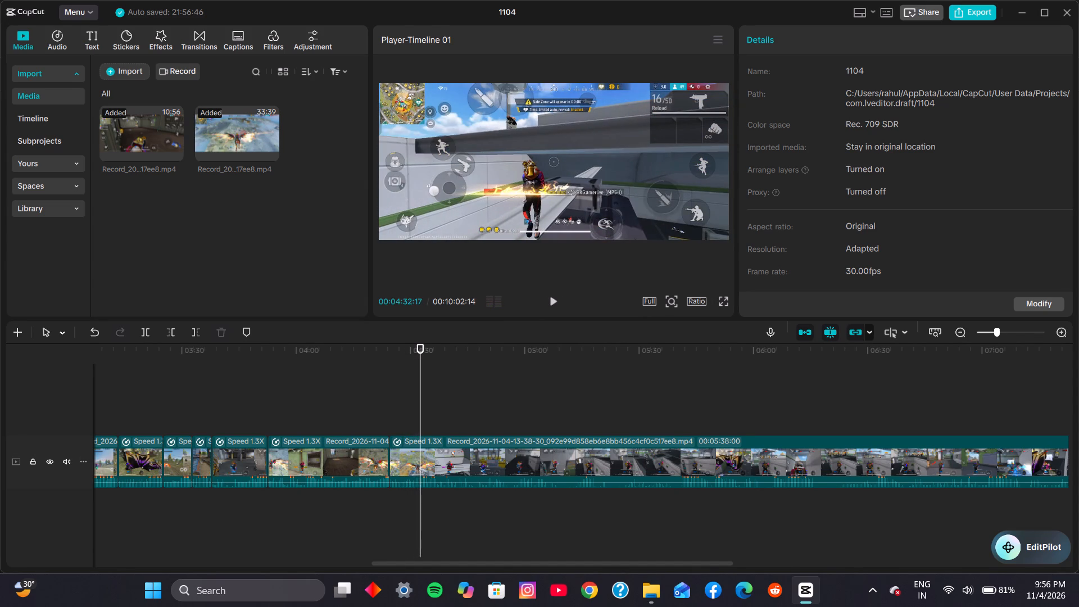
click(405, 455)
drag(390, 450, 405, 450)
click(388, 416)
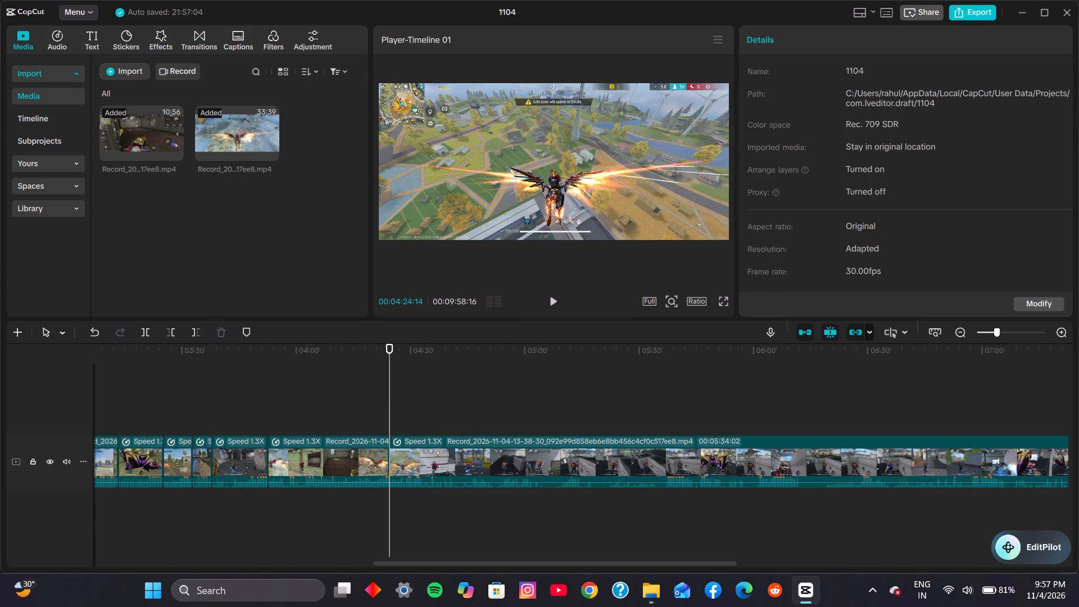
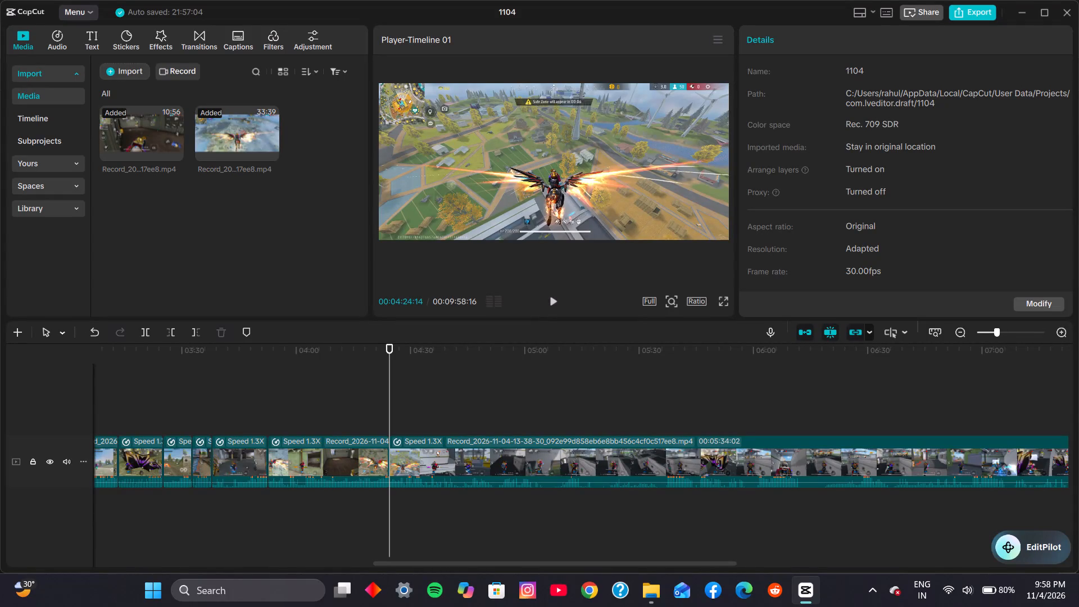
Play on from the join at 00:04:24:14 and split the second recording at 00:04:32:15, during the rooftop elimination.
key(space)
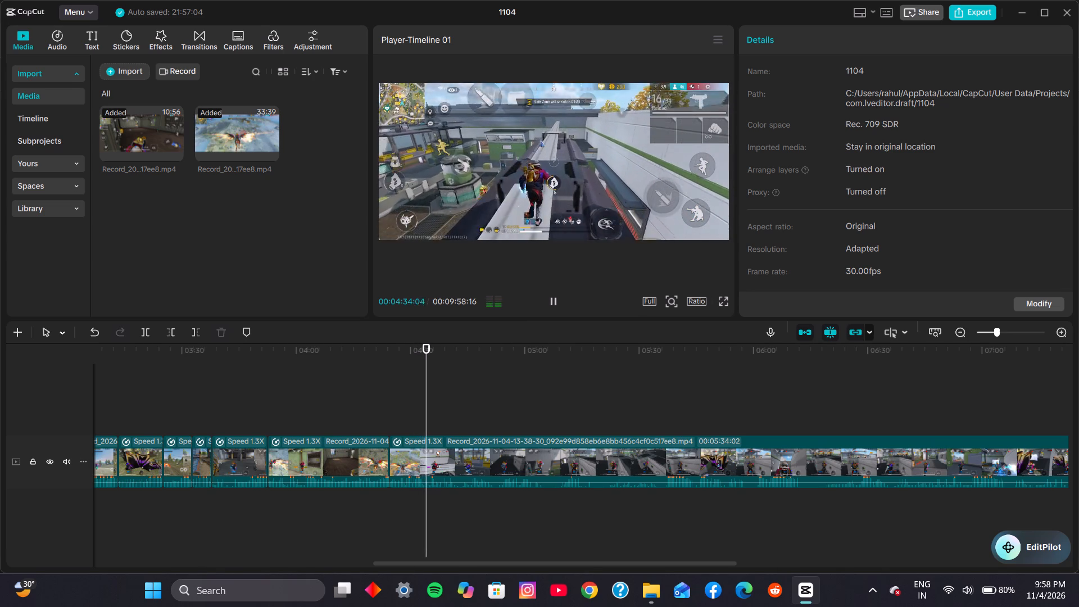
key(space)
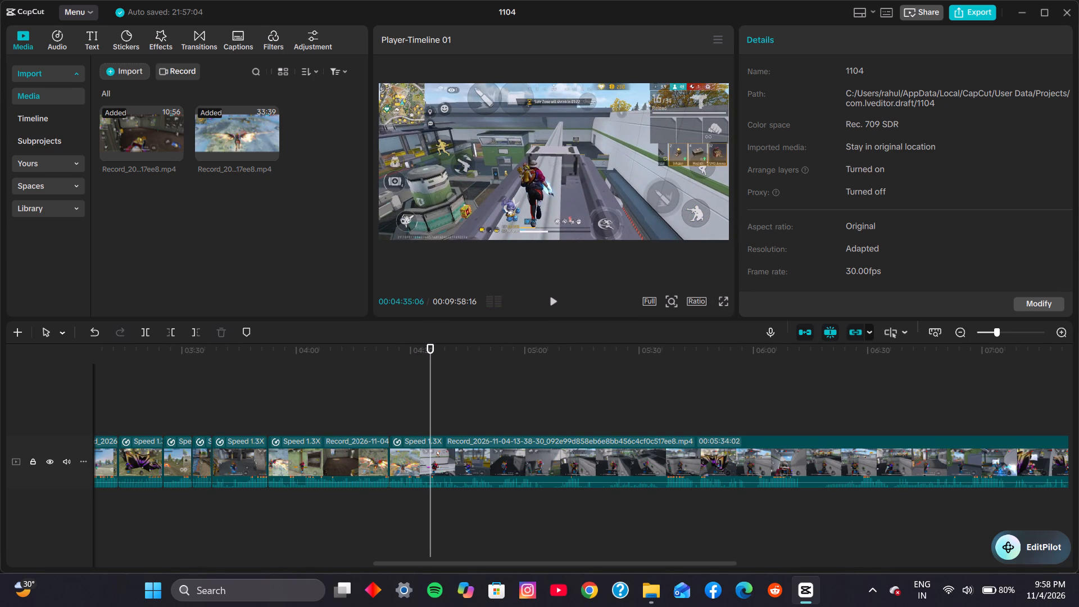
click(425, 414)
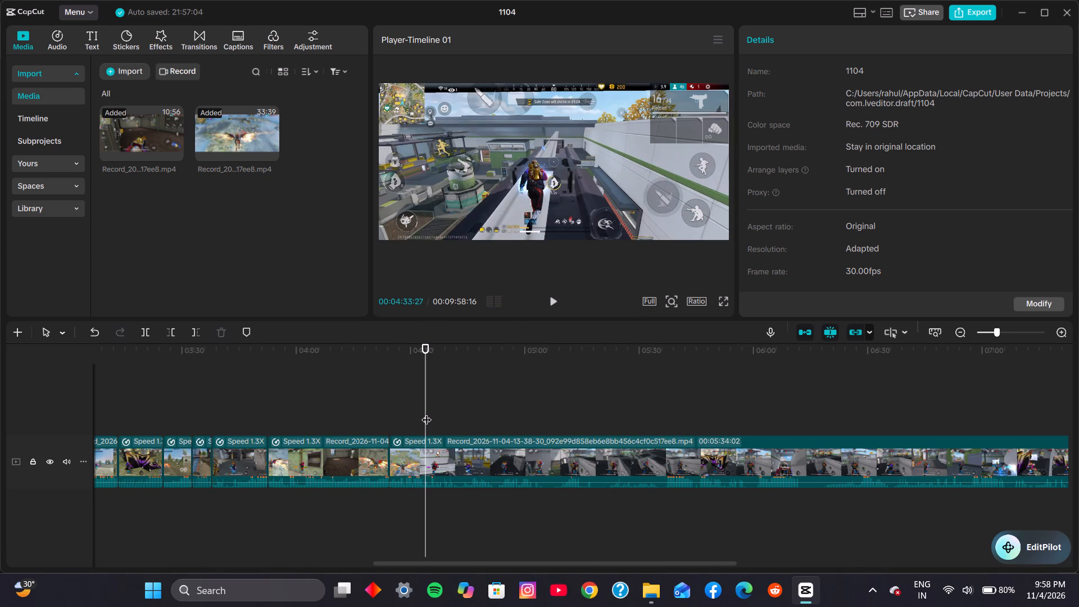
click(421, 411)
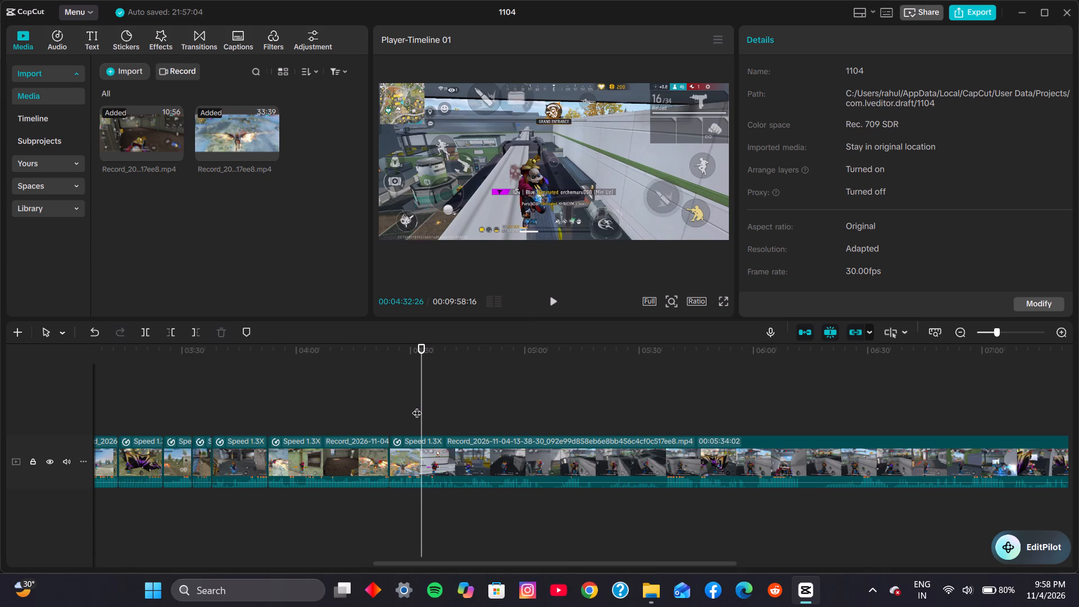
click(417, 406)
key(space)
key(space)
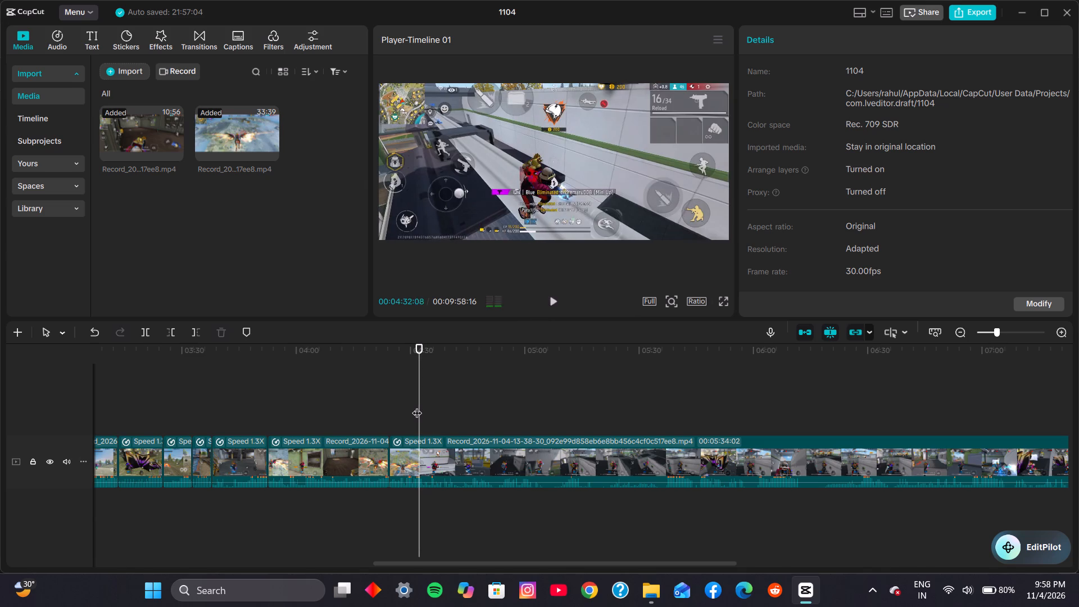
key(space)
key(space)
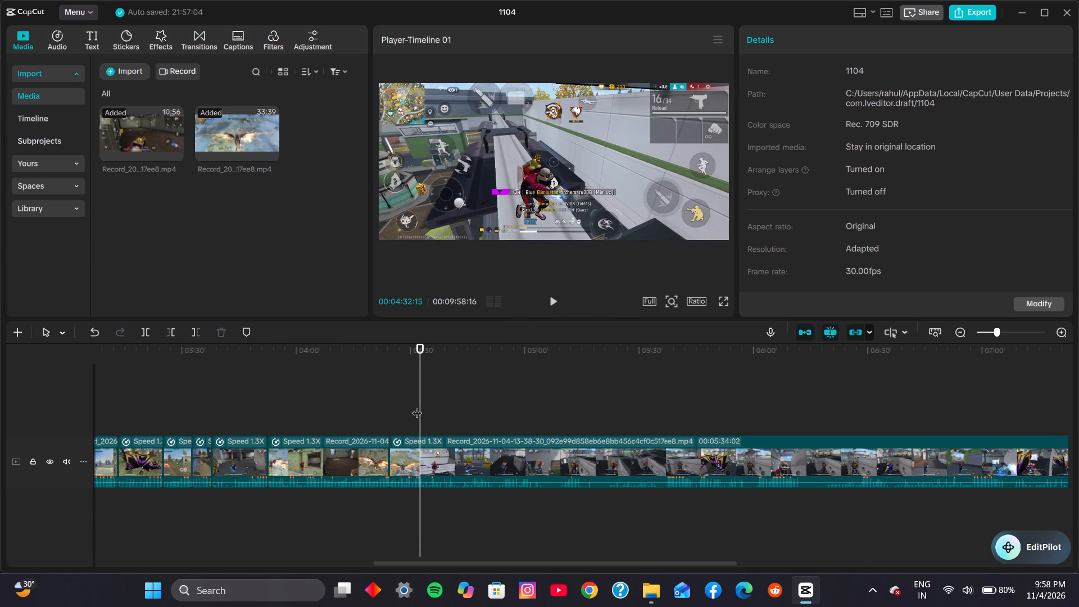
key(ctrl+b)
Examine the footage after the split, from 00:04:32 to about 00:05:48, to find where the next fight worth keeping begins.
key(space)
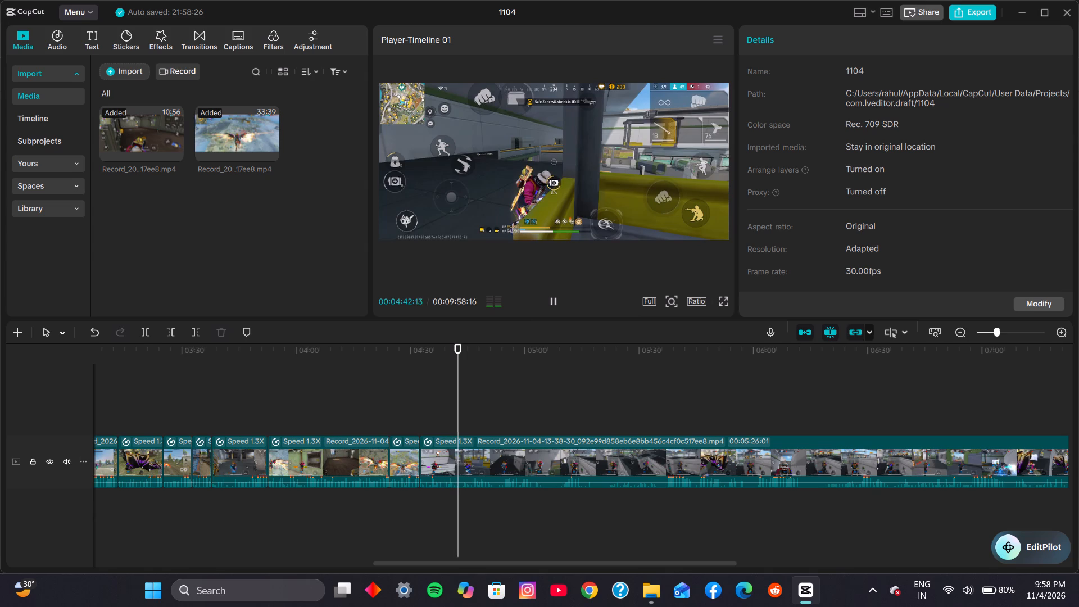
click(479, 386)
click(484, 381)
click(498, 380)
click(507, 379)
click(522, 379)
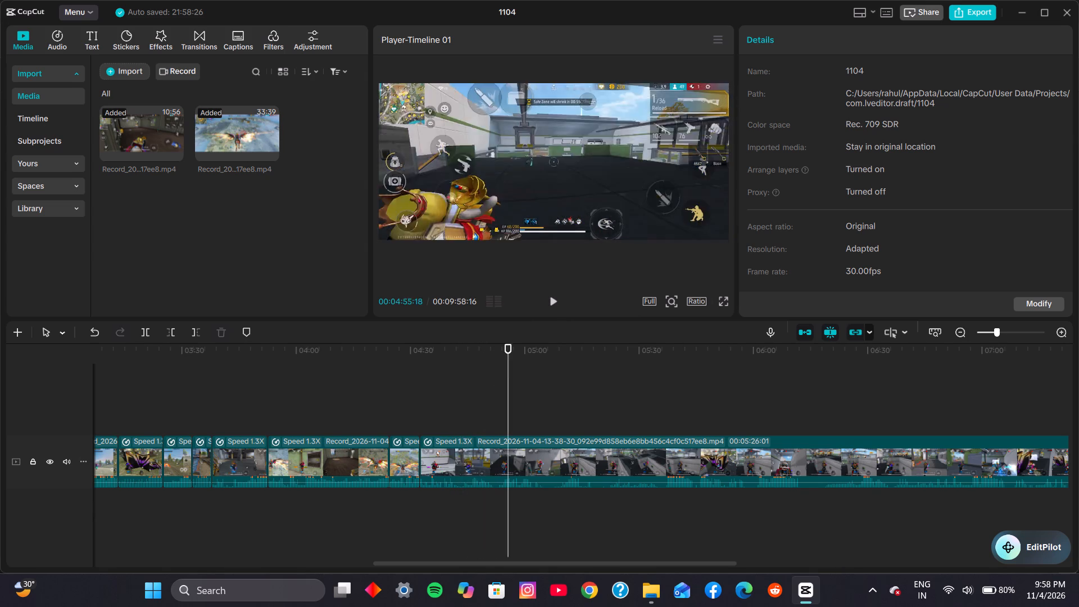
click(531, 378)
click(547, 378)
click(554, 378)
double_click(570, 379)
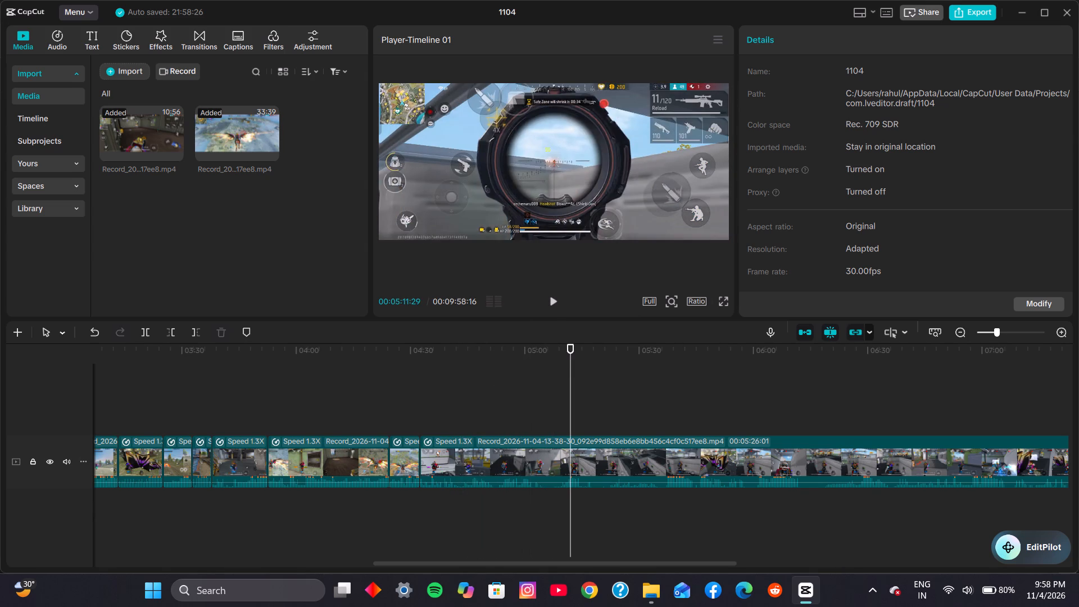
click(585, 379)
click(586, 379)
click(593, 379)
click(601, 379)
click(623, 379)
click(628, 379)
click(643, 379)
click(659, 379)
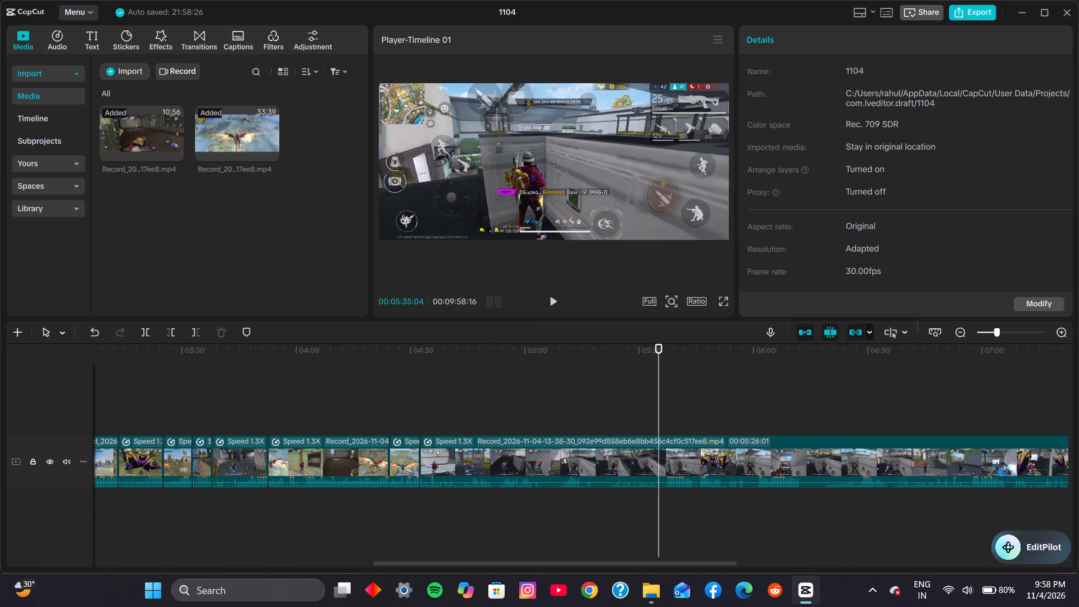
click(664, 379)
double_click(697, 379)
click(710, 378)
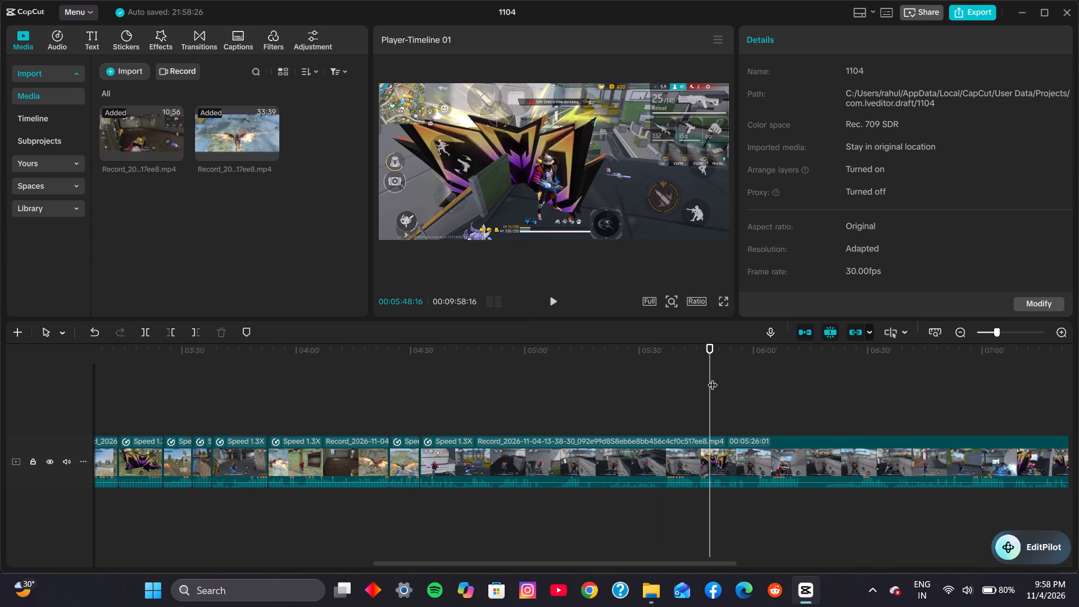
click(711, 377)
click(696, 379)
click(691, 379)
click(679, 377)
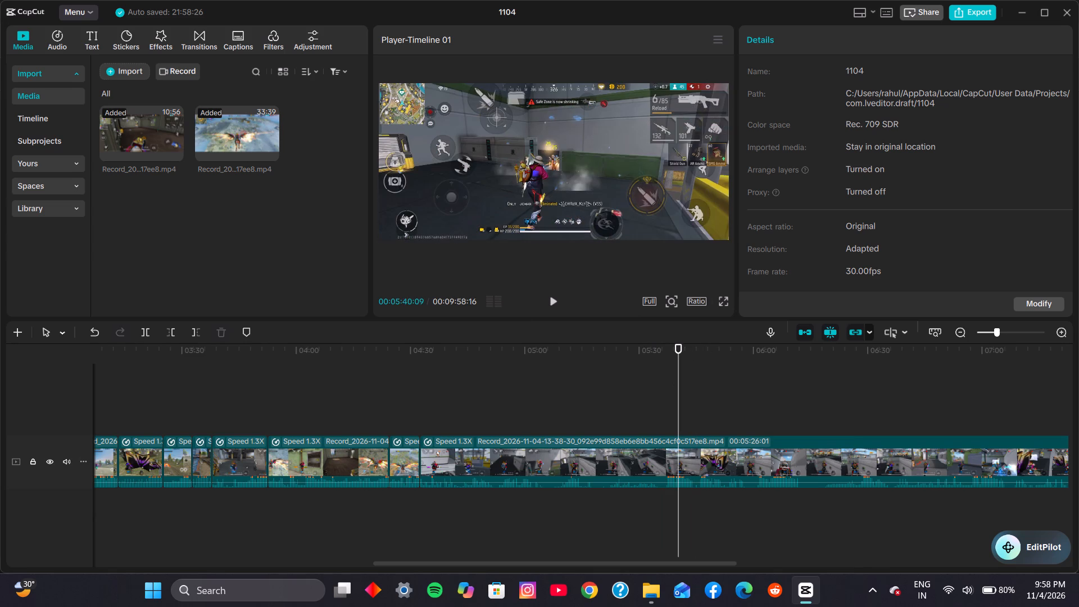
Split the second recording at 00:05:36:09, remove the segment between 00:04:32:15 and that split, and return to the join.
click(663, 375)
key(space)
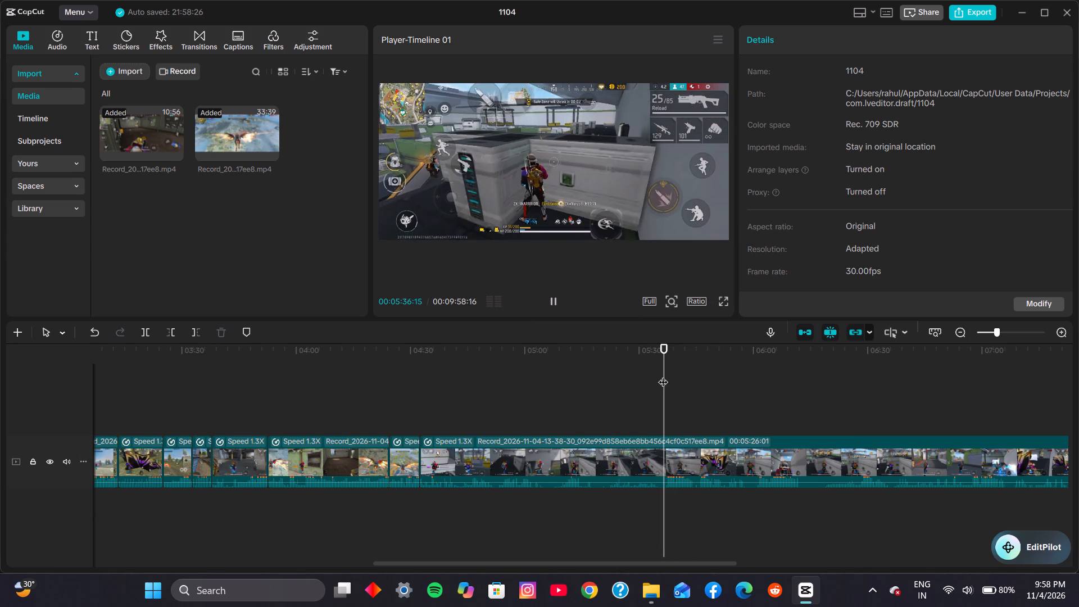
key(space)
click(663, 375)
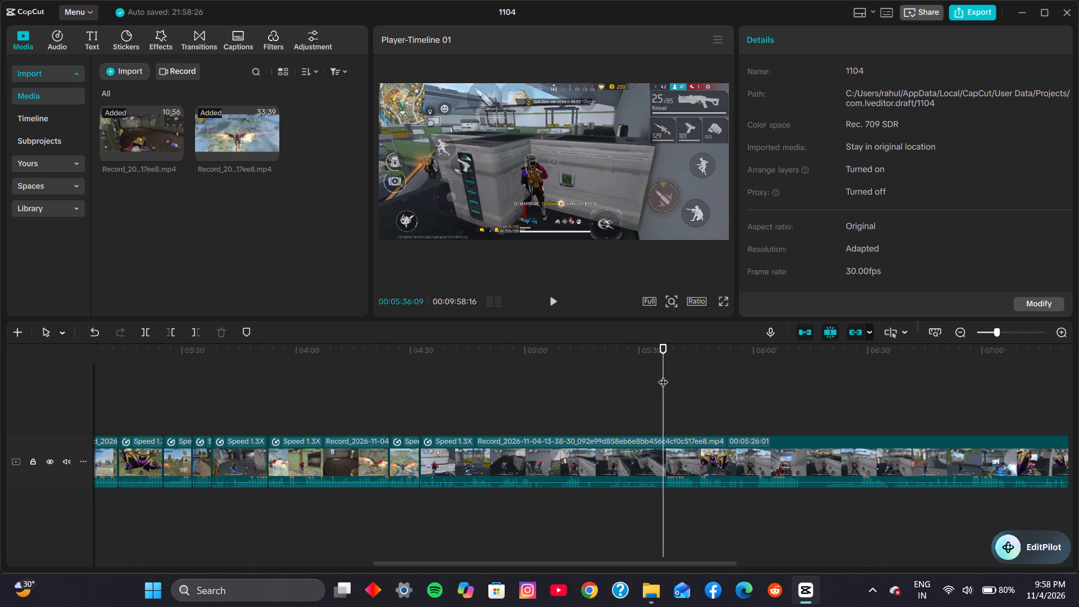
key(ctrl+b)
click(620, 455)
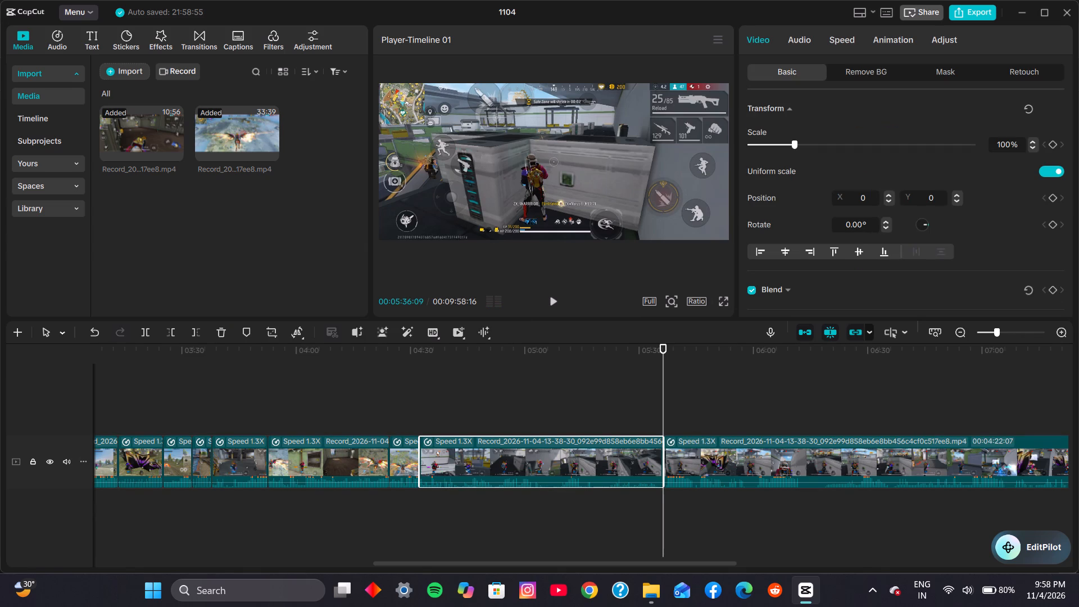
key(ctrl+x)
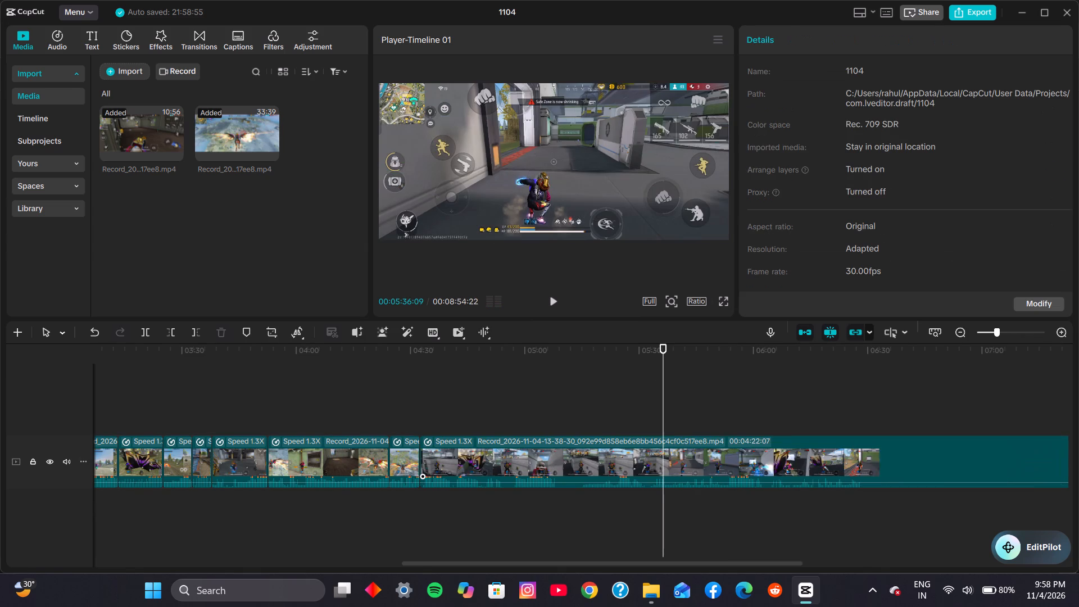
click(423, 406)
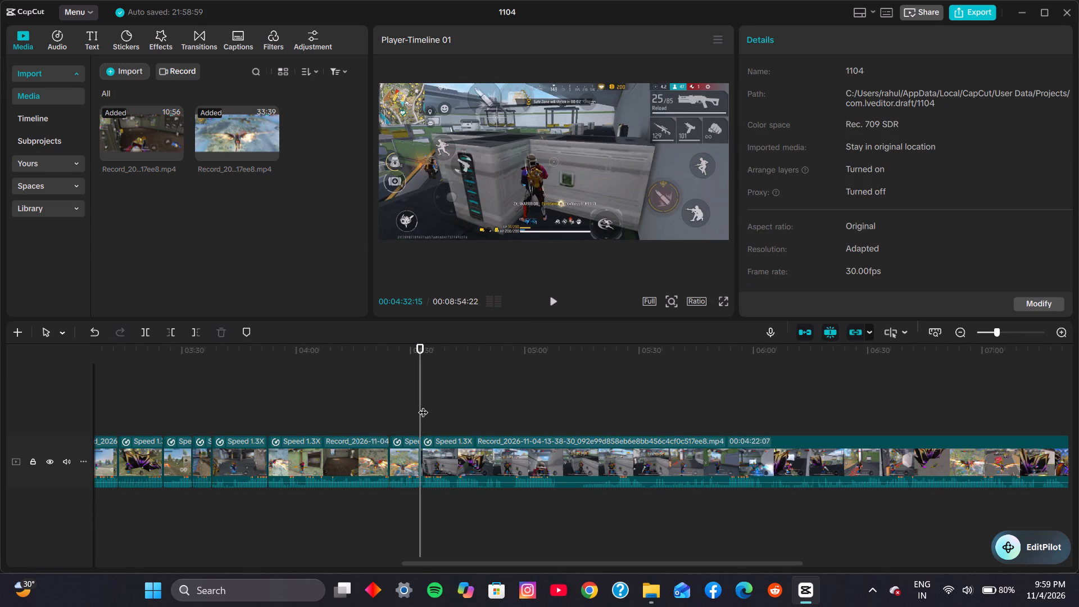
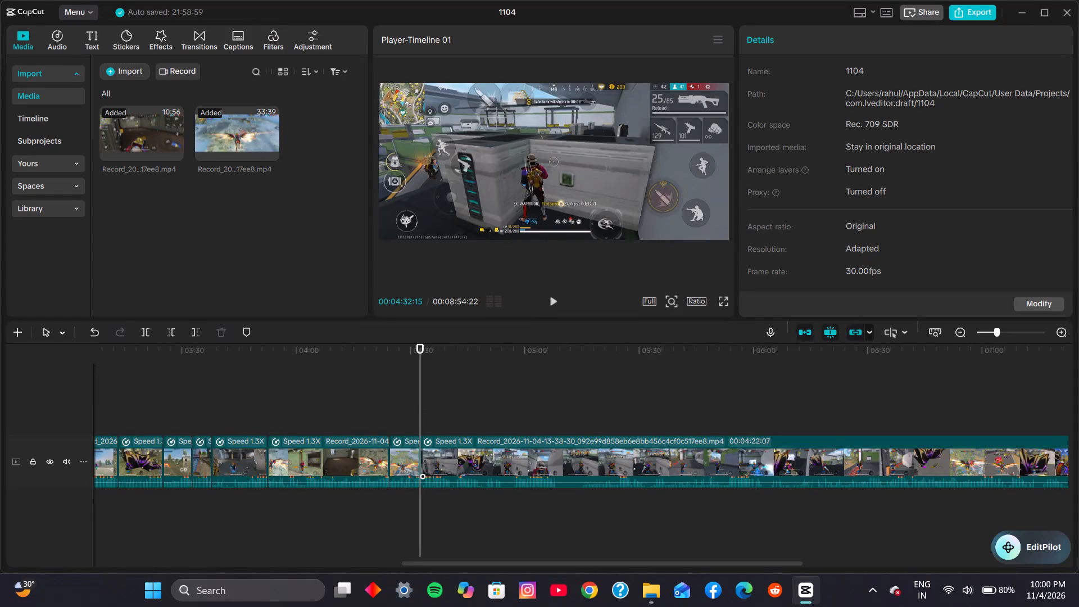
Play on from the join at 00:04:32:15 and split the second recording at 00:04:39:28, after the double takedown.
drag(563, 294, 557, 298)
click(551, 302)
click(551, 302)
click(551, 302)
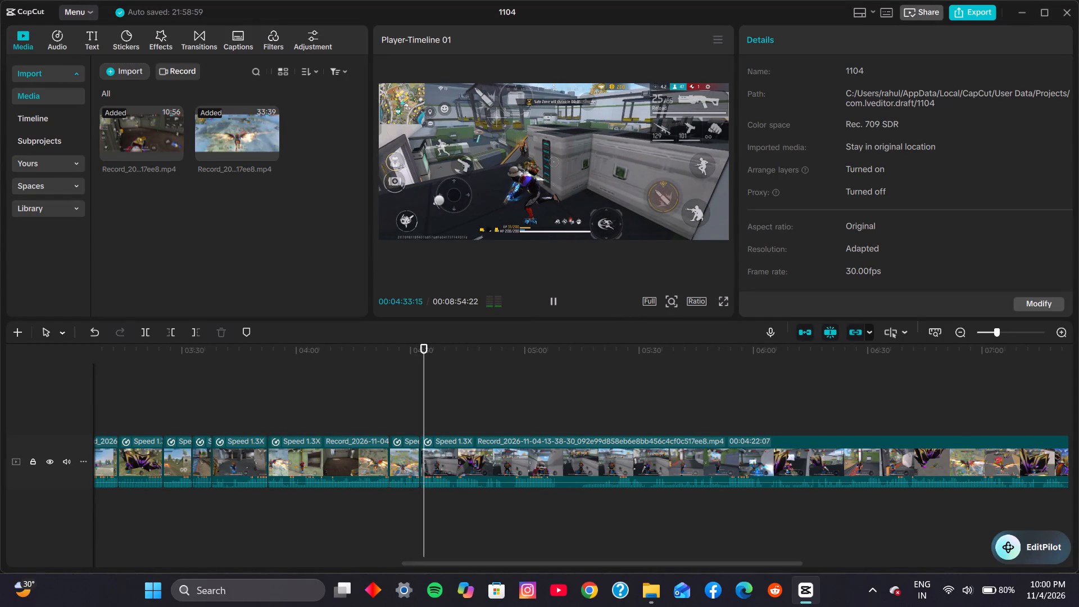
click(551, 302)
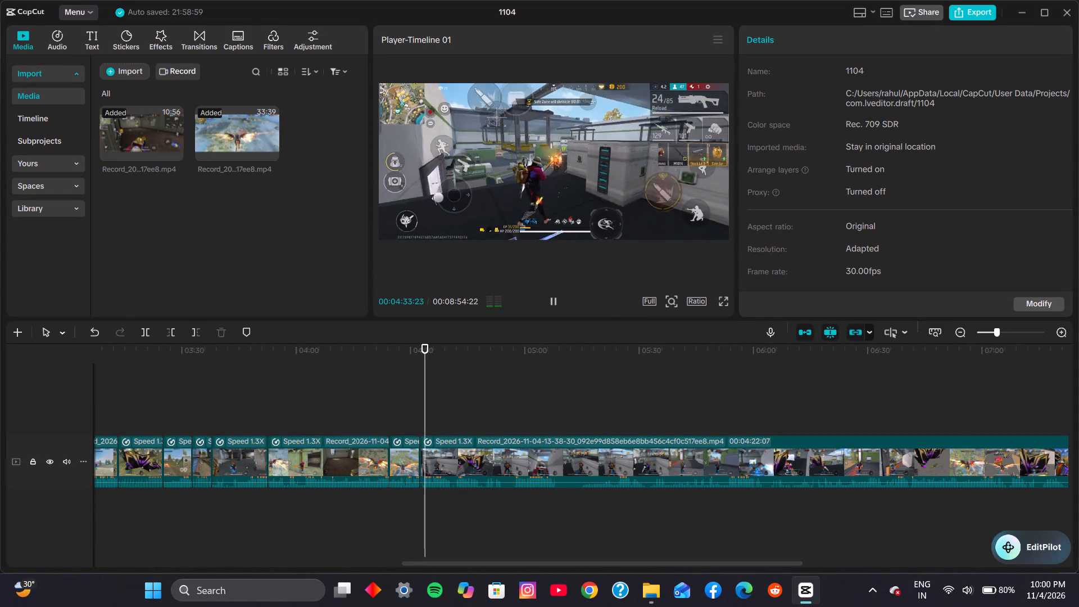
double_click(551, 302)
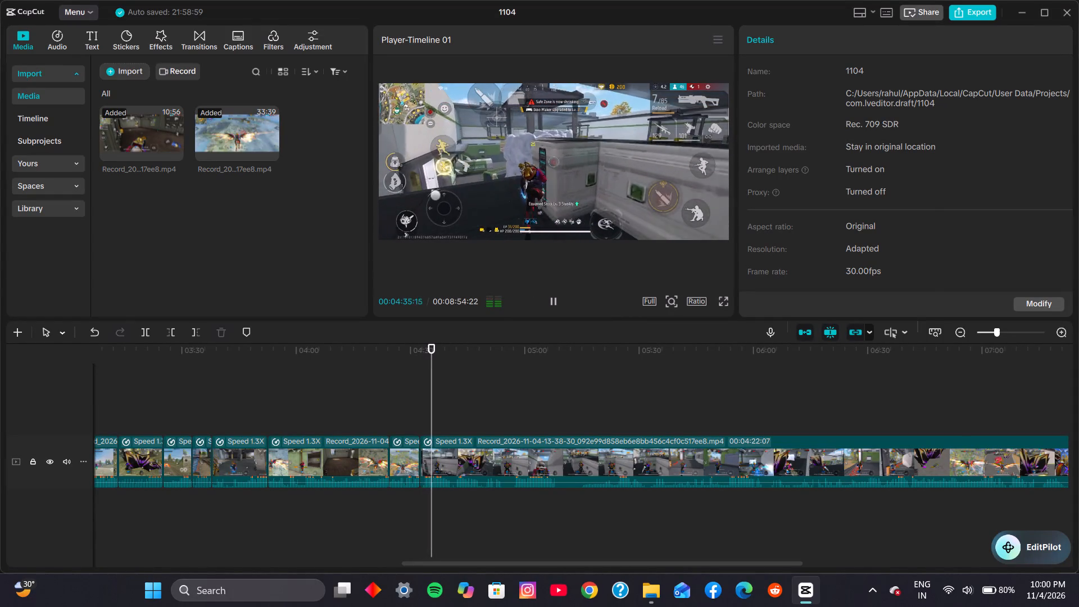
click(551, 302)
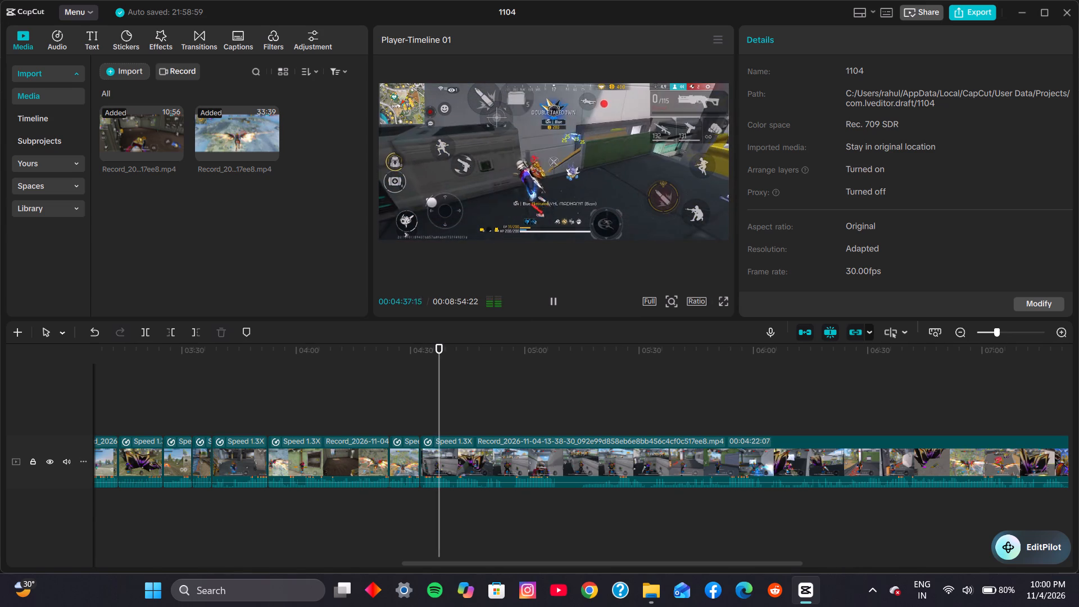
click(551, 302)
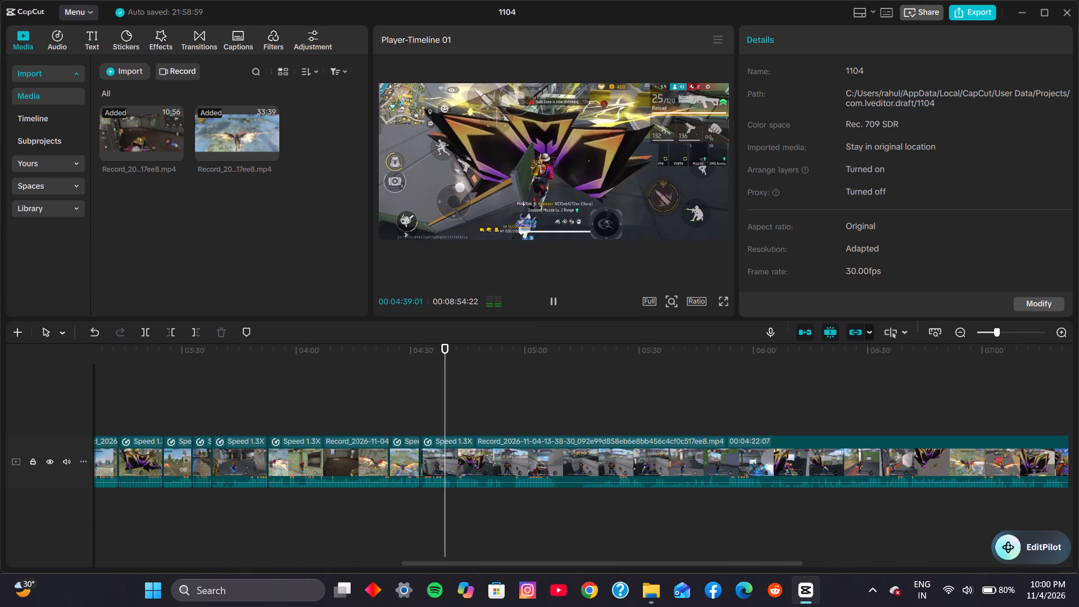
click(551, 302)
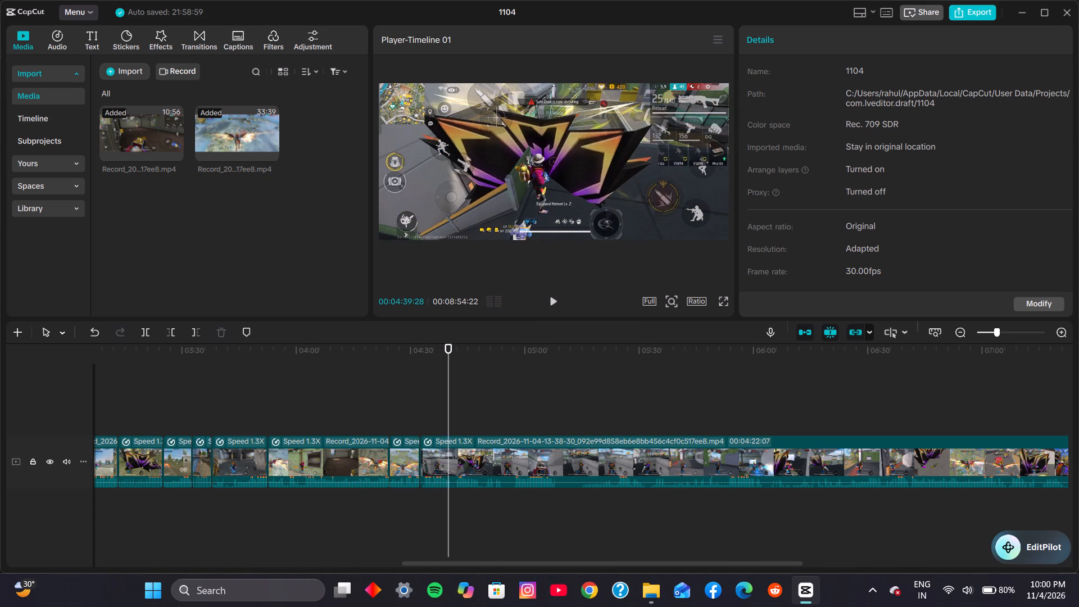
key(ctrl+b)
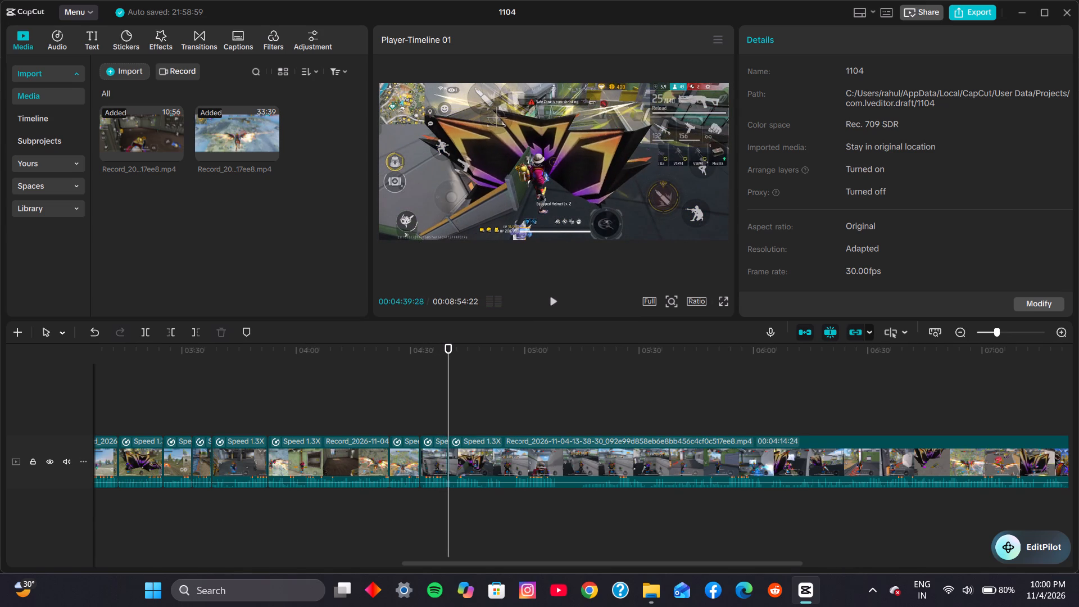
Examine the footage after the split, from 00:04:40 to about 00:06:04, to find where the next fight worth keeping begins.
key(space)
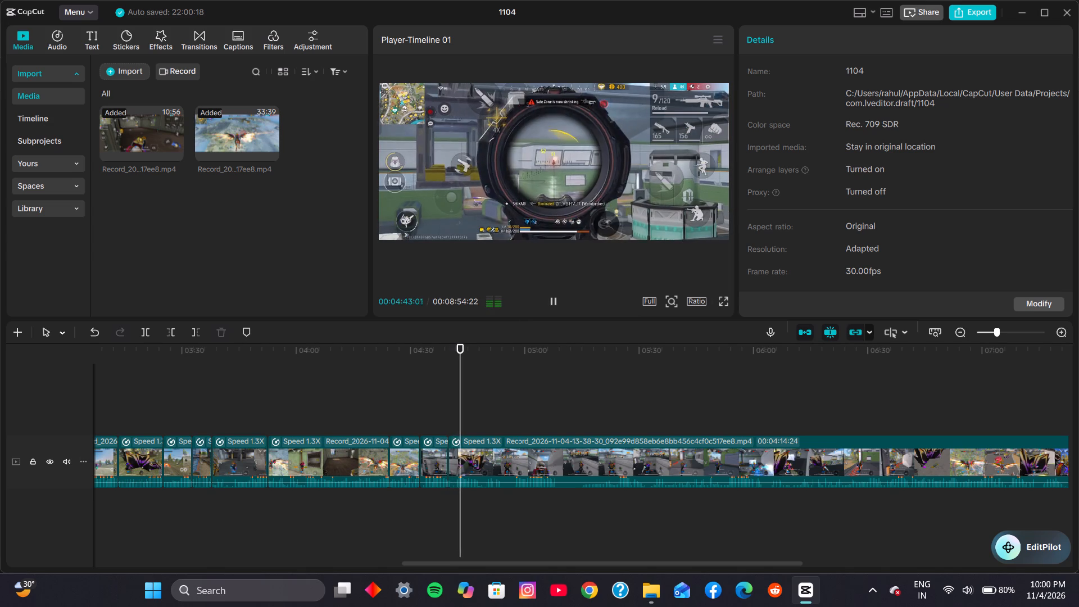
click(487, 392)
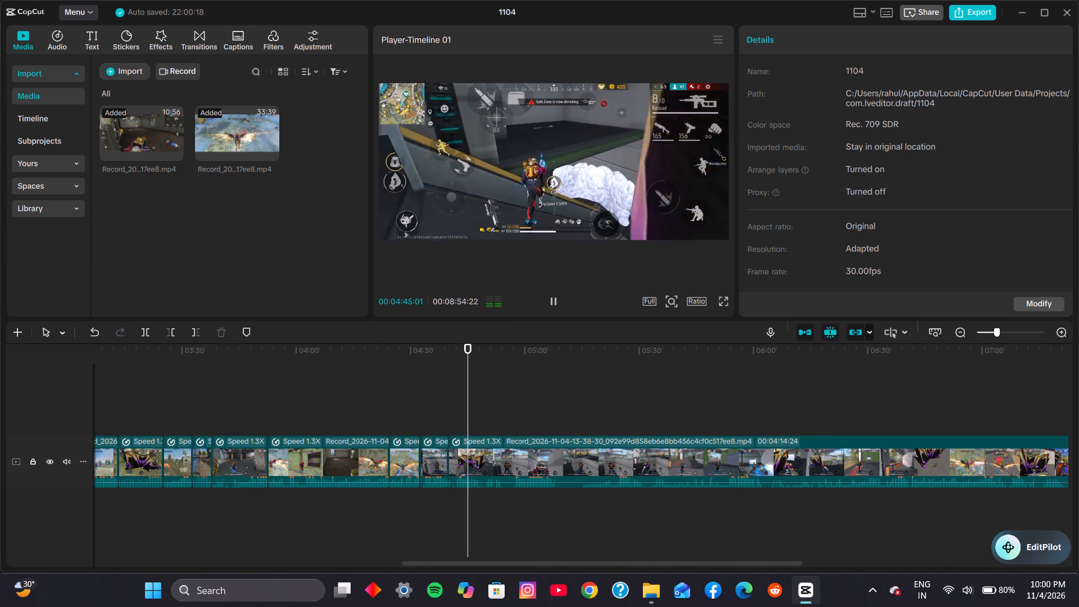
click(493, 391)
double_click(500, 390)
click(510, 390)
drag(511, 390, 526, 391)
click(534, 392)
drag(534, 392, 541, 392)
drag(559, 392, 565, 392)
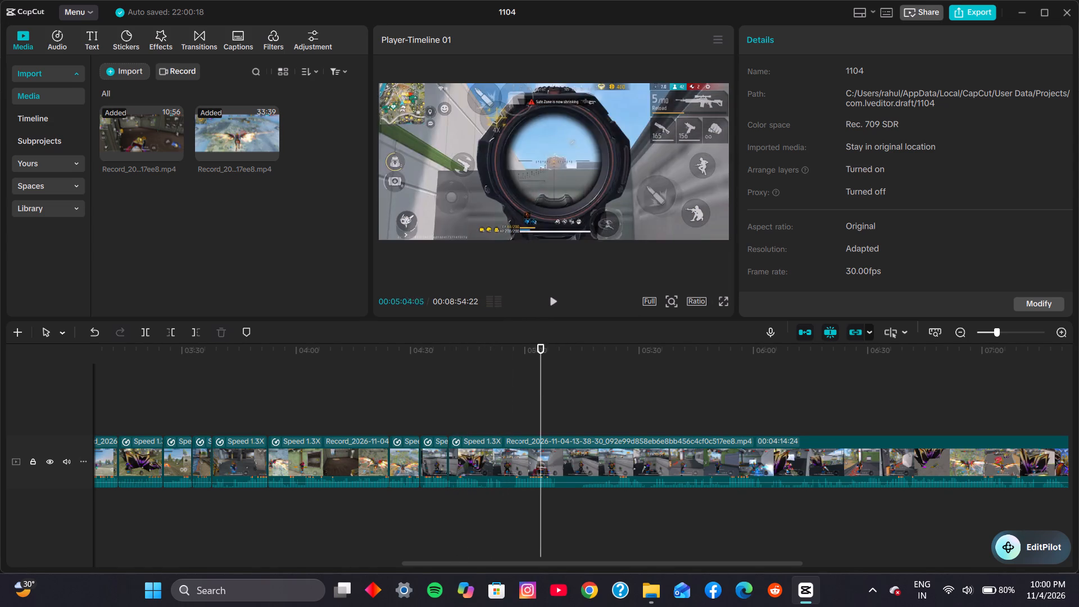
drag(565, 392, 564, 392)
click(579, 392)
click(609, 392)
click(619, 392)
drag(643, 391, 654, 391)
click(683, 388)
click(701, 388)
drag(726, 388, 734, 388)
click(755, 386)
drag(762, 384, 769, 384)
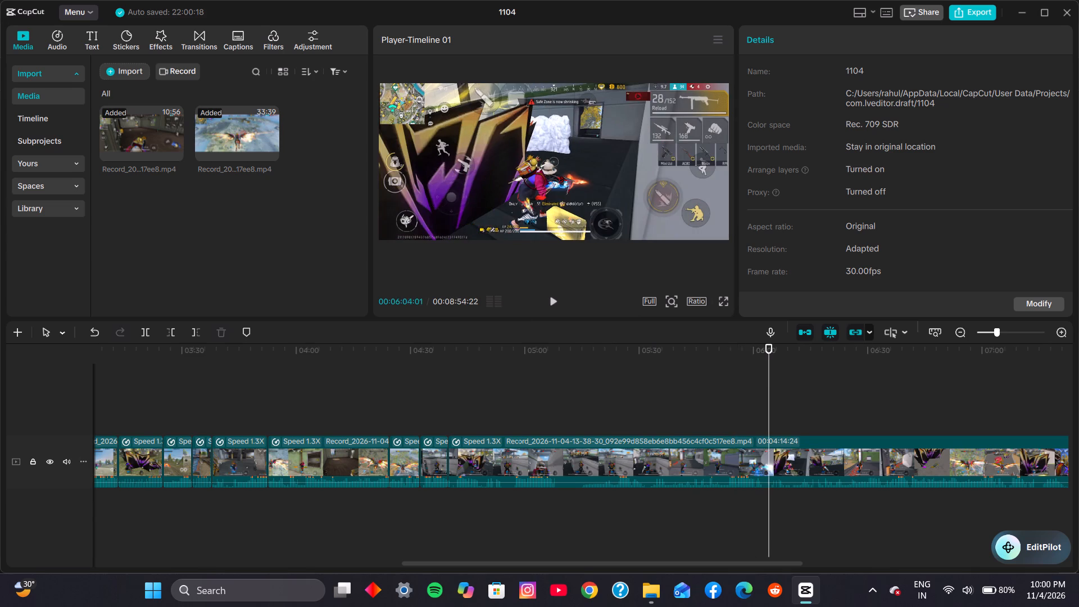
click(763, 381)
click(753, 381)
click(741, 380)
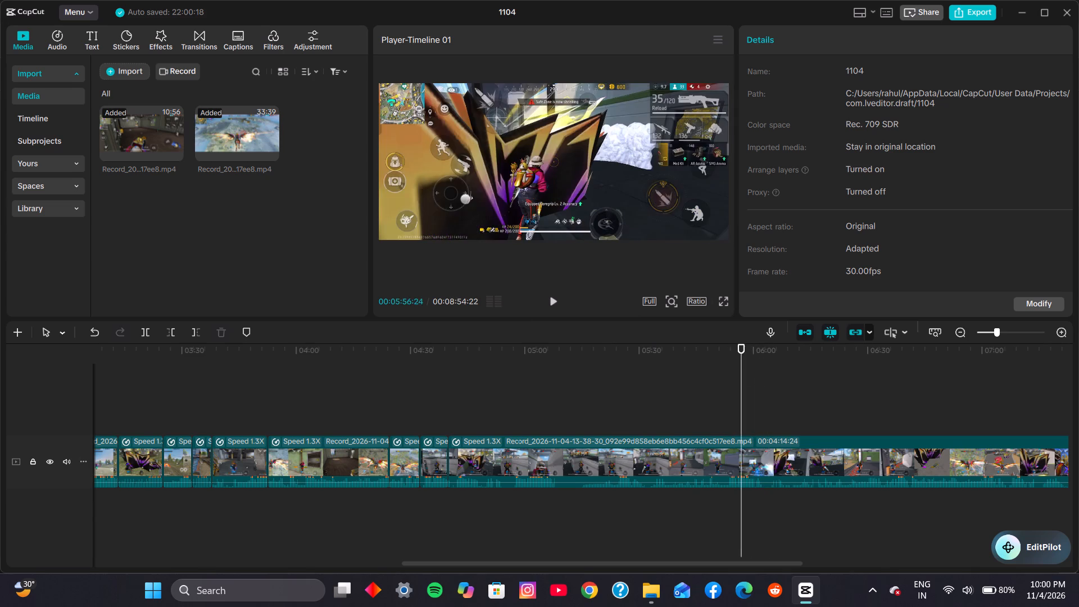
Split the second recording at 00:05:52:20, remove the segment between 00:04:39:28 and that split, and return to the join.
click(726, 378)
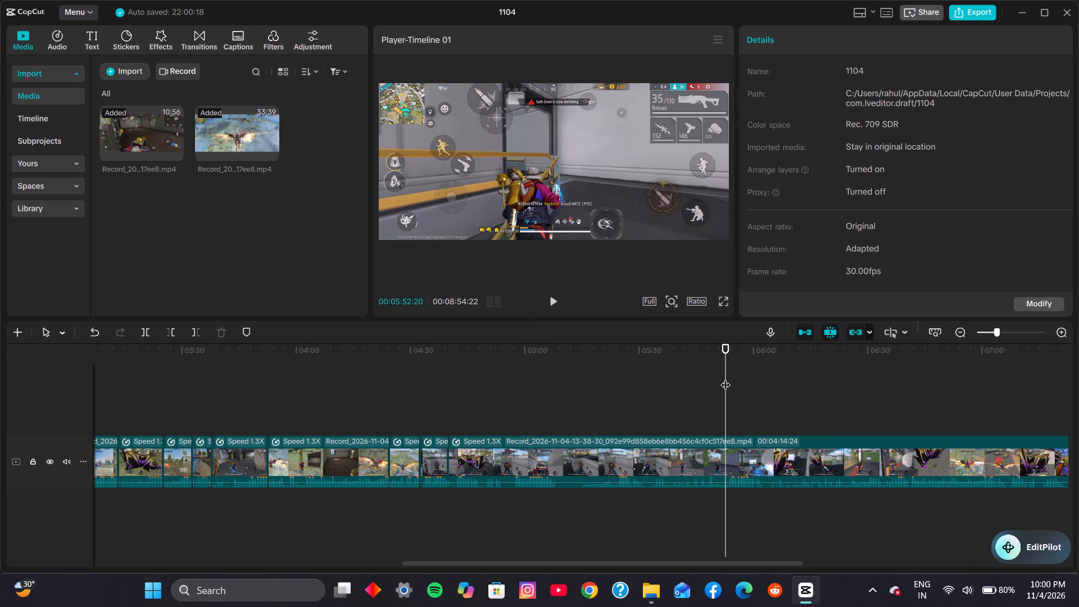
key(ctrl+b)
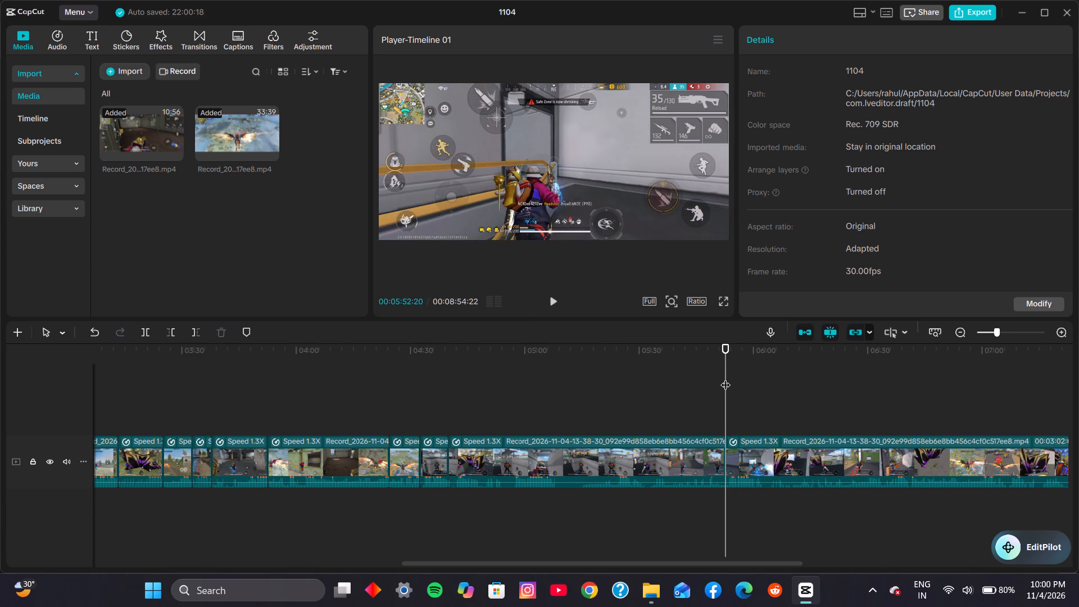
click(570, 477)
key(ctrl+x)
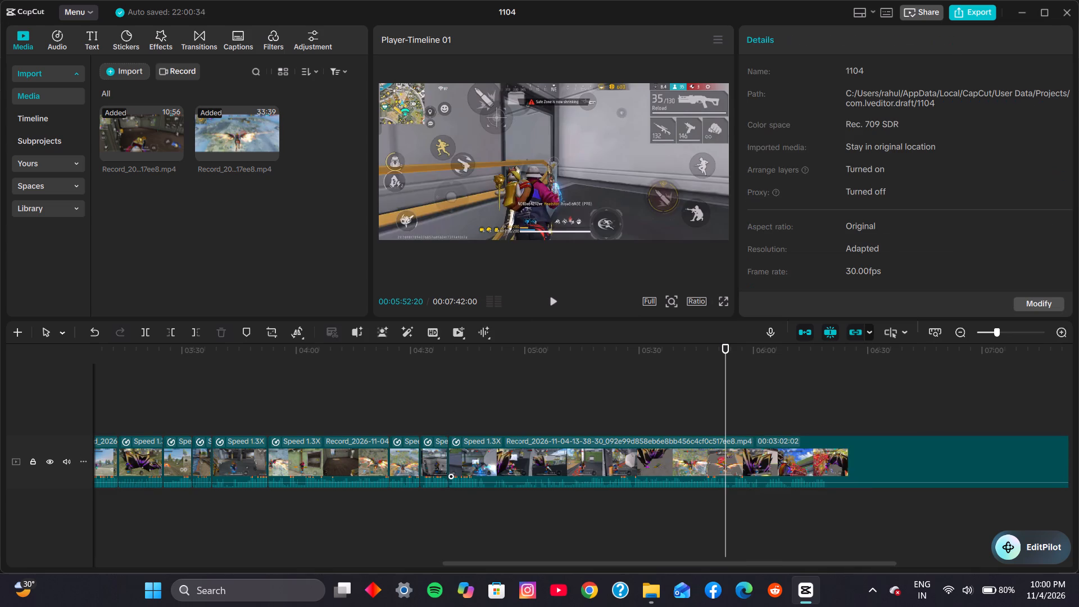
click(452, 407)
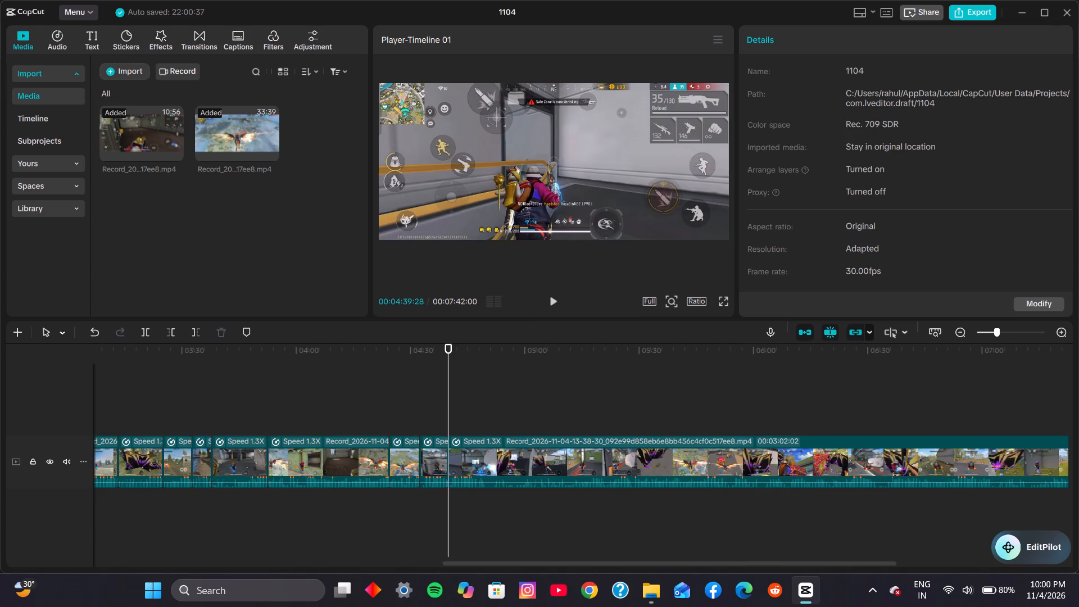
Play on from the join at 00:04:39:28 and split the second recording at 00:04:46:08, after the quadra takedown.
click(554, 299)
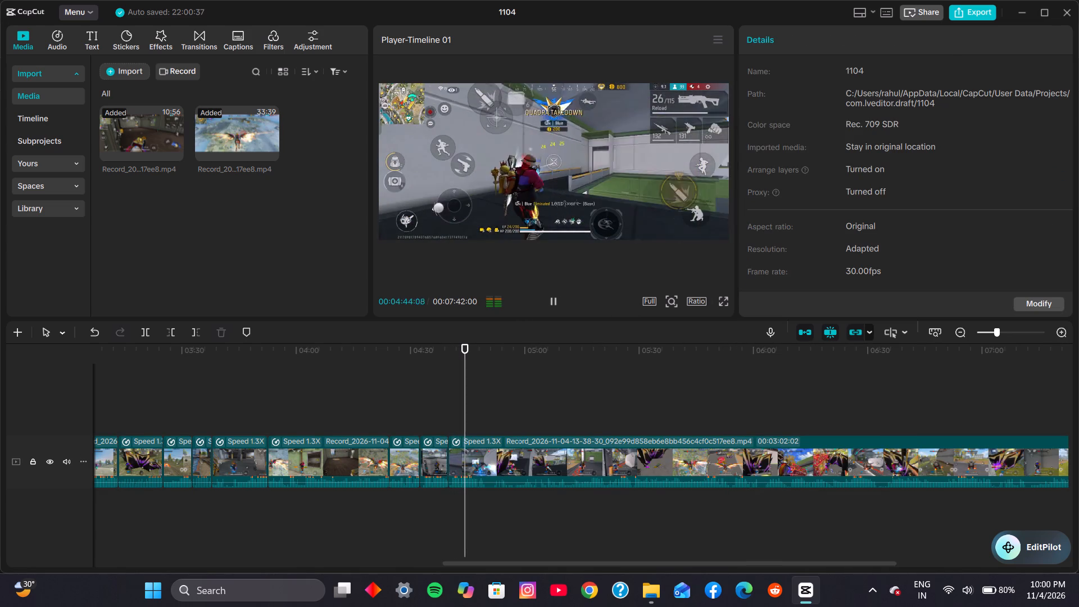
key(space)
key(space)
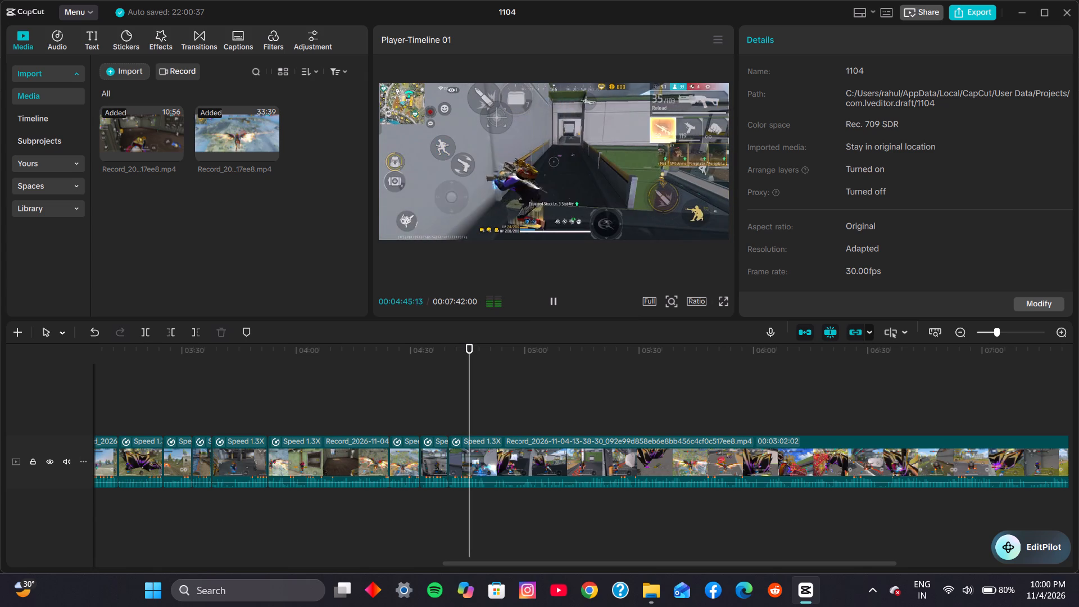
key(space)
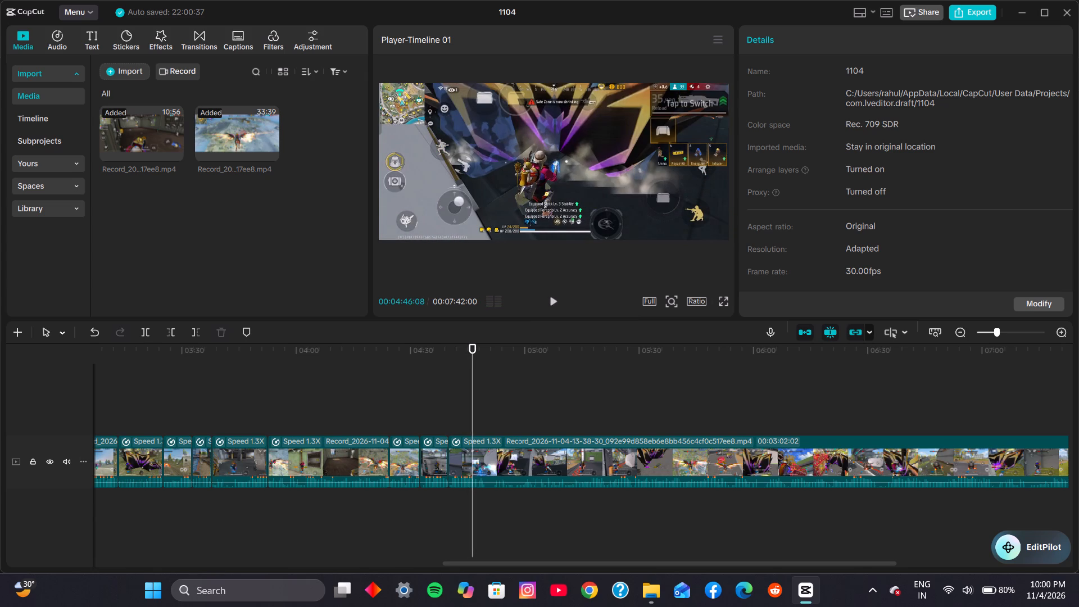
key(ctrl+b)
Examine the footage after the split, from 00:04:46 to about 00:05:26, to find where the next fight begins.
key(space)
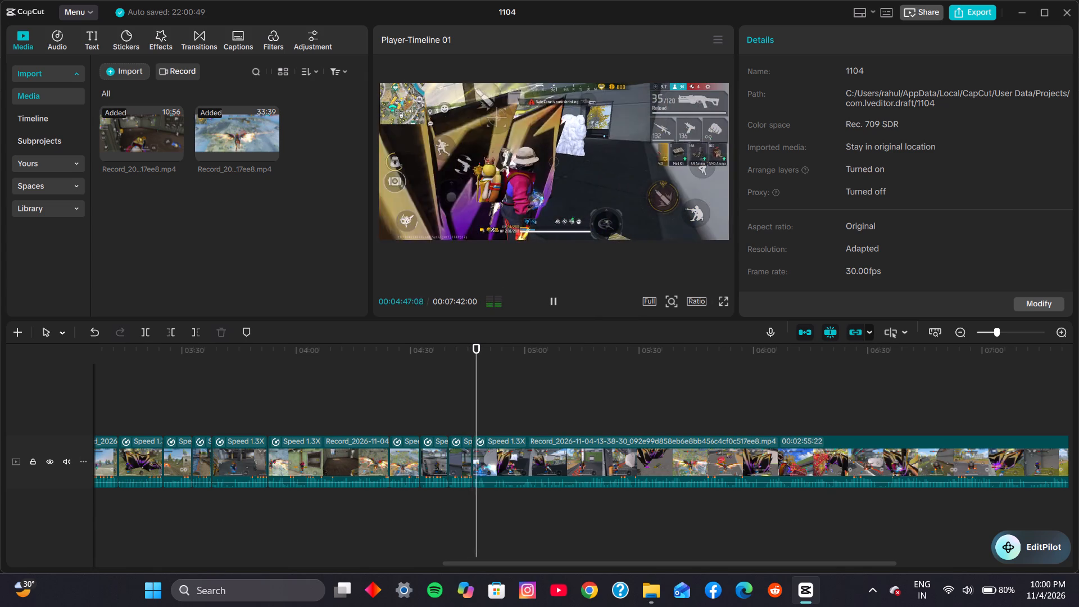
click(491, 403)
click(501, 403)
click(507, 403)
click(519, 404)
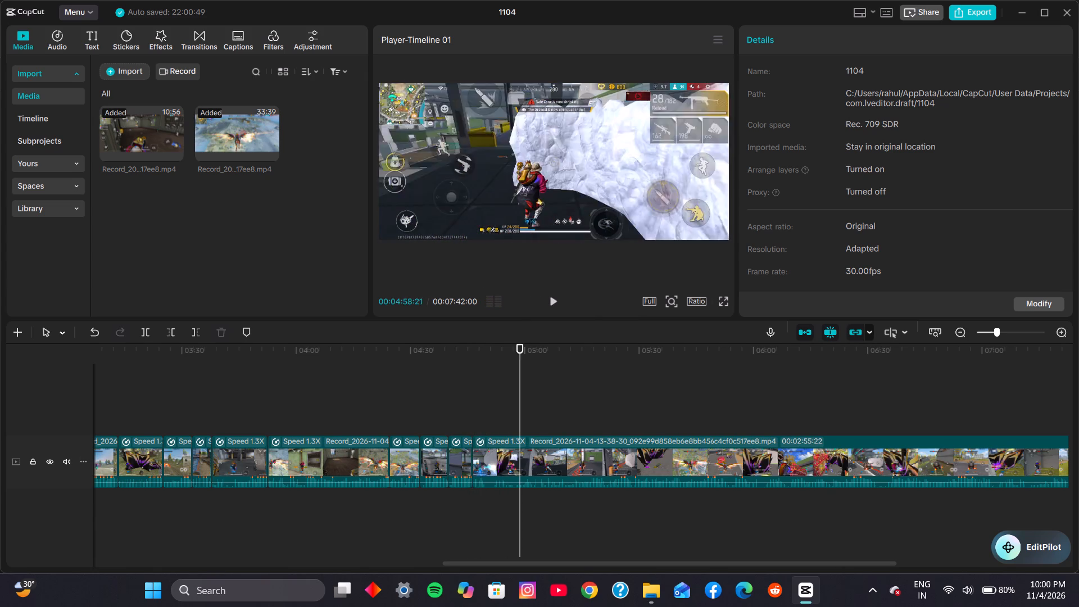
click(532, 404)
click(542, 404)
double_click(556, 404)
click(565, 402)
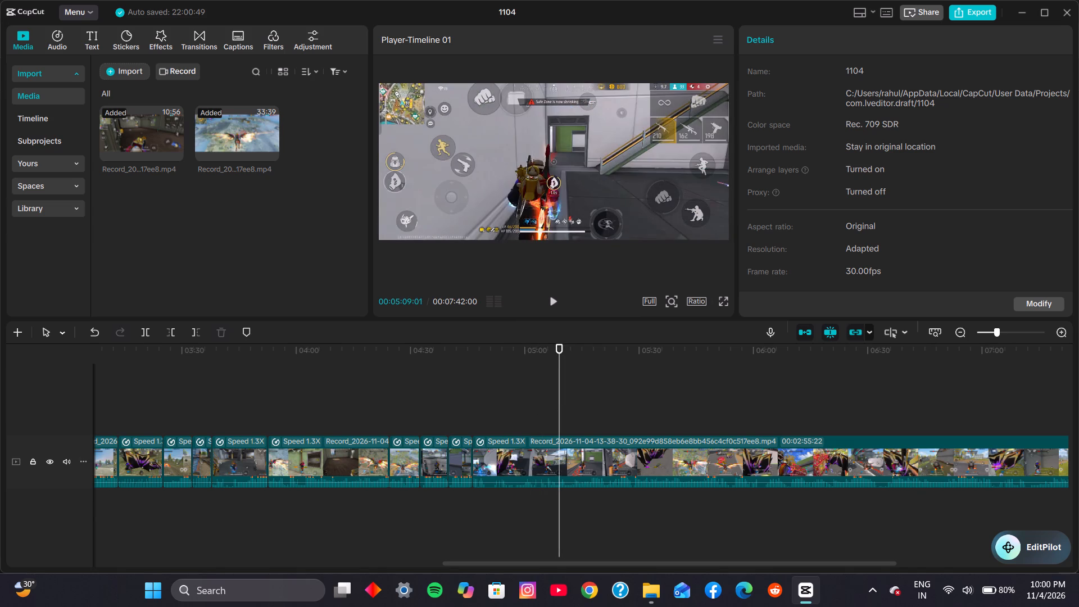
click(588, 398)
double_click(593, 398)
click(593, 398)
click(601, 398)
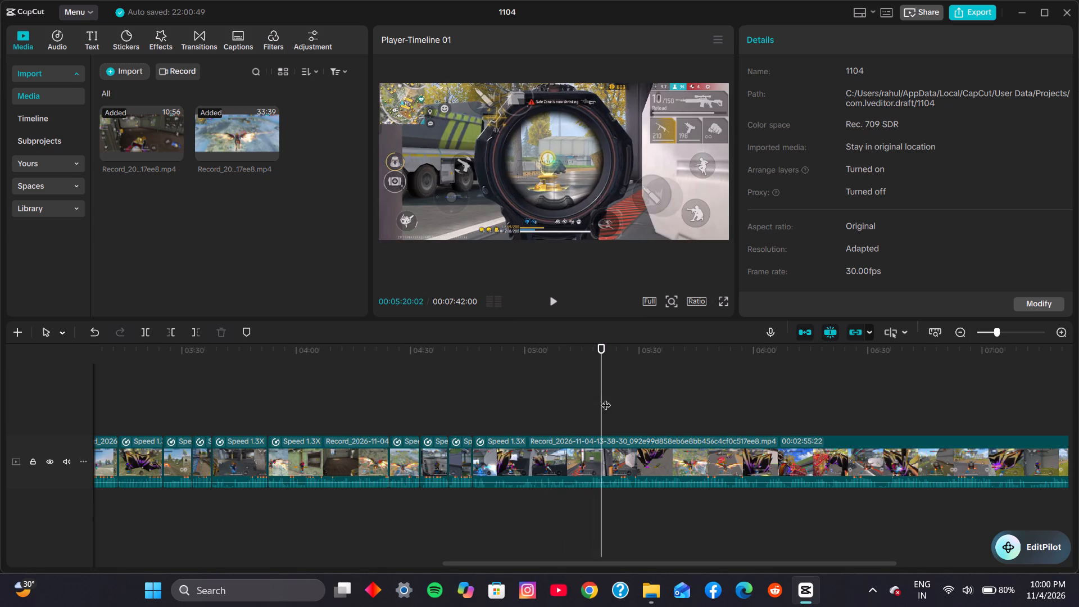
double_click(608, 398)
click(624, 398)
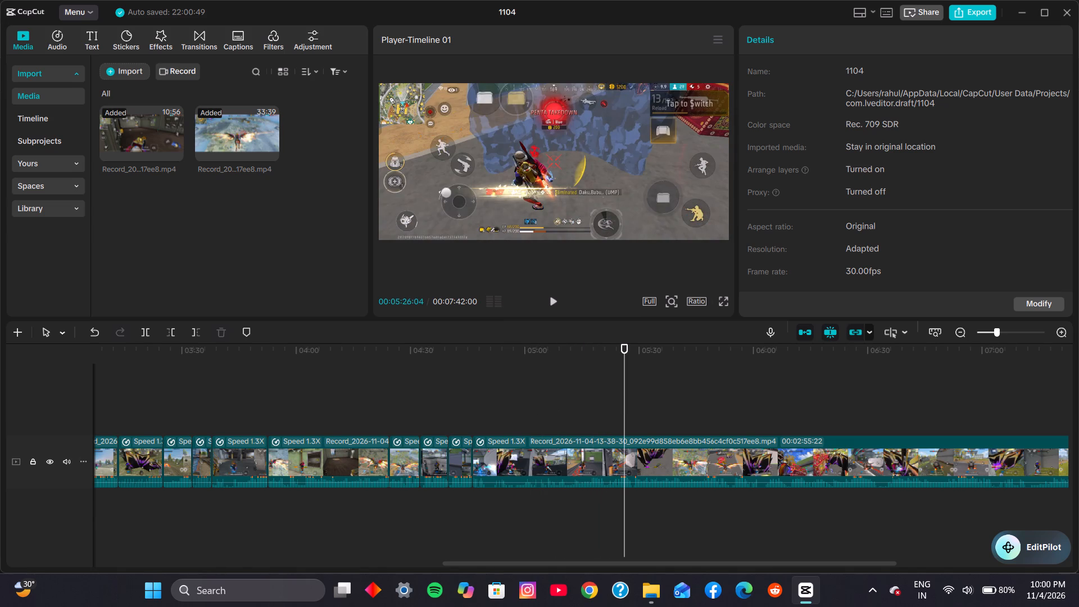
click(610, 397)
click(593, 396)
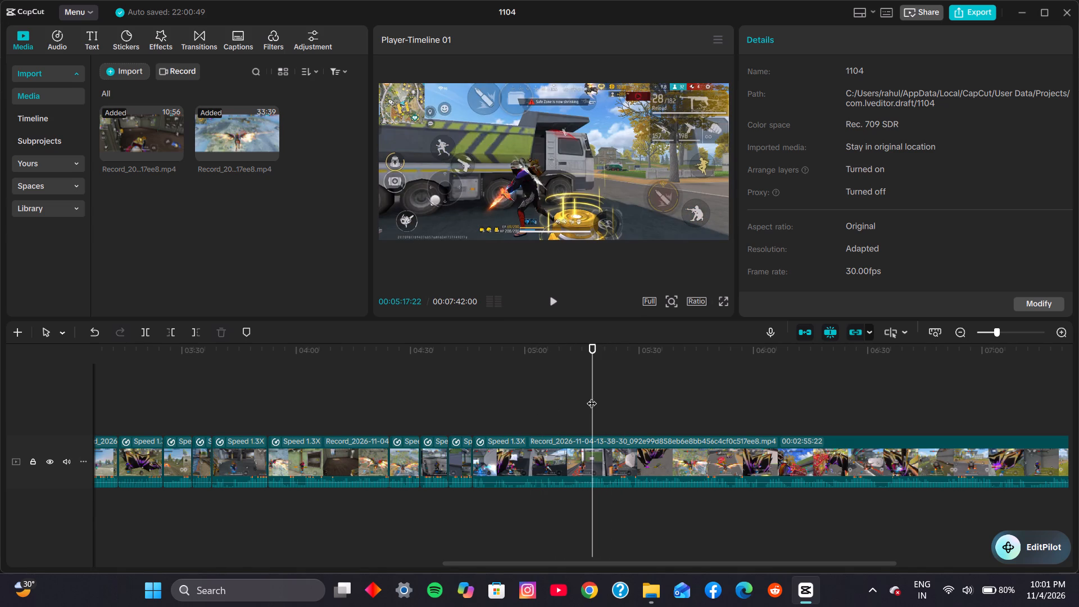
key(space)
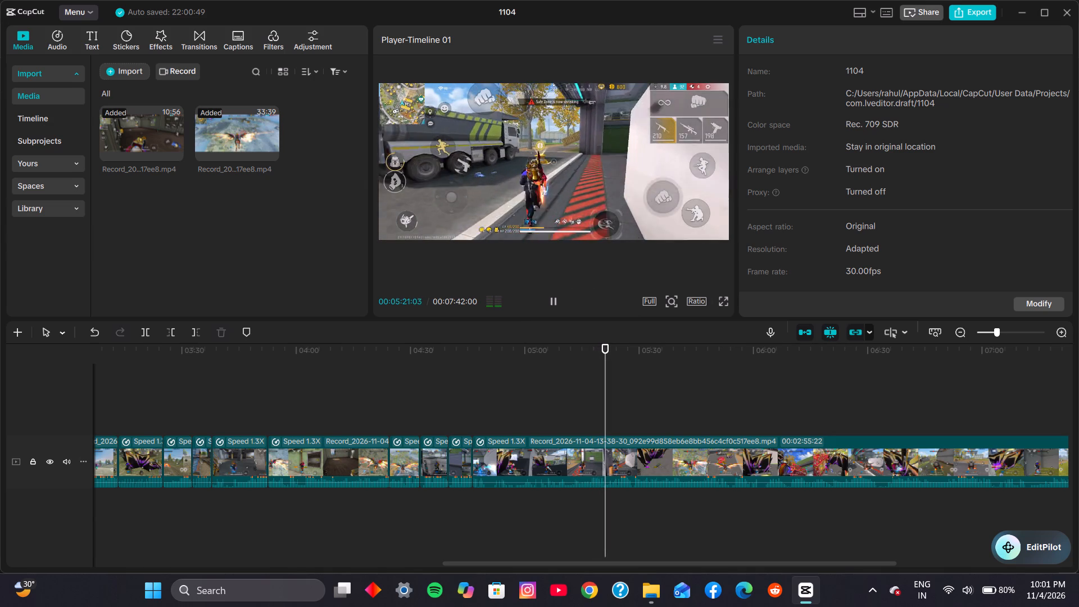
key(space)
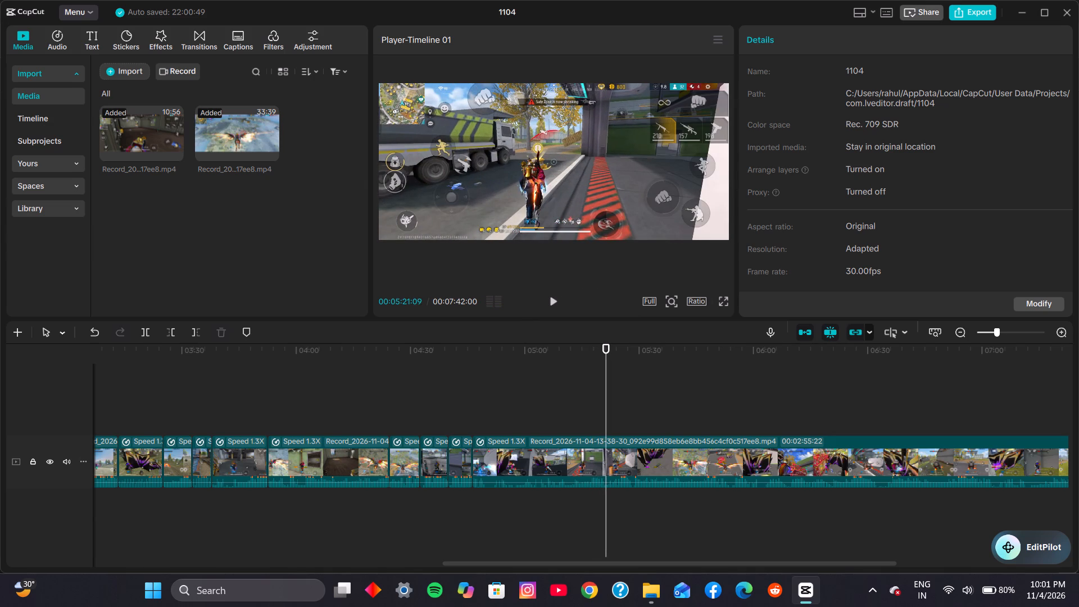
Split the second recording at 00:05:18:14, remove the segment between 00:04:46:08 and that split, and return to the join.
click(595, 420)
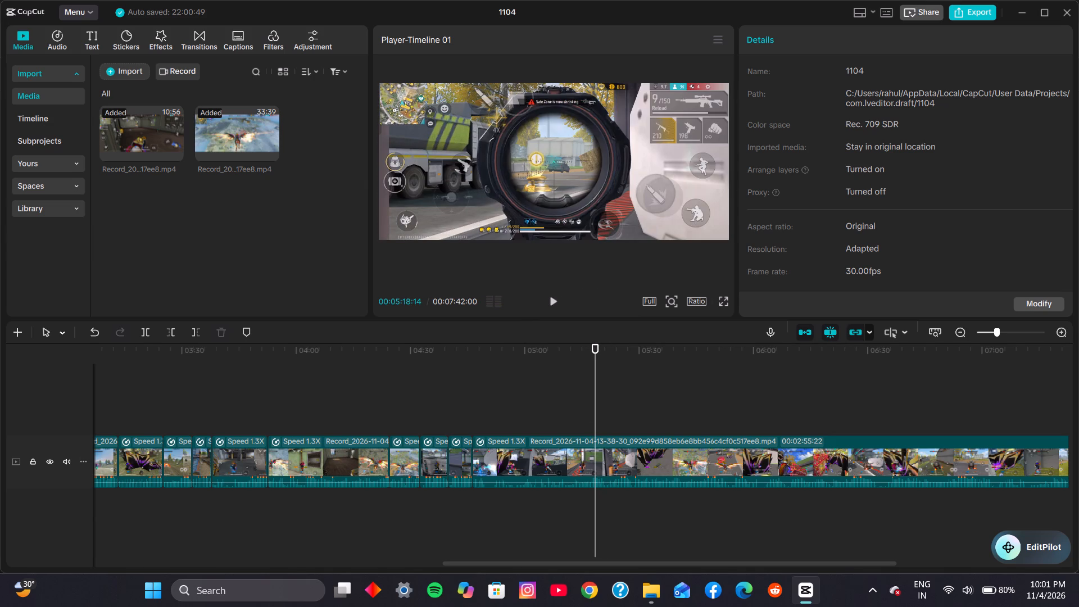
key(ctrl+b)
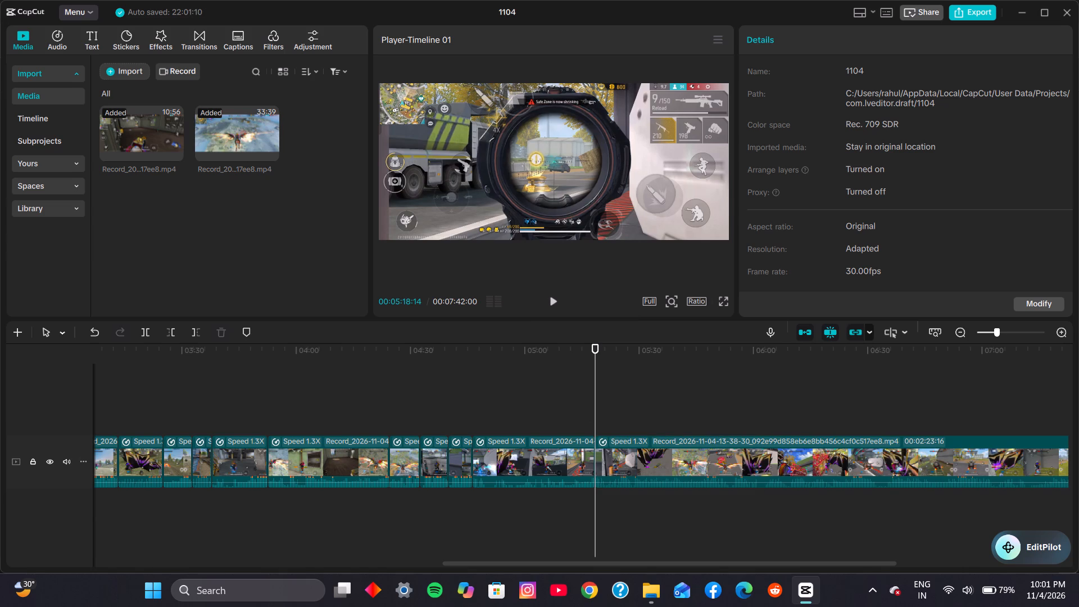
click(569, 454)
key(ctrl+x)
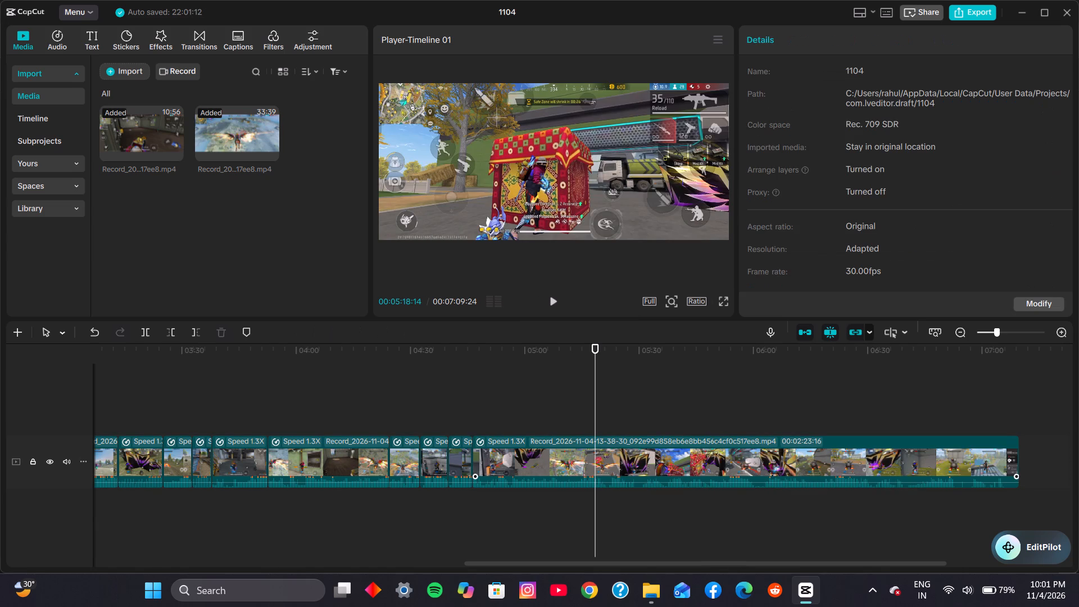
click(482, 391)
click(477, 389)
click(472, 382)
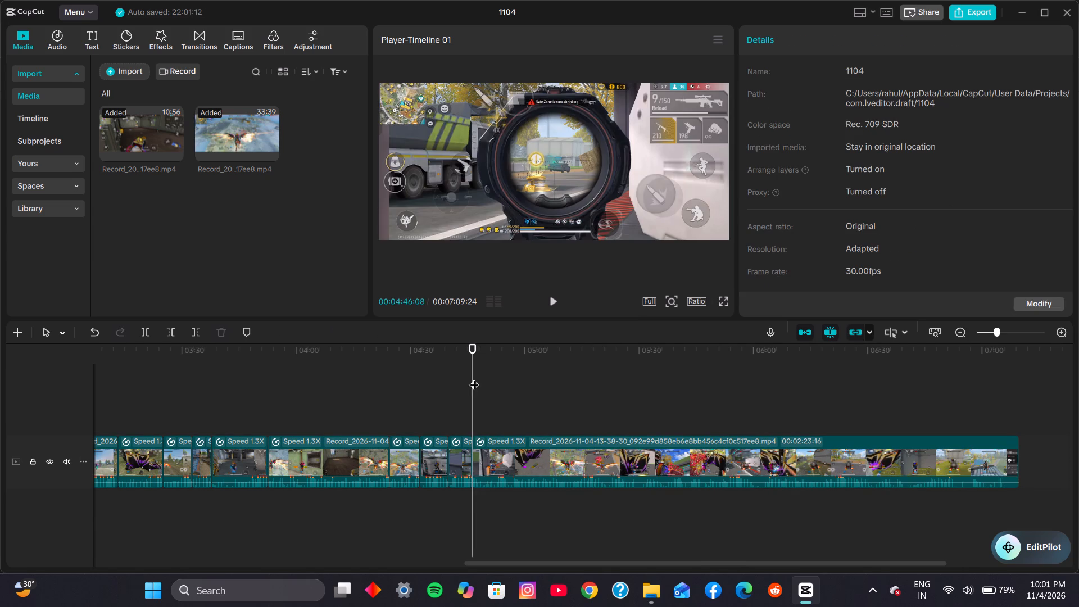
Play back the footage around the join at 00:04:46:08 to check the cut and what follows it.
click(559, 304)
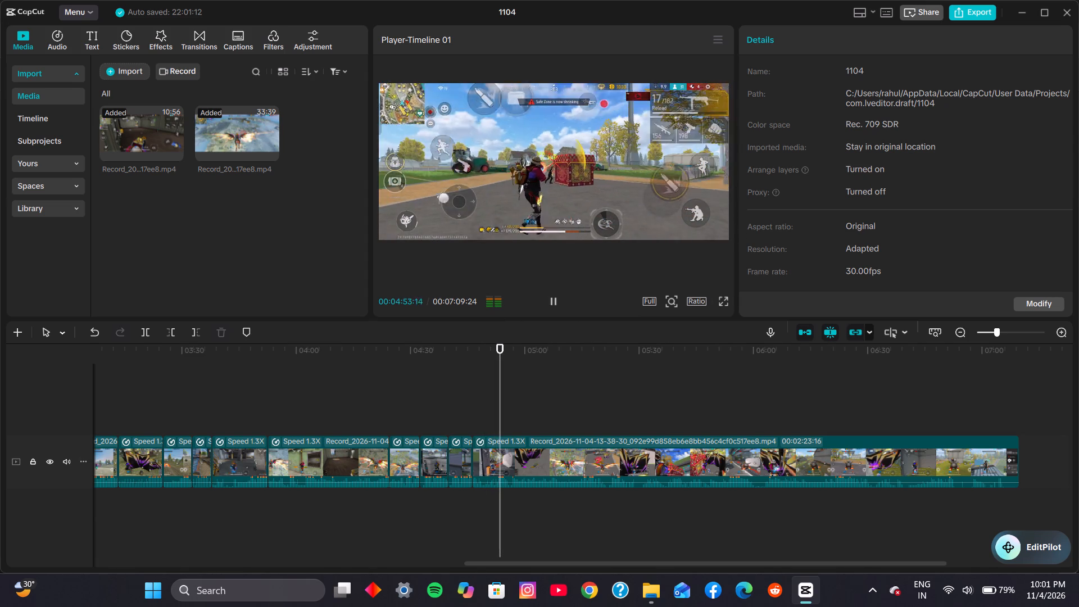
click(555, 300)
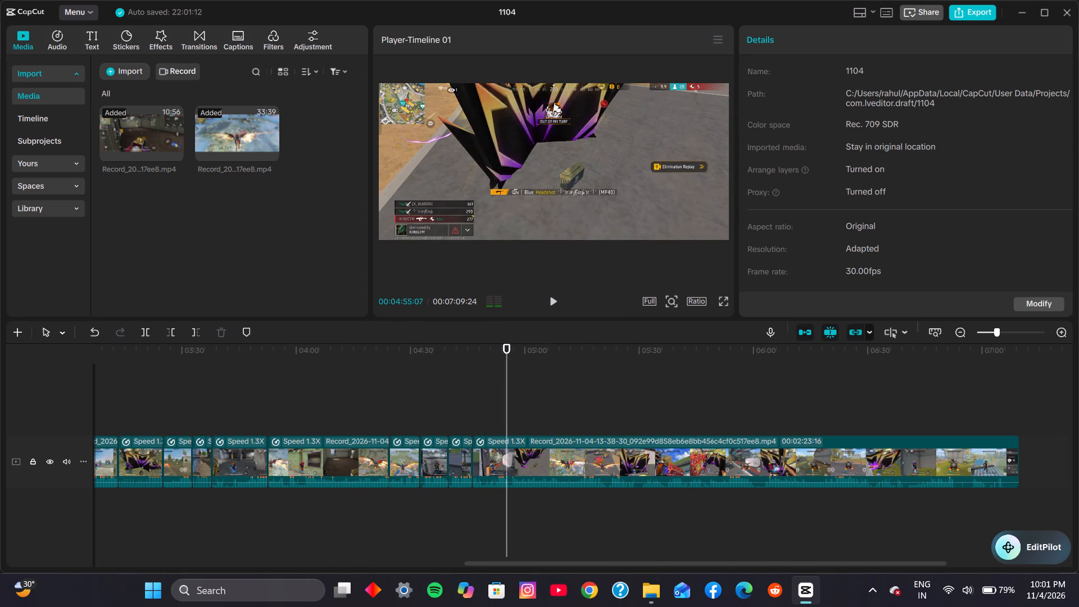
click(555, 300)
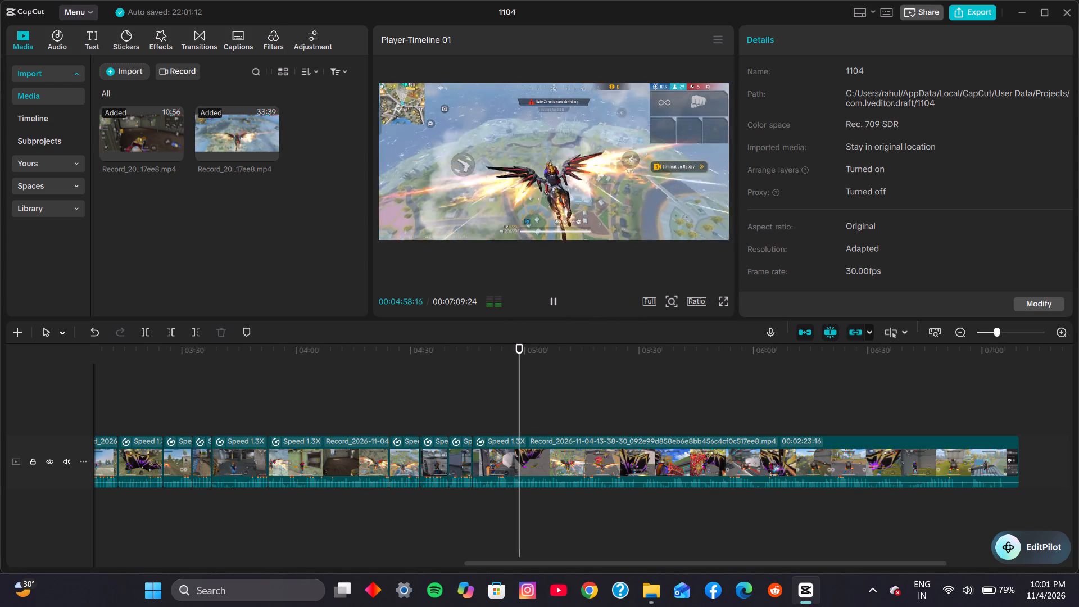
click(465, 414)
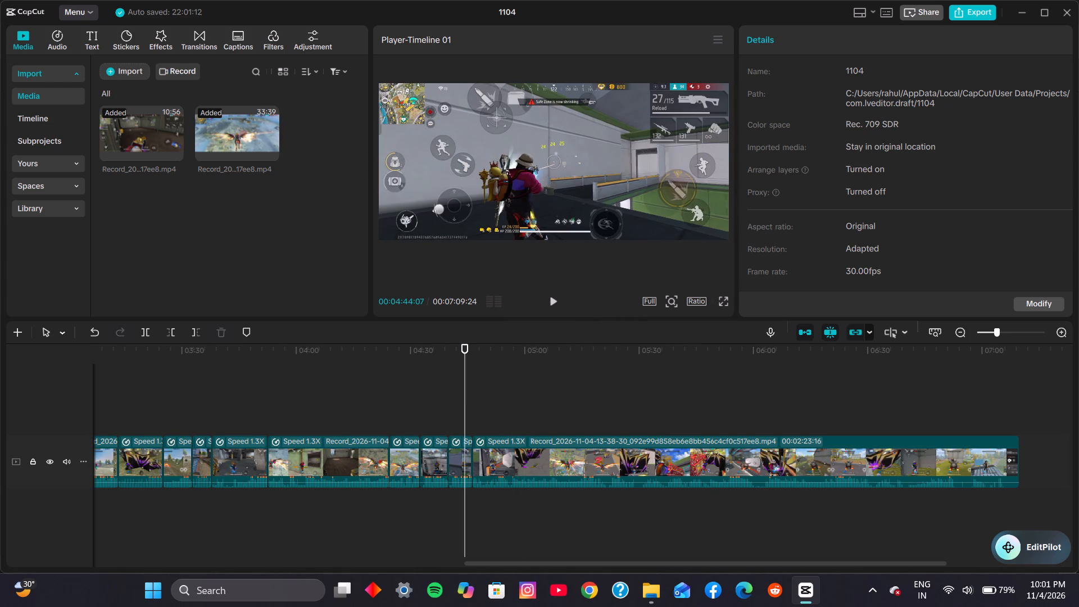
click(552, 308)
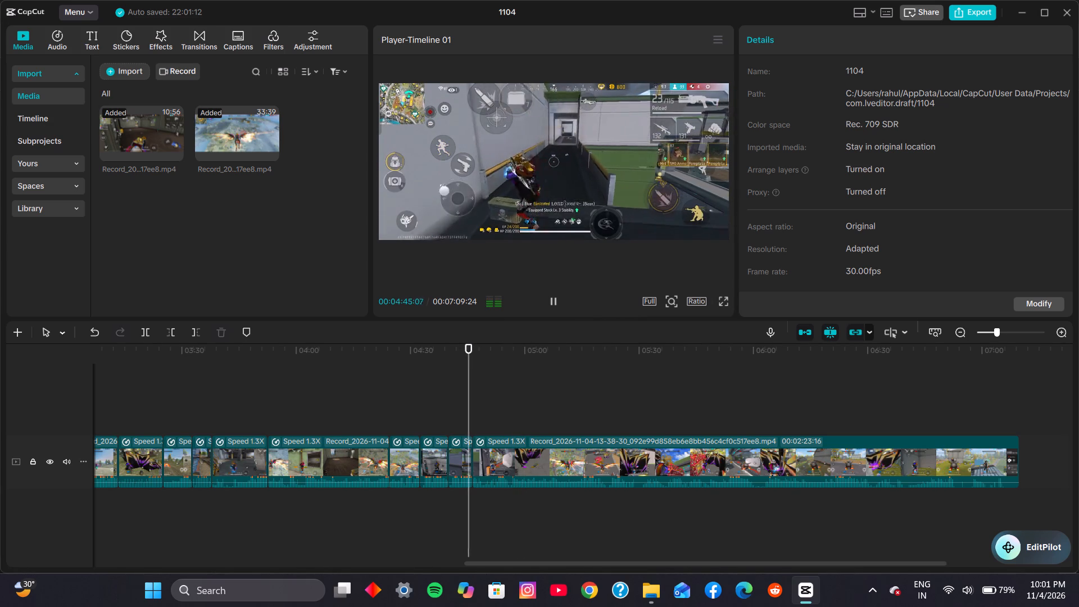
click(554, 305)
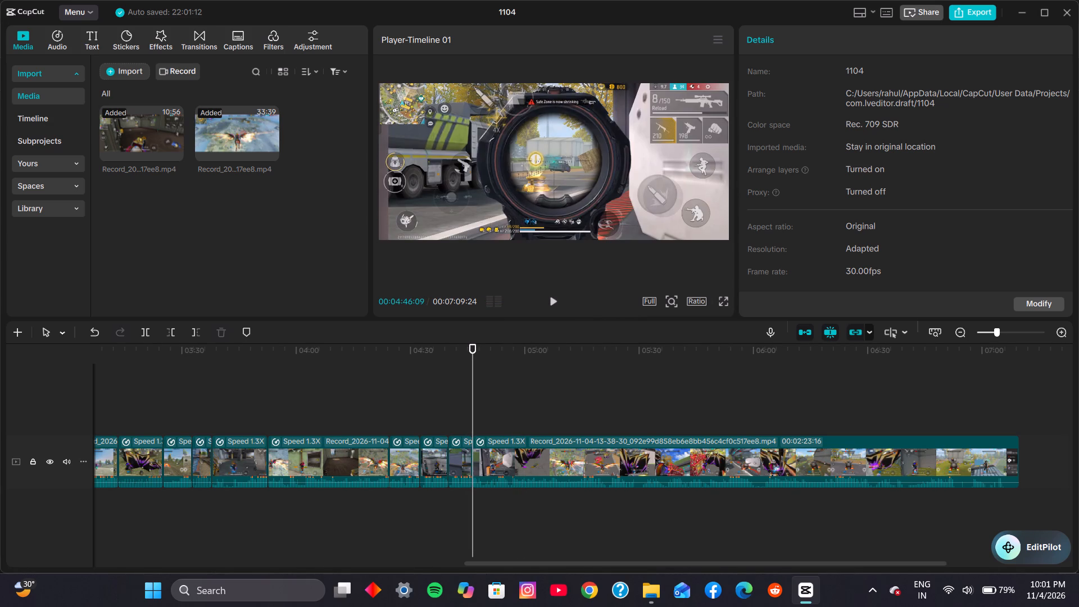
Examine the second recording from 00:04:46 to about 00:06:00 to find where the next fight begins.
click(492, 420)
click(518, 377)
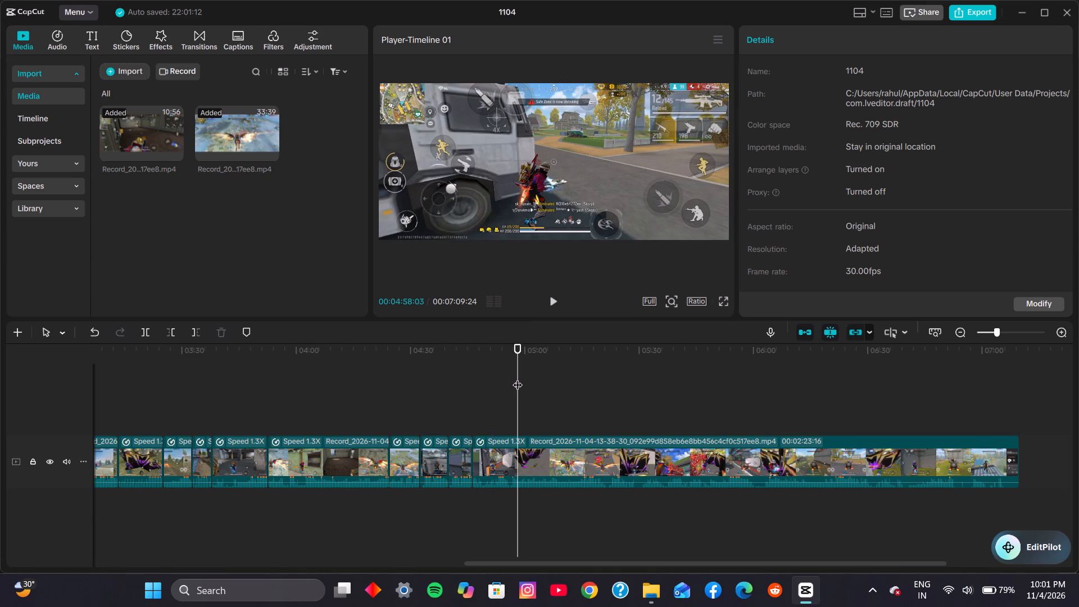
click(533, 366)
click(542, 372)
click(550, 374)
triple_click(570, 378)
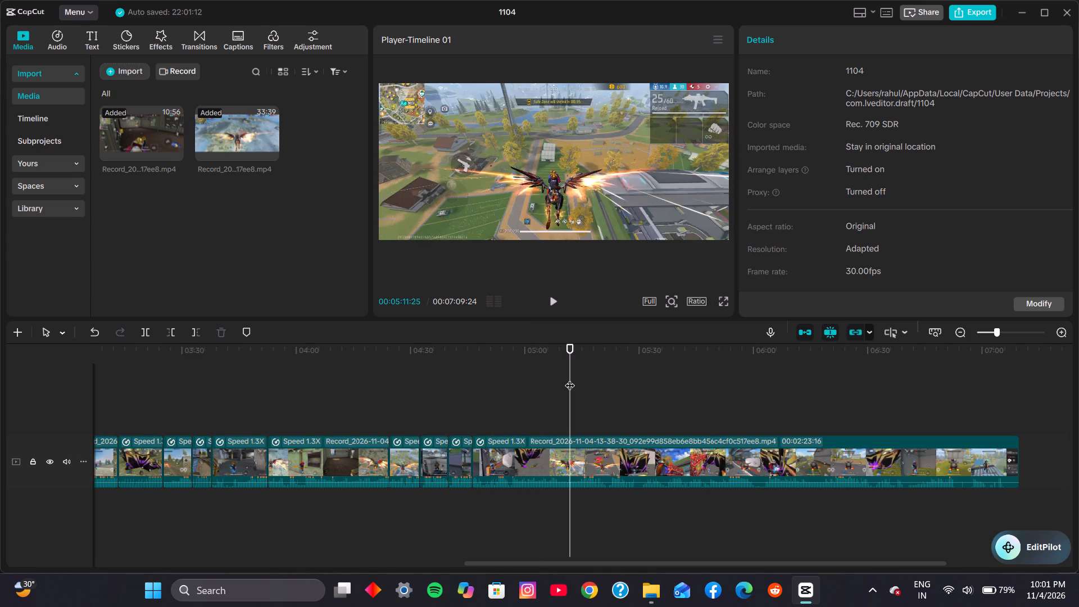
double_click(587, 378)
click(606, 379)
click(610, 379)
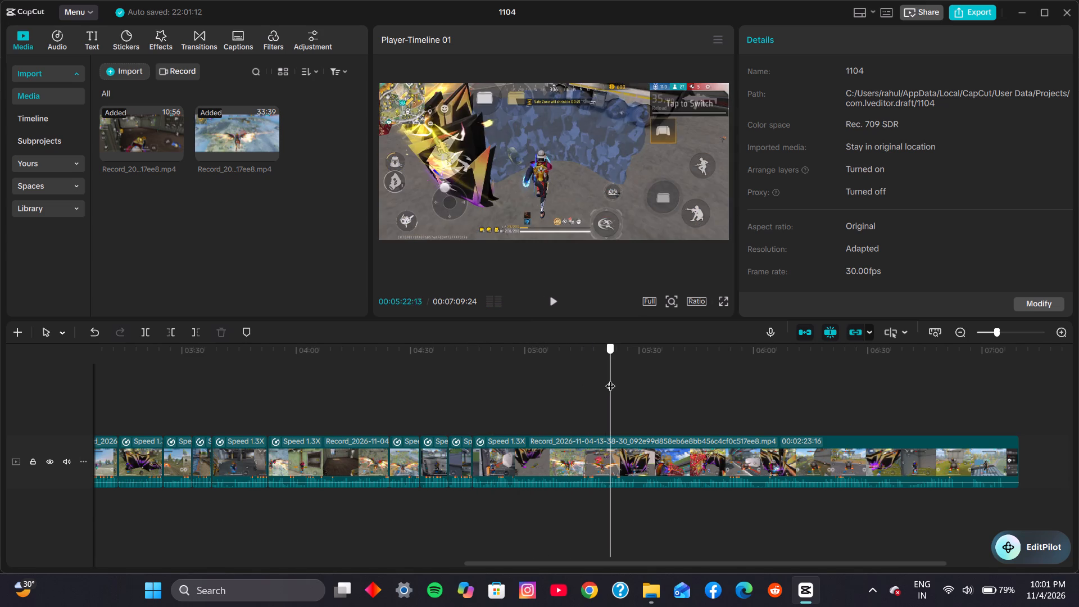
double_click(622, 379)
click(634, 378)
click(637, 378)
triple_click(651, 378)
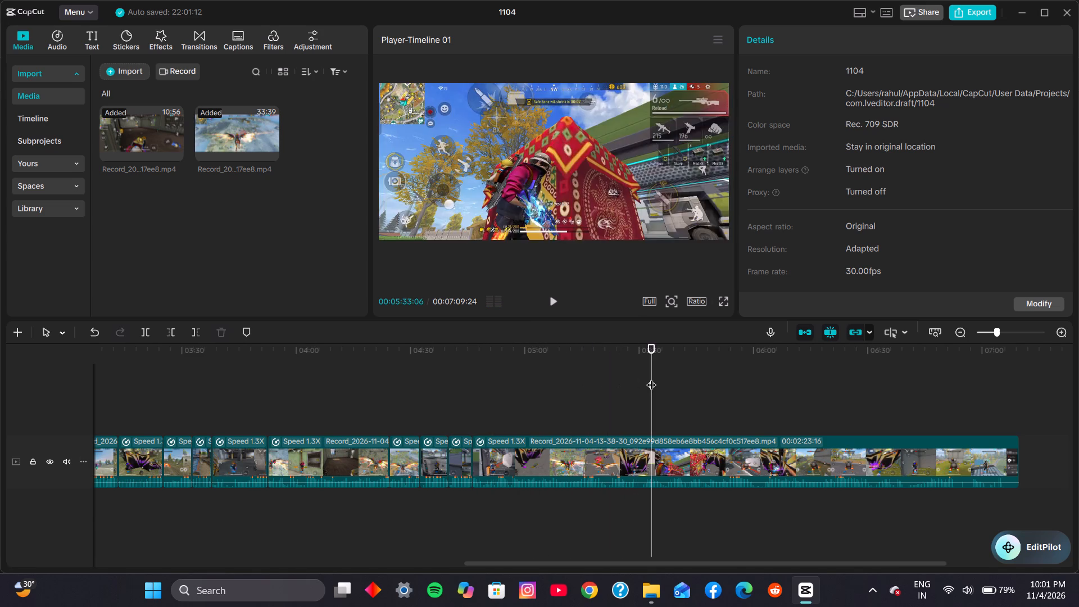
click(662, 378)
click(668, 378)
click(673, 378)
click(676, 378)
click(683, 378)
double_click(708, 378)
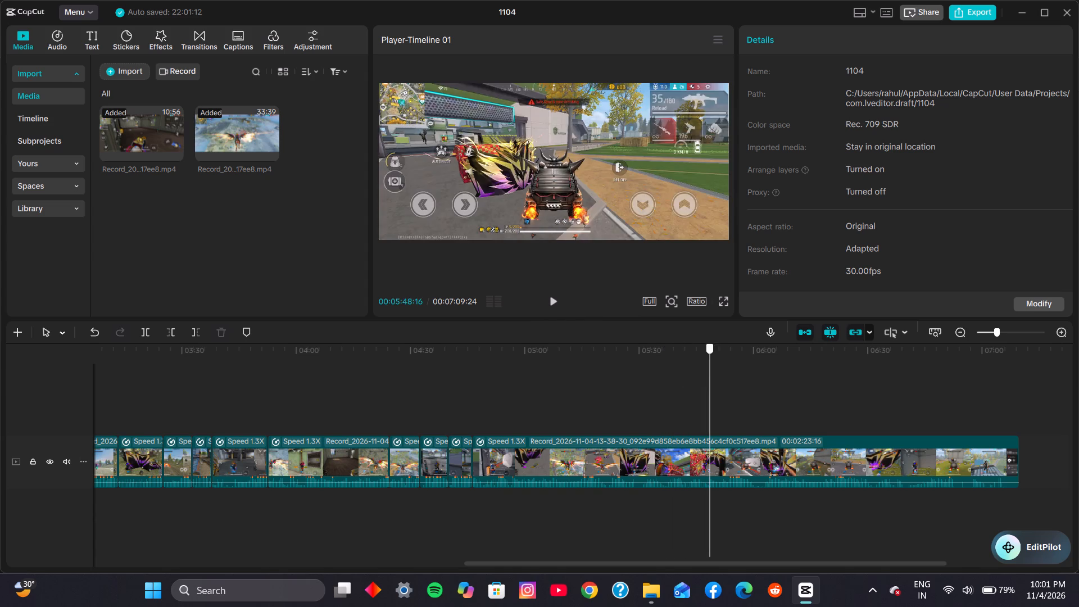
drag(724, 378, 730, 378)
double_click(747, 379)
click(760, 379)
click(746, 378)
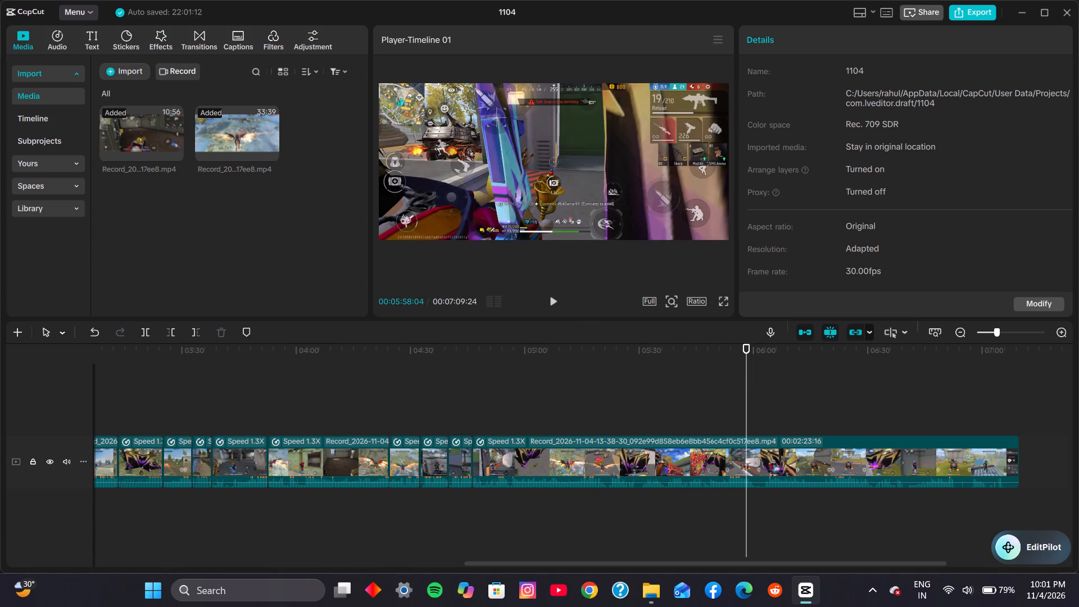
click(729, 378)
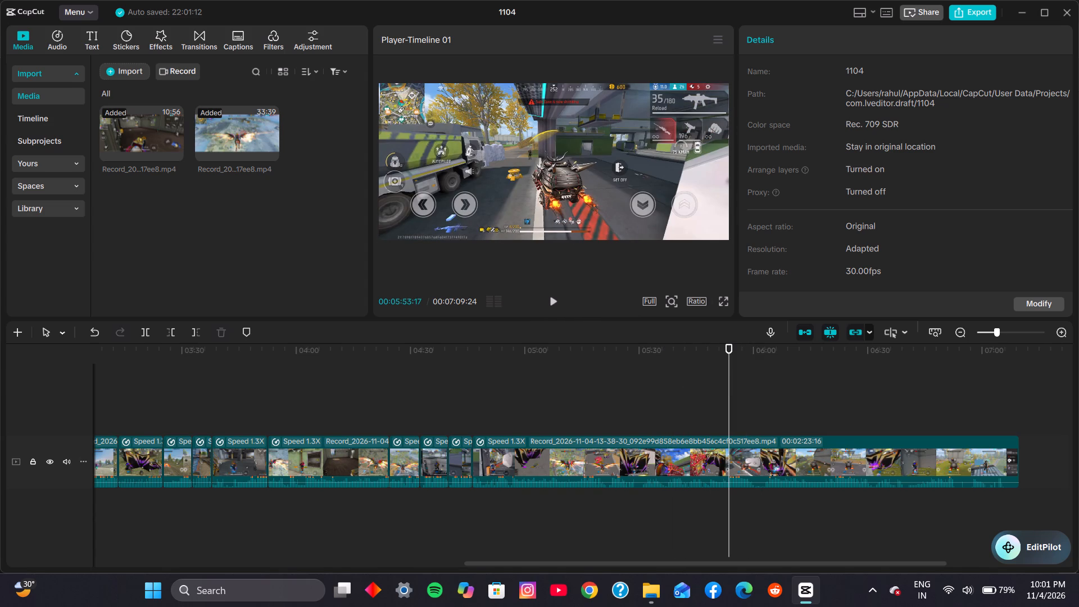
click(554, 298)
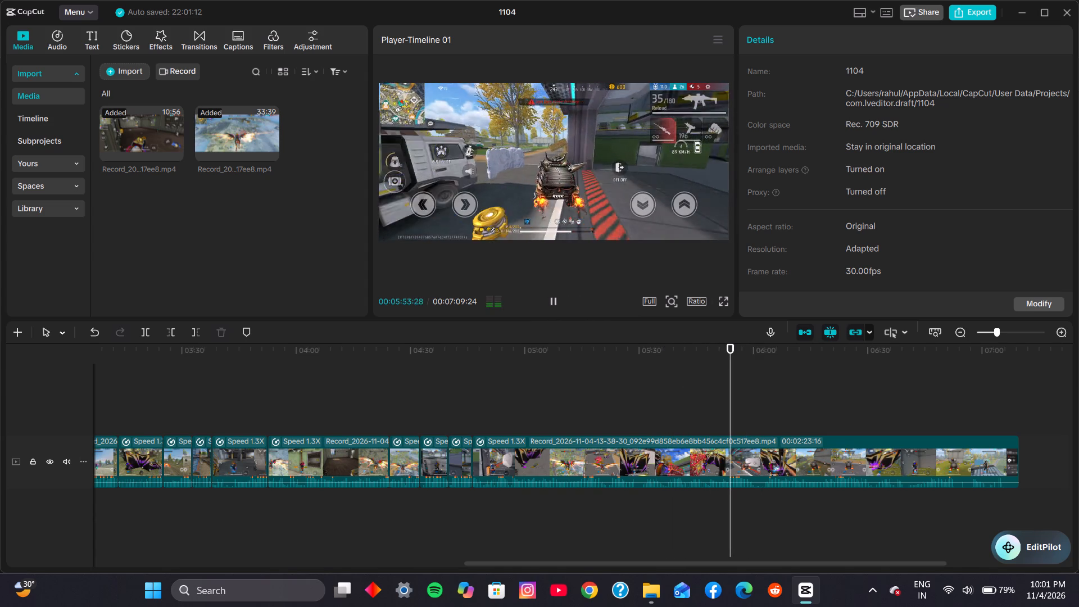
click(554, 298)
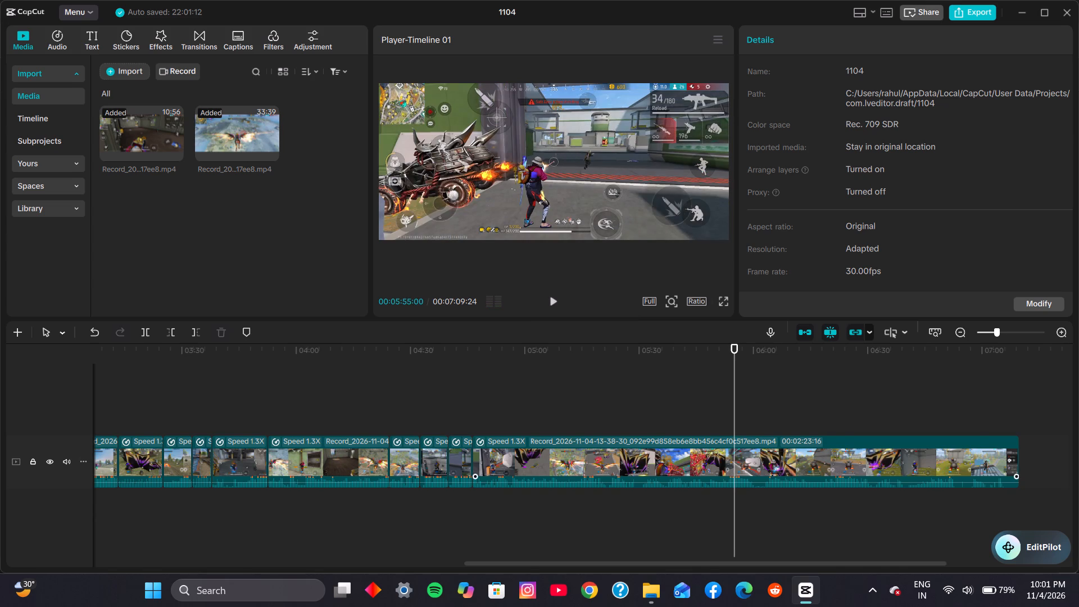
Split the second recording at 00:05:45:27, remove the segment between 00:04:46:08 and that split, and return to the join.
click(714, 404)
click(700, 402)
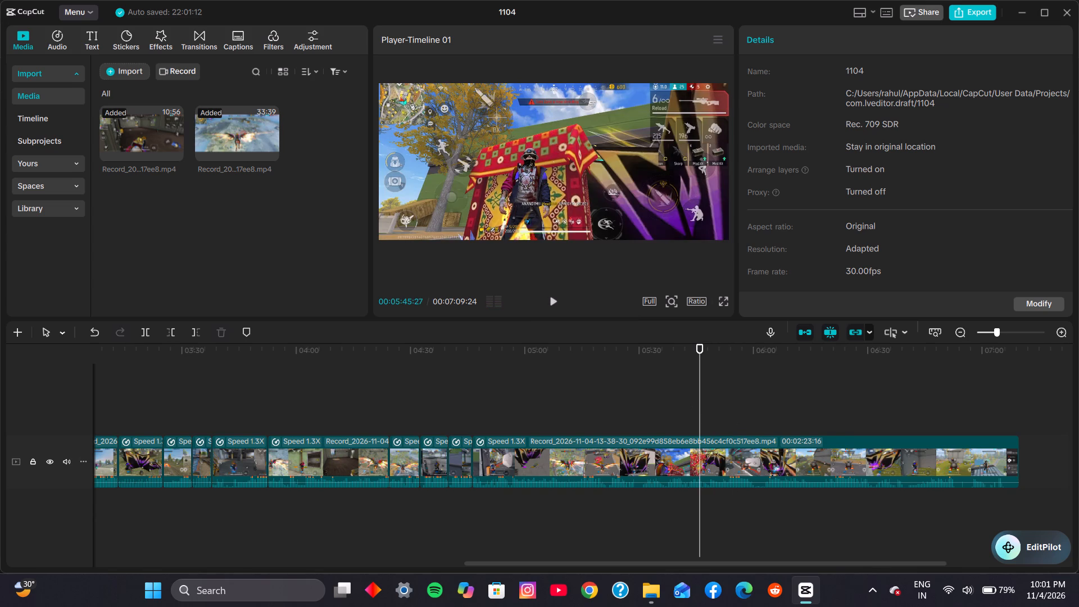
key(ctrl+b)
key(ctrl+g)
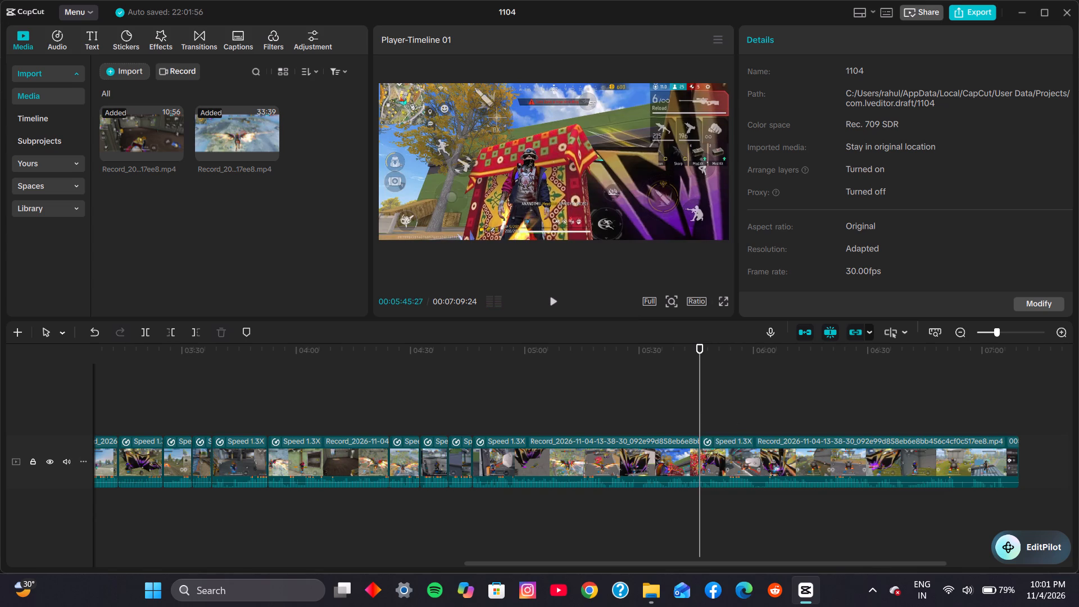
click(604, 478)
key(ctrl+x)
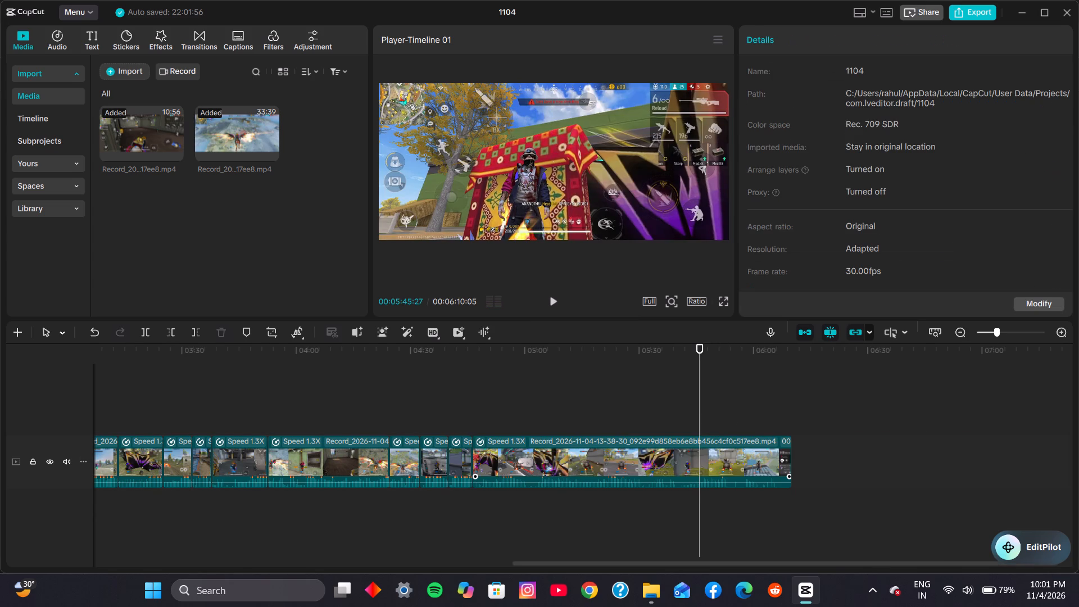
click(477, 411)
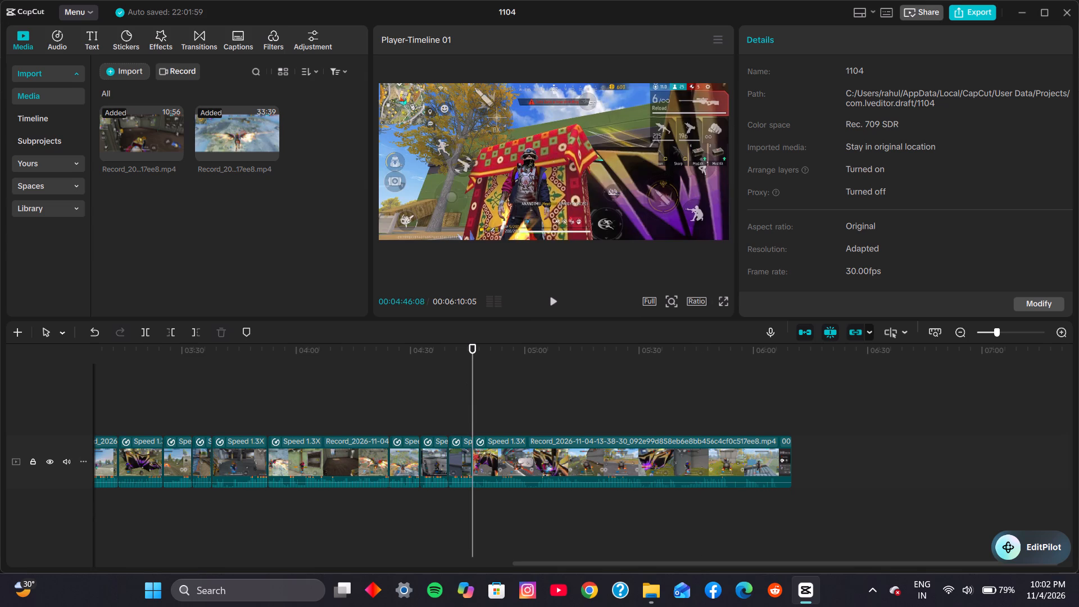
Play on from the join at 00:04:46:08 and trim about 23 frames off the start of the last clip.
key(space)
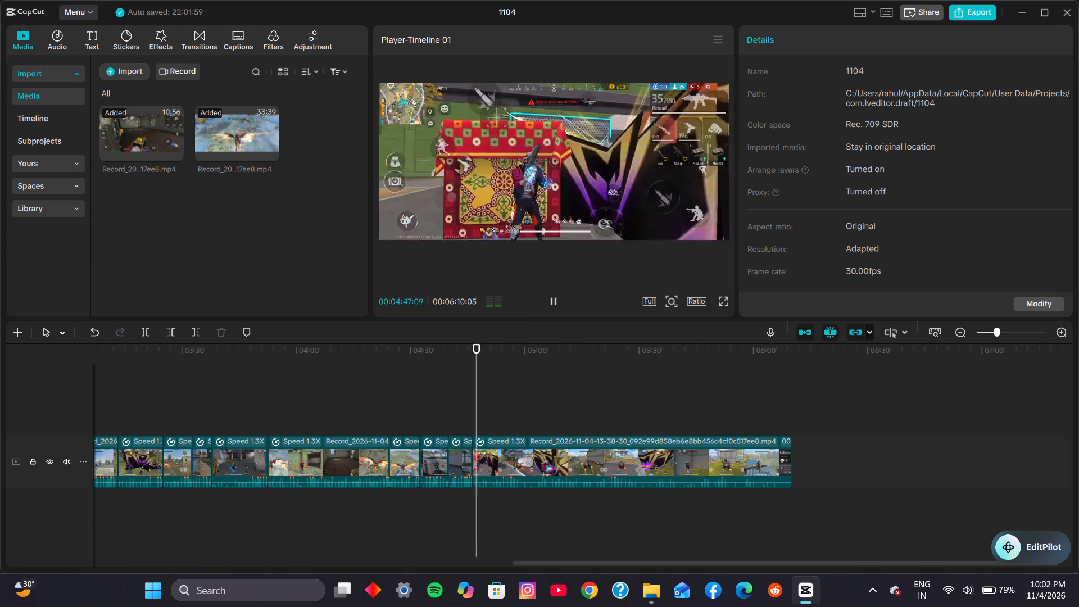
key(space)
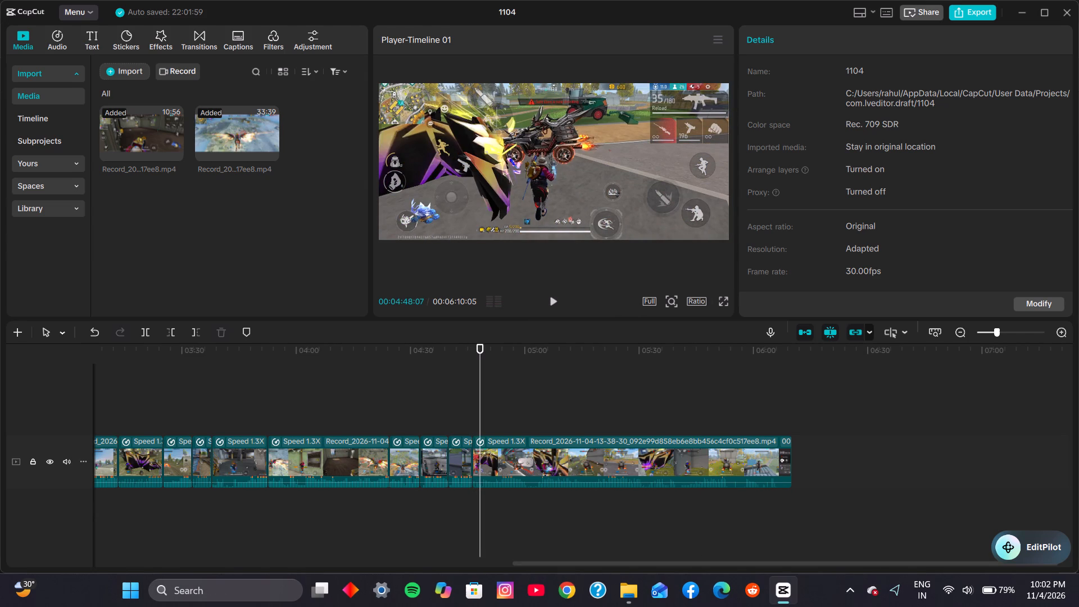
click(481, 450)
drag(472, 454, 476, 454)
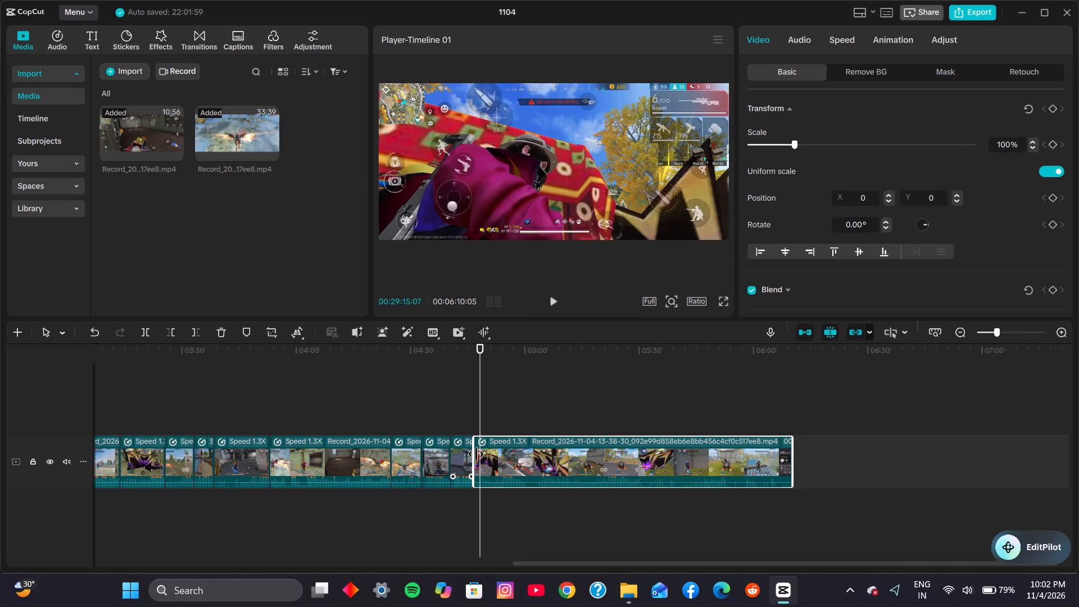
drag(476, 454, 479, 454)
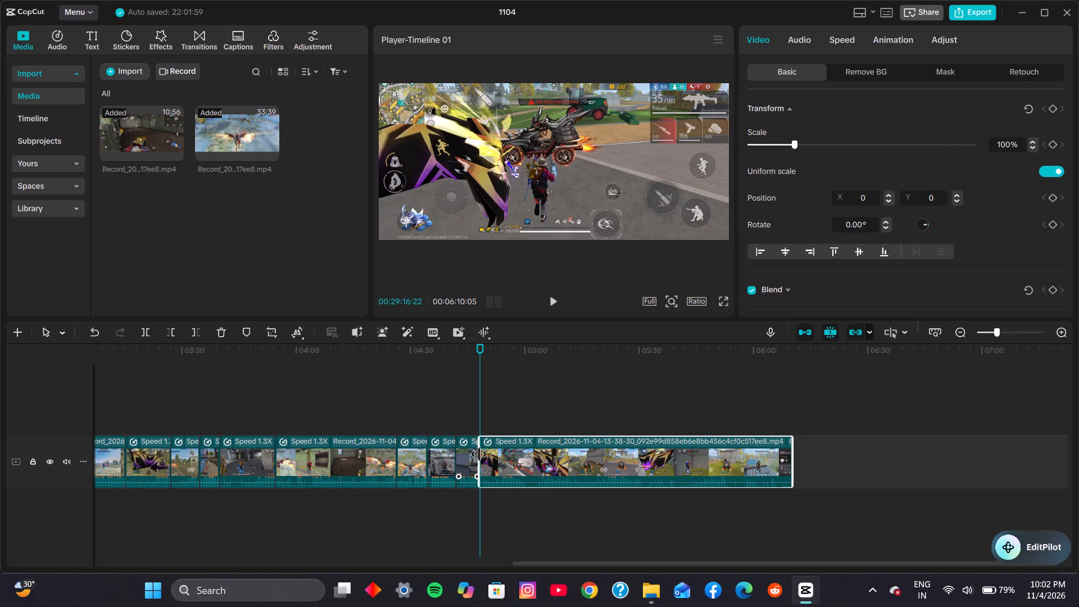
drag(479, 454, 478, 454)
drag(478, 454, 479, 454)
drag(479, 454, 477, 454)
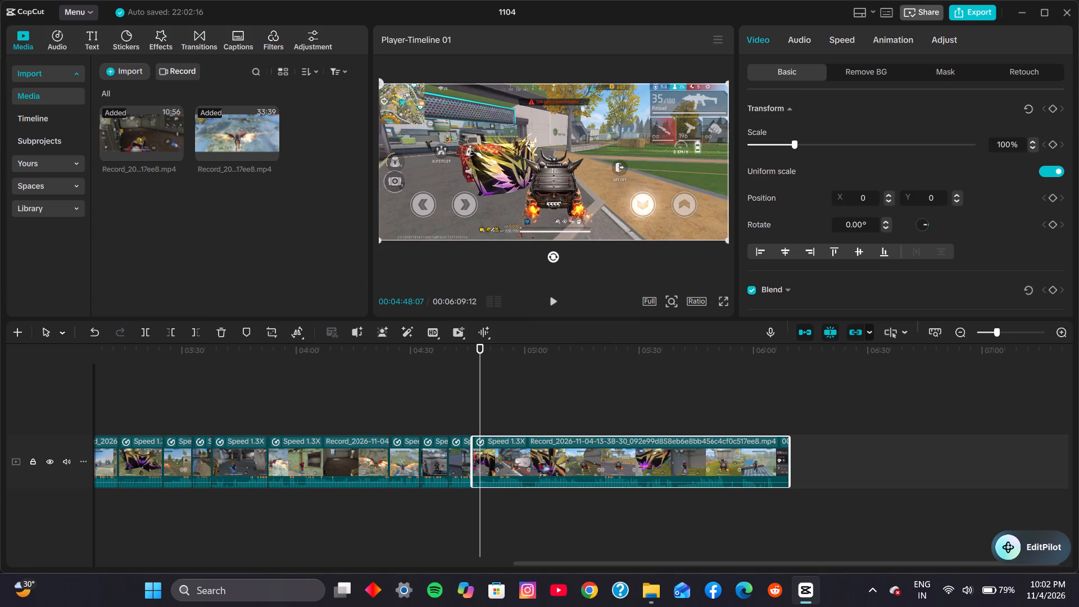
Play from just before the trimmed join and pause at 00:04:56:17 to find where the fight ends.
click(464, 408)
click(555, 298)
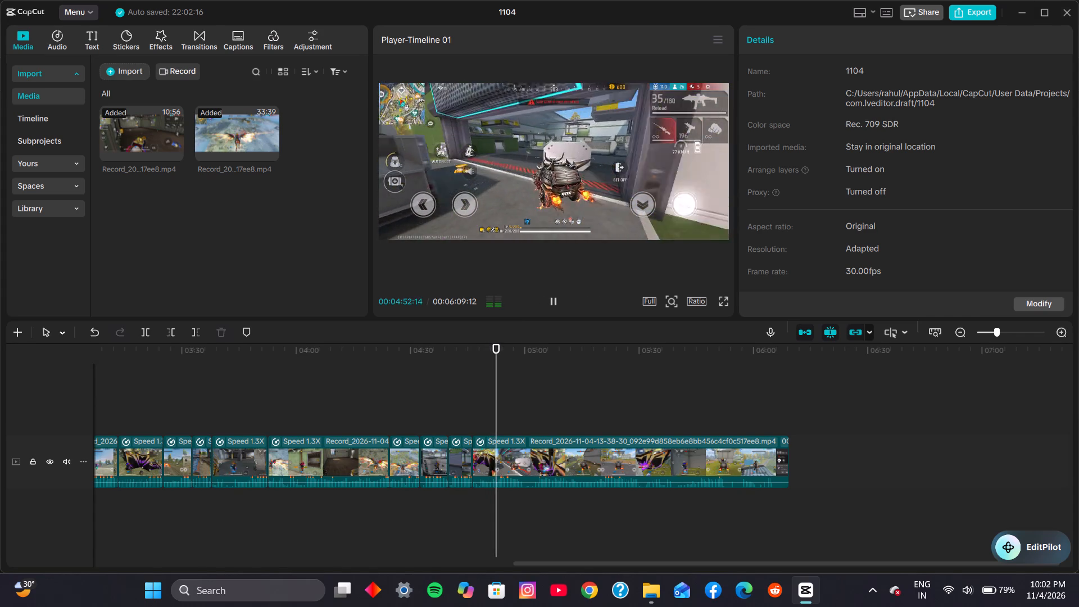
key(space)
key(space)
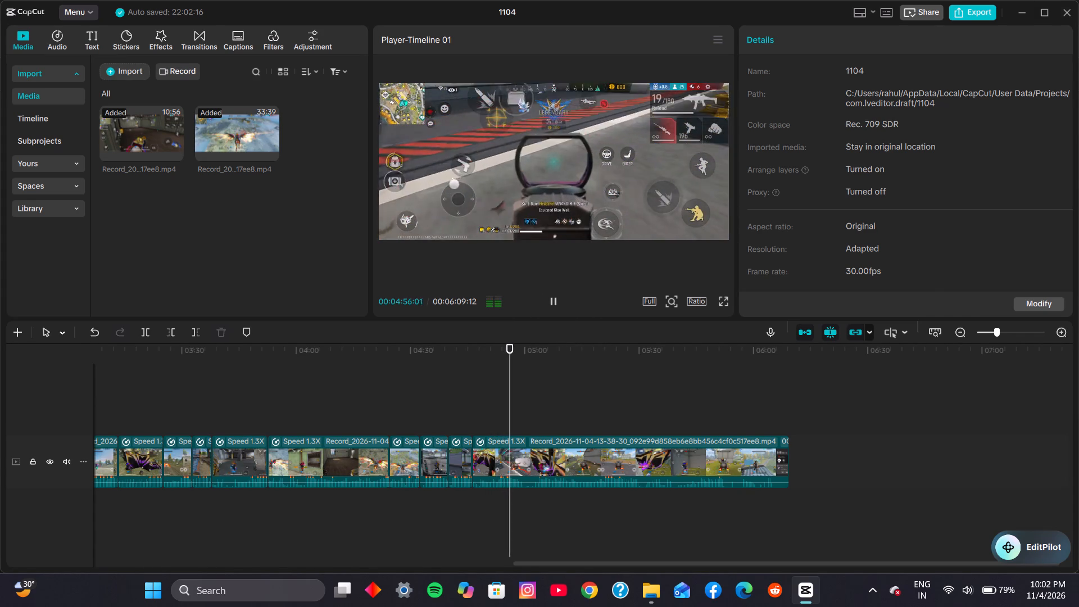
key(space)
key(space)
key(space)
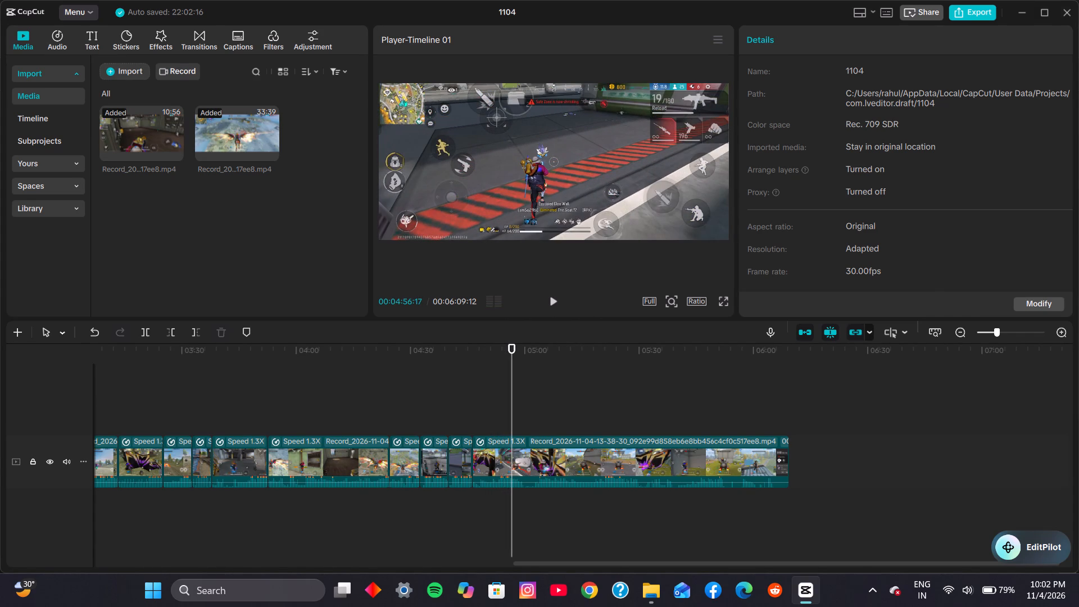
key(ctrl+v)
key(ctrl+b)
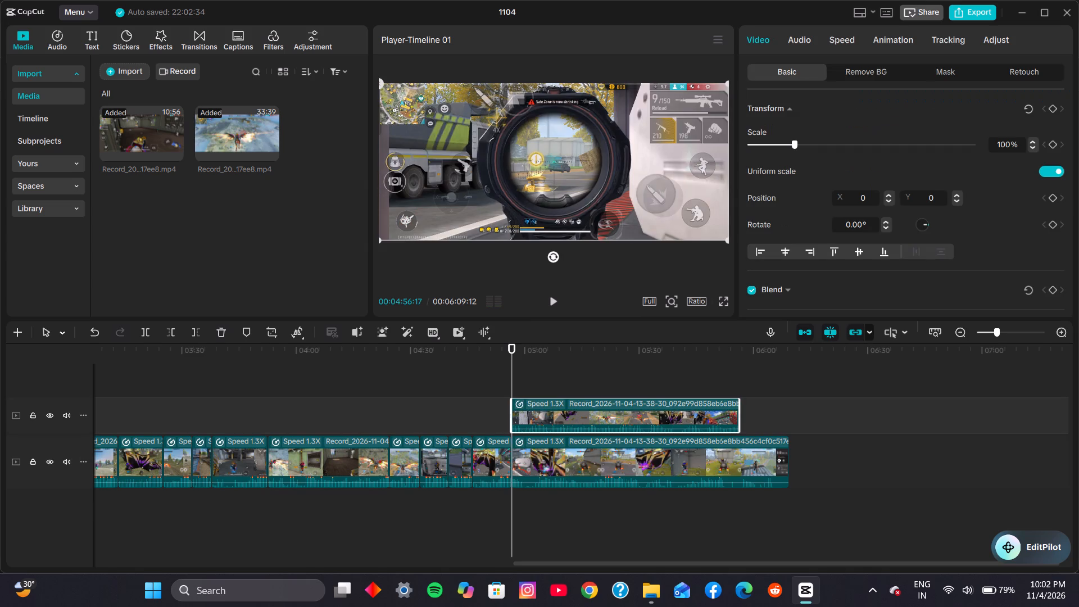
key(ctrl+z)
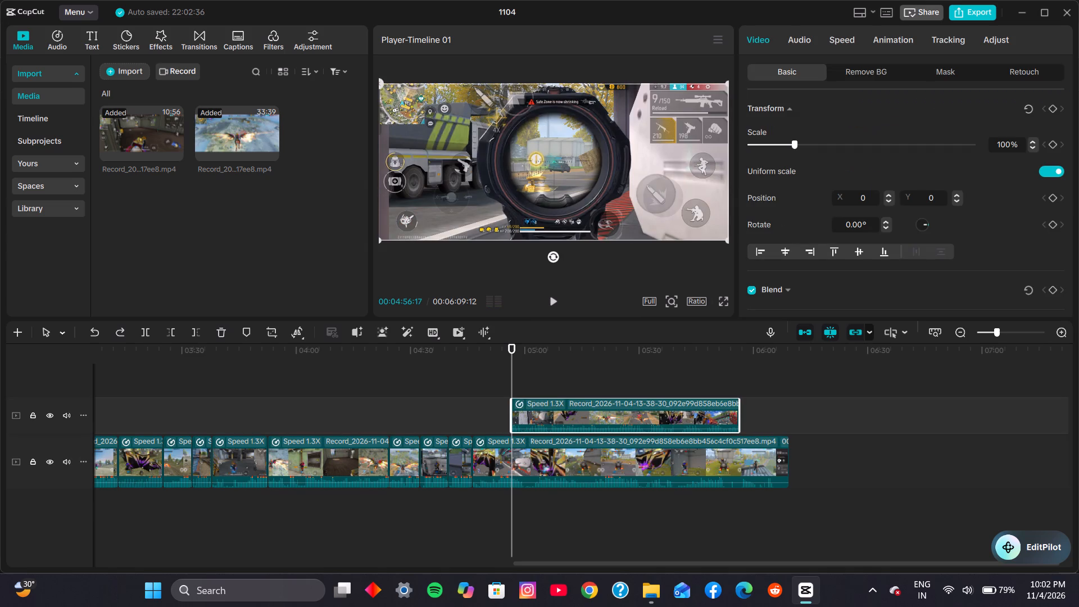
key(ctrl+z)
Split the second recording at 00:04:56:17 and play back across the new cut.
key(ctrl+b)
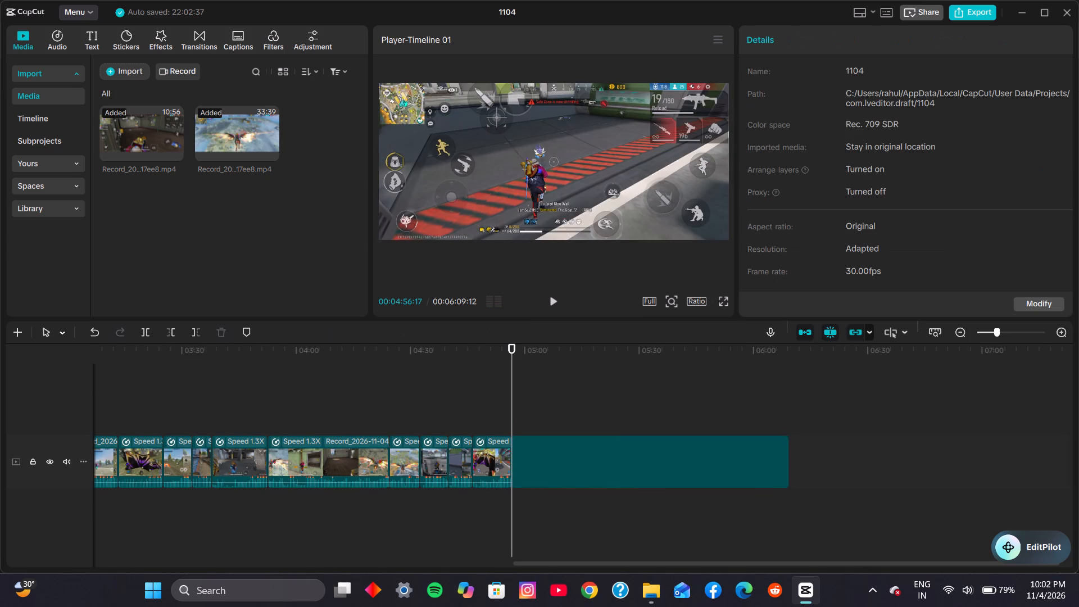
click(483, 450)
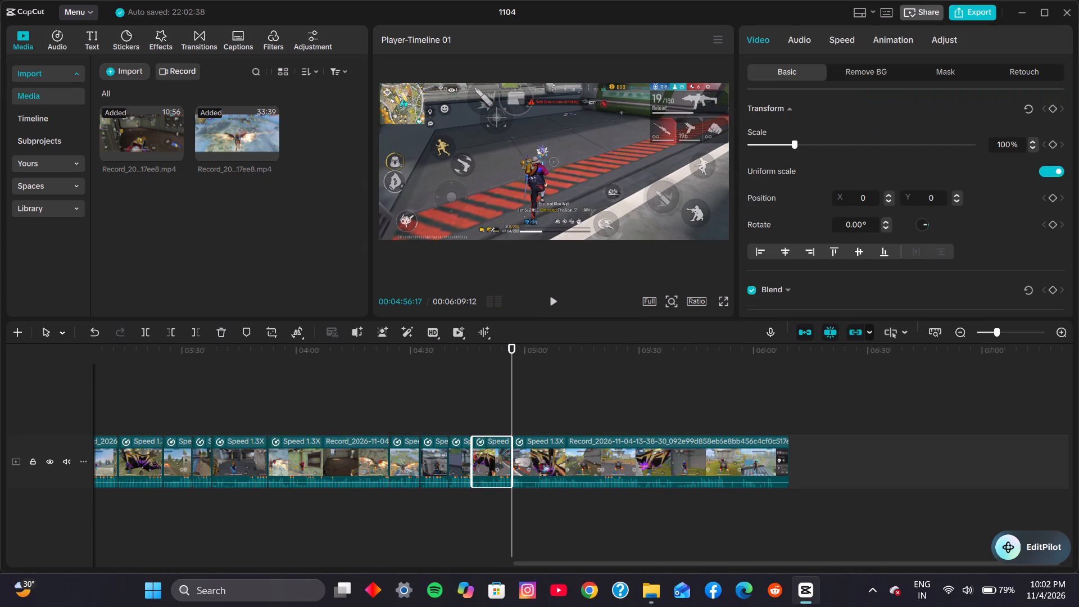
click(504, 392)
click(555, 302)
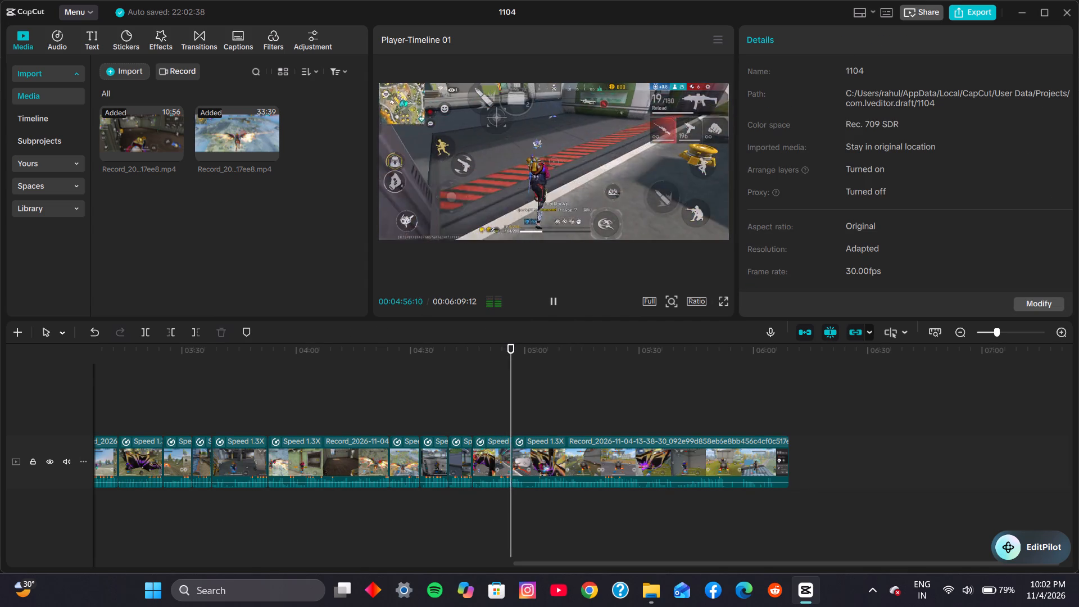
click(555, 301)
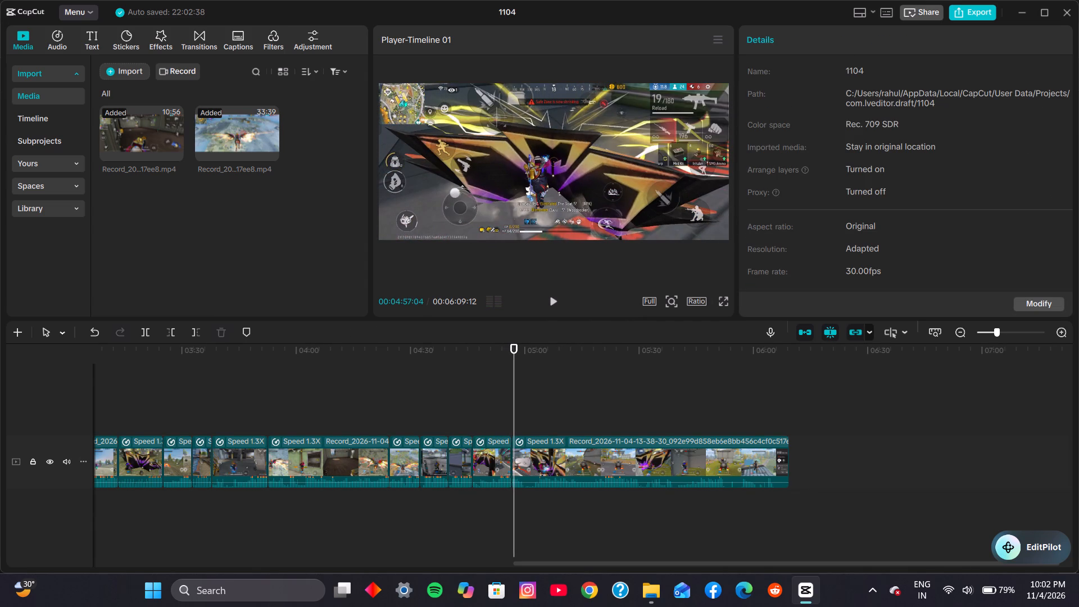
Undo the last split and split the second recording at 00:04:57:16 instead.
key(ctrl+z)
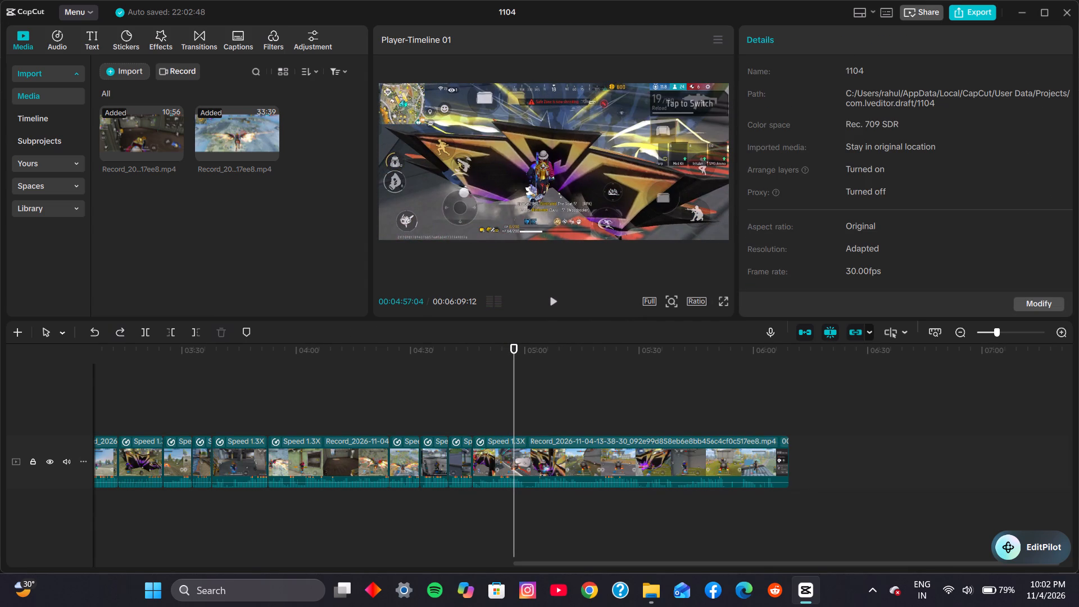
key(space)
key(space)
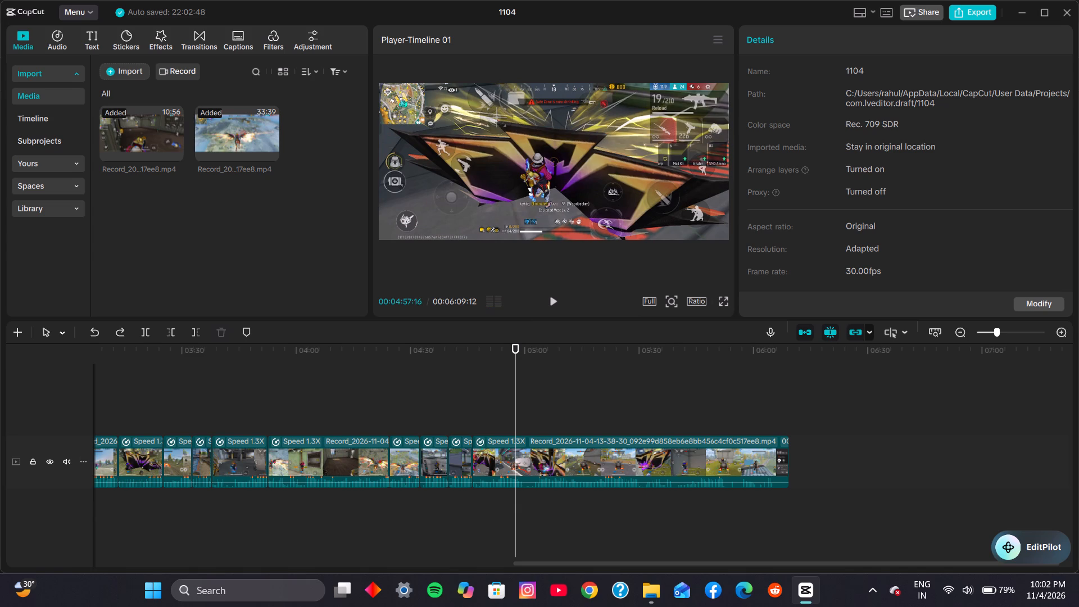
key(ctrl+b)
Find where the driving section should end, split the second recording at 00:05:15:20, and cut out the segment from 00:04:57:16 to that split.
key(space)
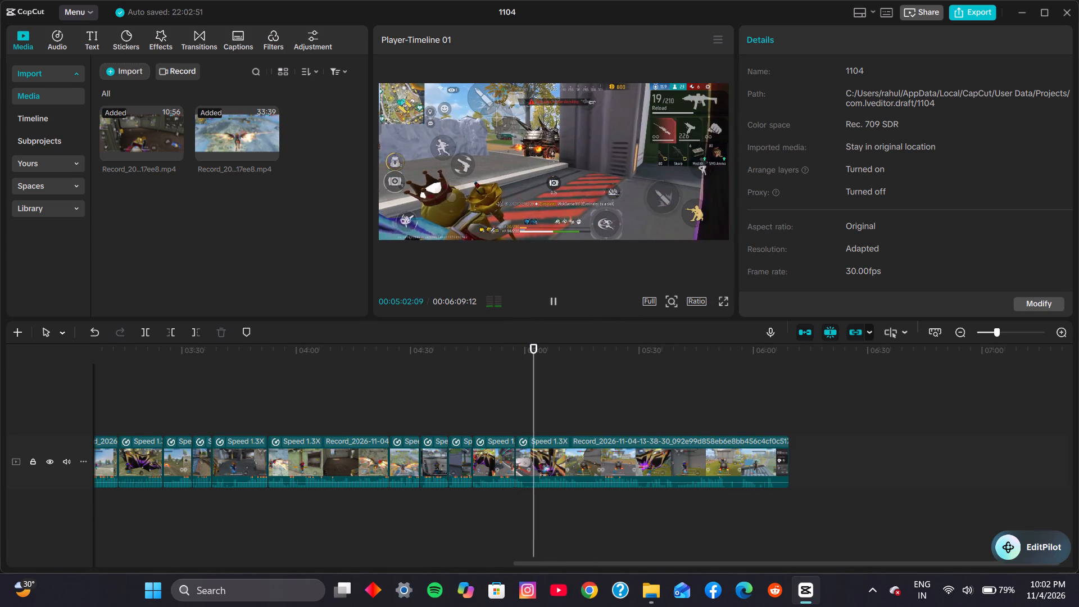
click(562, 395)
double_click(568, 393)
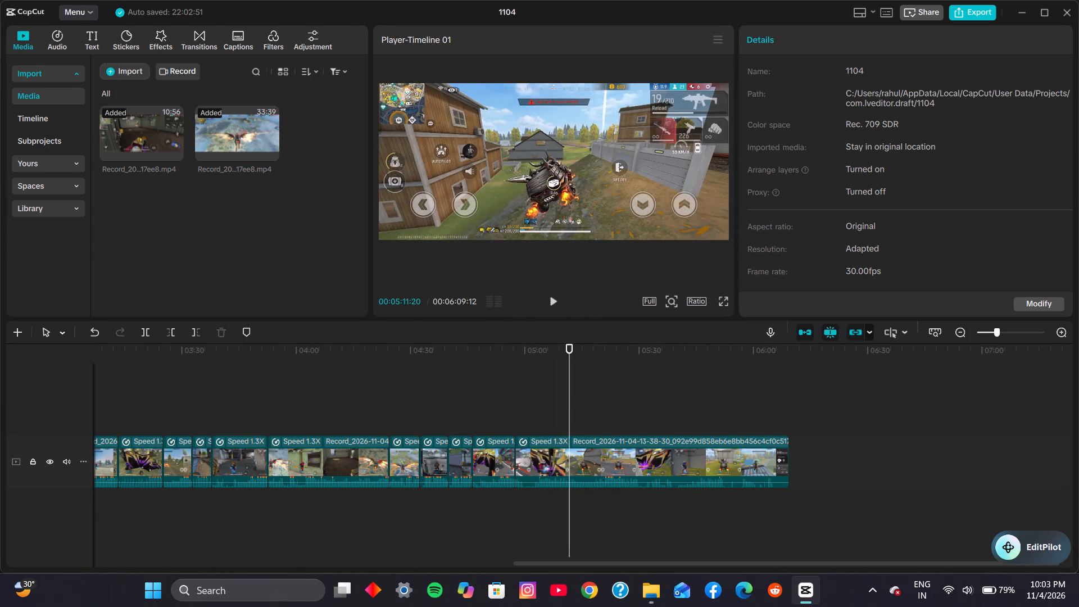
click(577, 392)
click(583, 392)
click(592, 392)
click(606, 392)
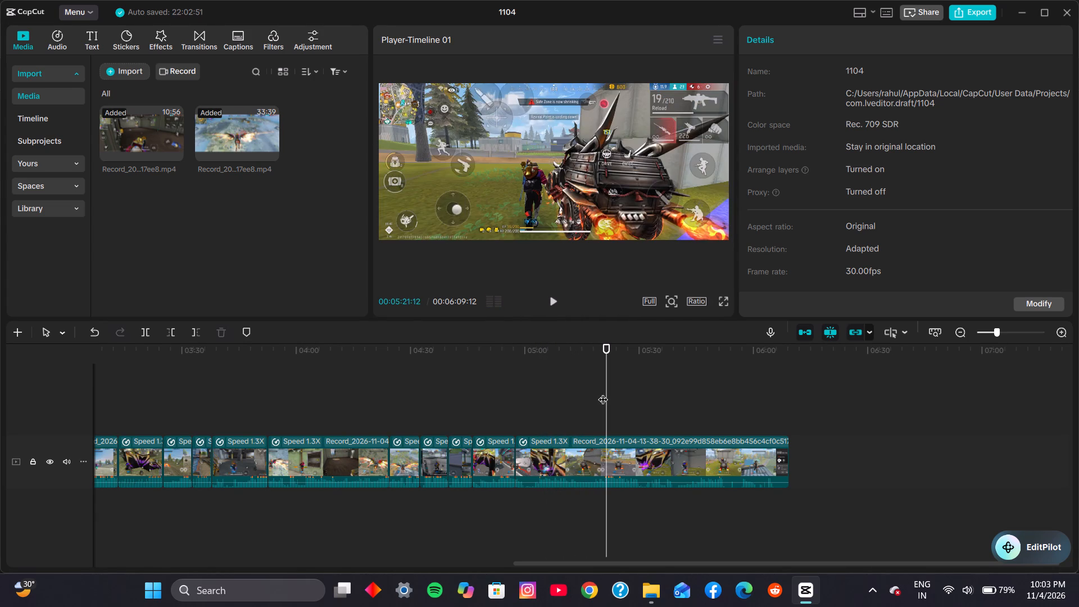
click(589, 392)
click(560, 391)
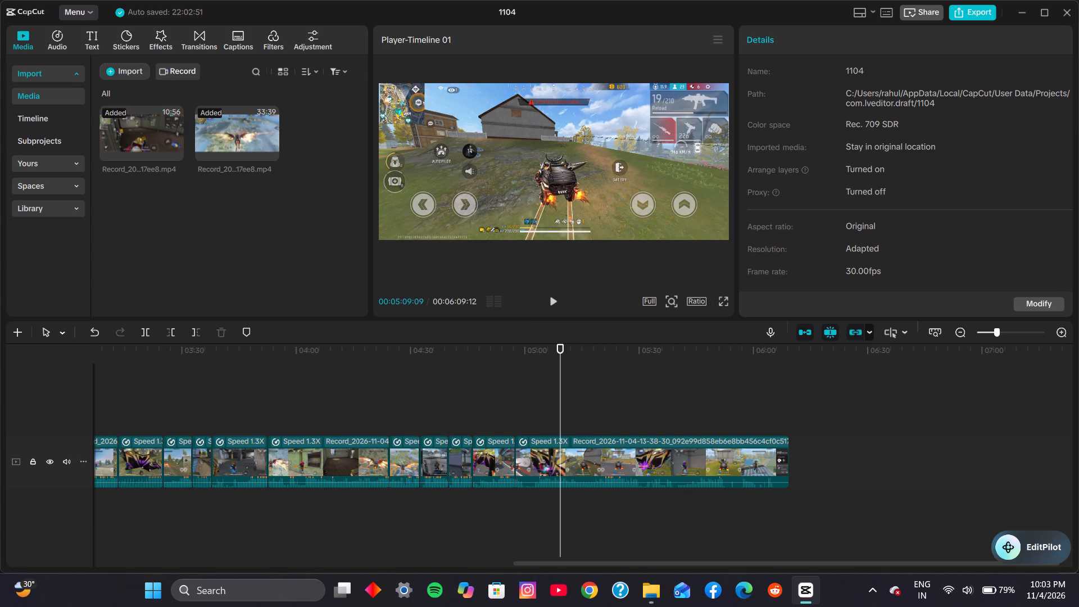
click(573, 391)
click(584, 389)
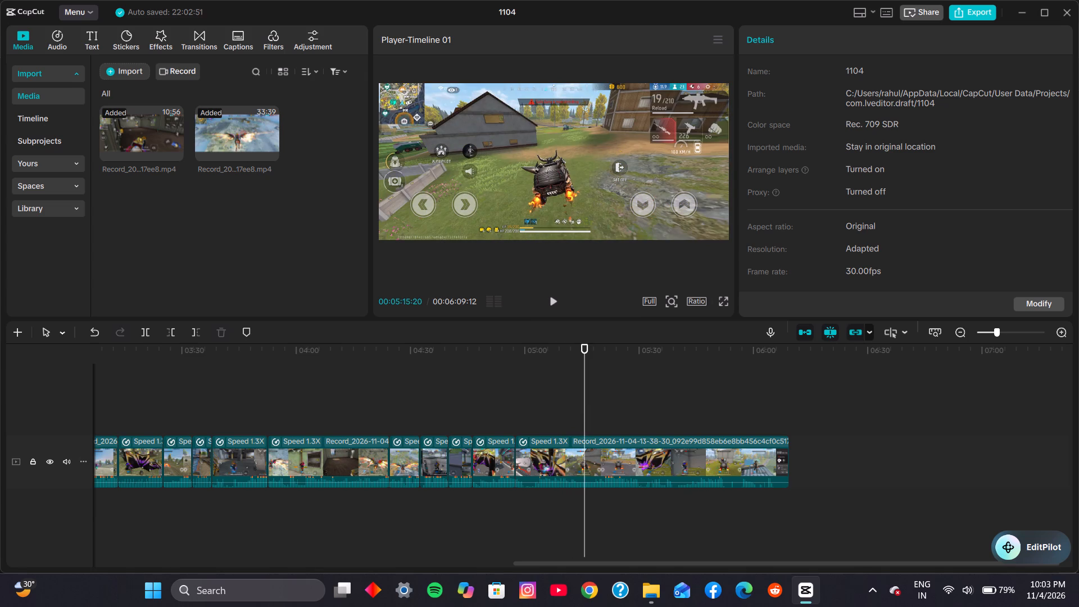
key(ctrl+b)
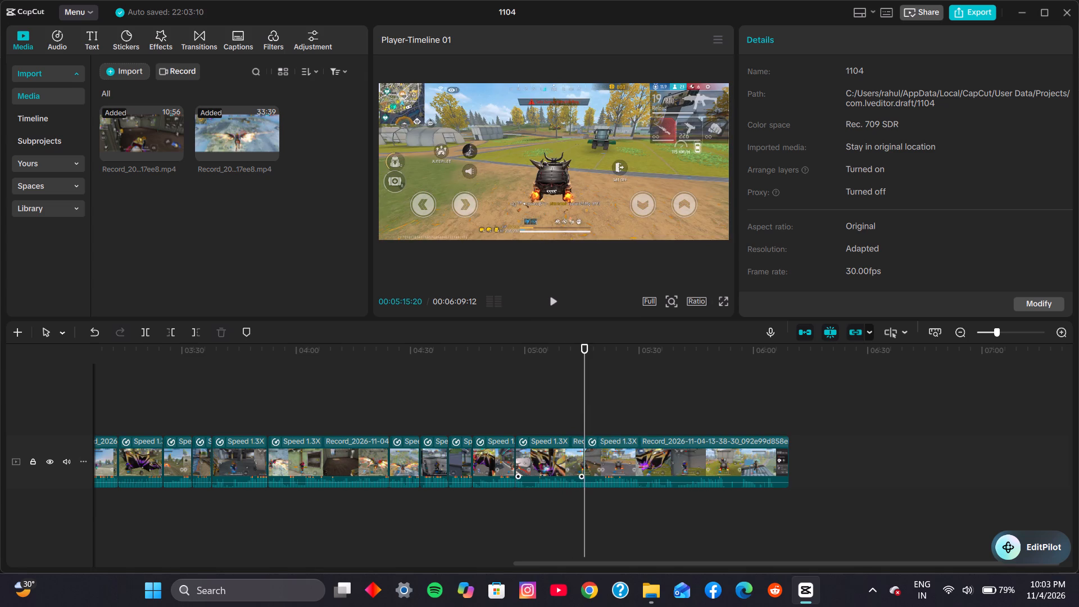
ctrl+click(565, 468)
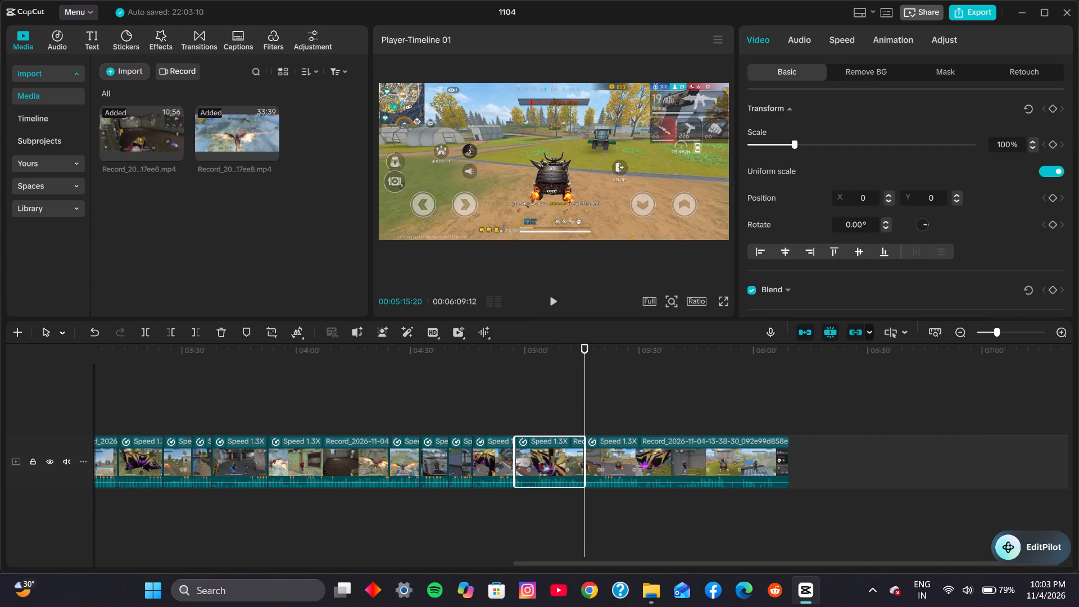
key(ctrl+x)
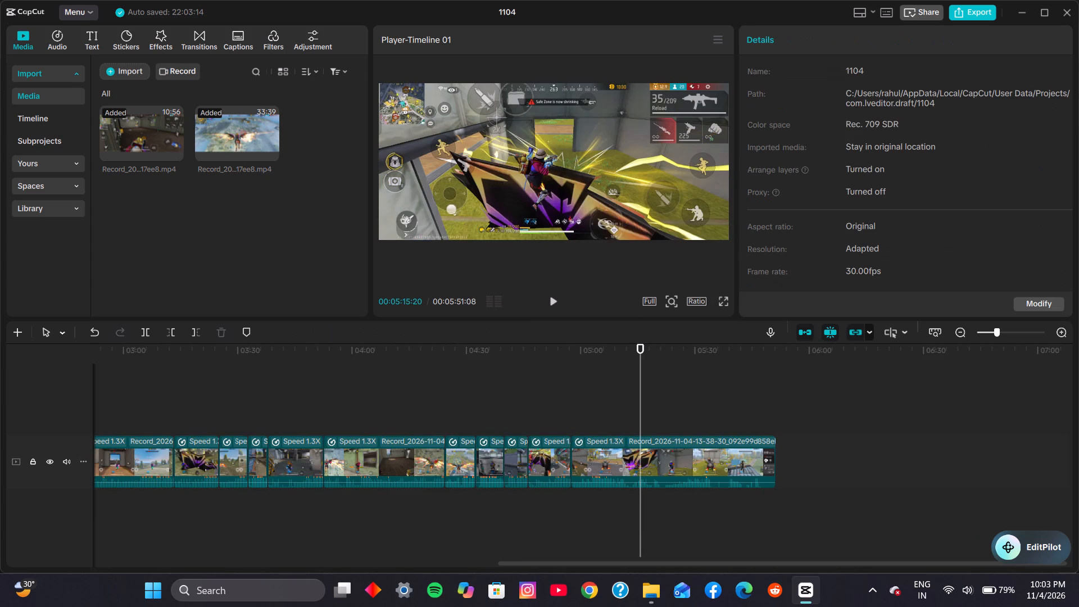
Play on from the new join and split the last clip at 00:05:05:08.
click(571, 419)
key(space)
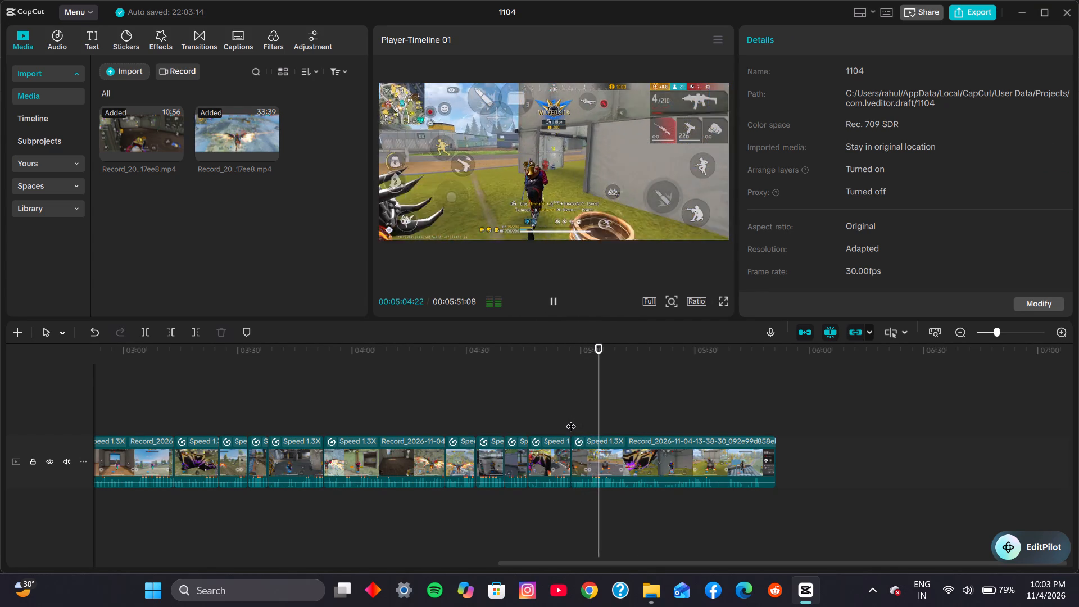
key(space)
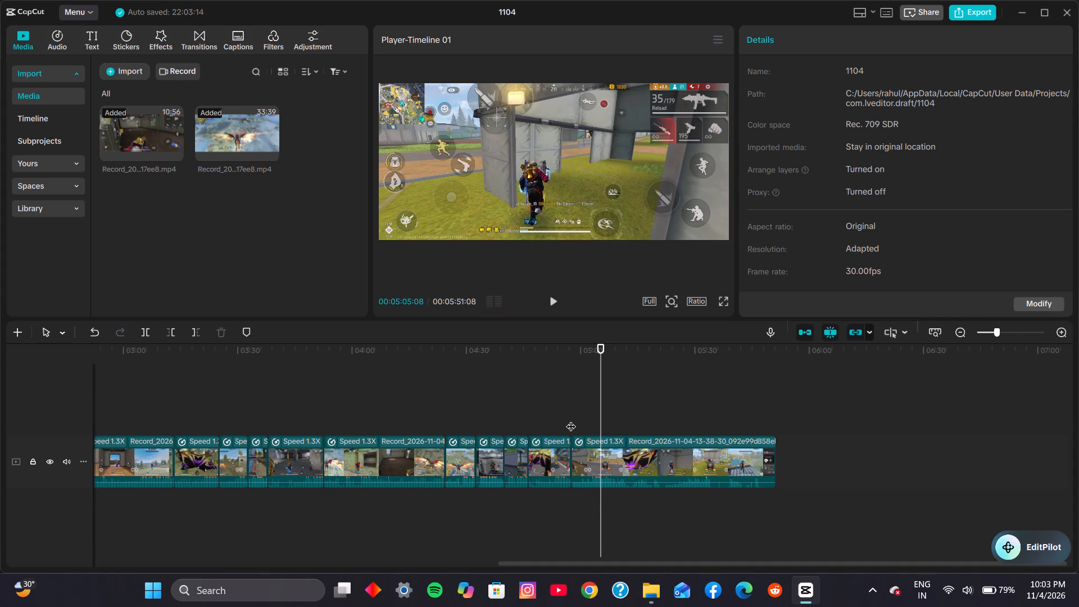
key(ctrl+b)
Check the remaining footage to its end, remove everything after 00:05:05:08, and return the playhead to the timeline start.
key(space)
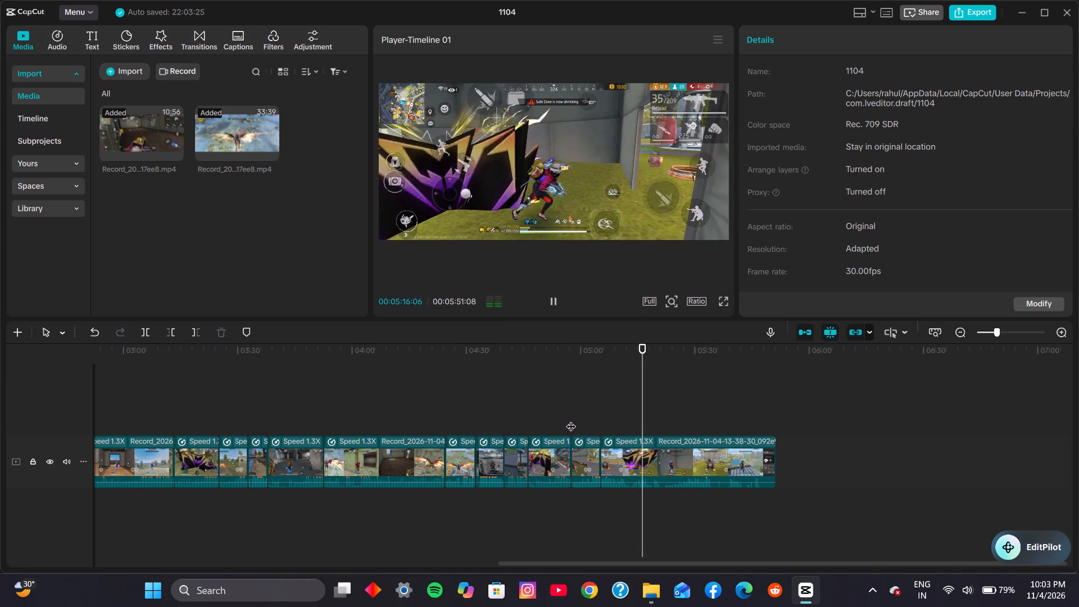
click(652, 413)
click(662, 409)
click(667, 407)
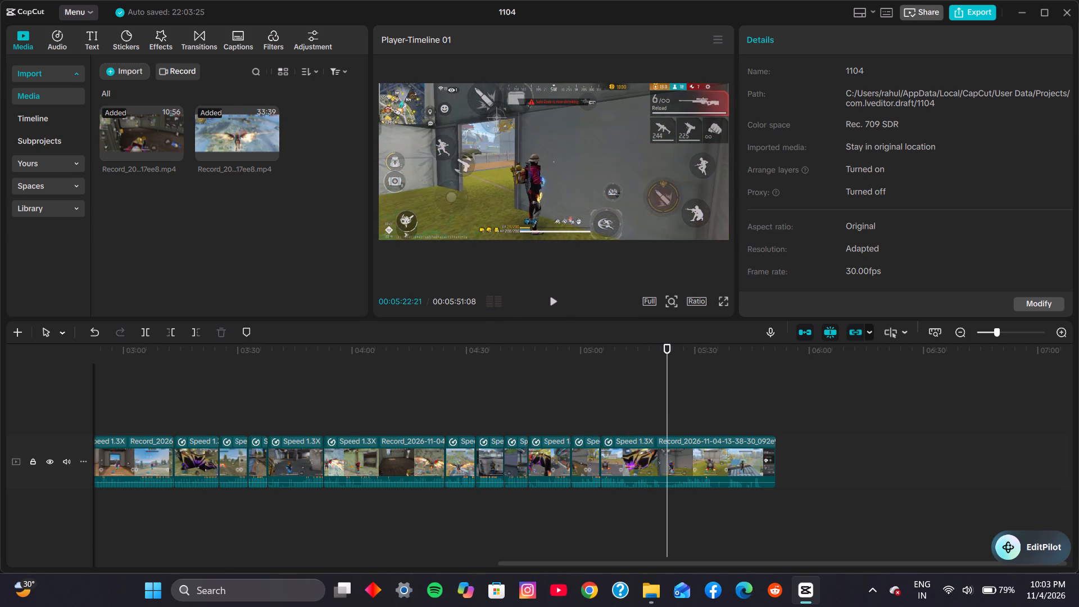
click(690, 401)
double_click(719, 398)
click(735, 397)
click(744, 396)
click(753, 396)
click(769, 394)
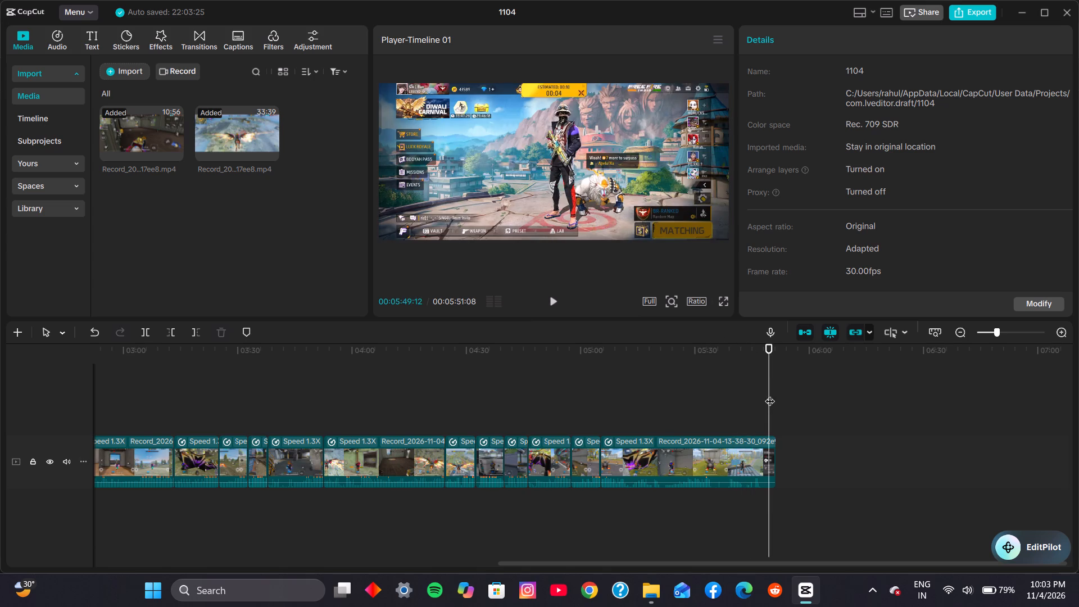
click(786, 393)
click(723, 452)
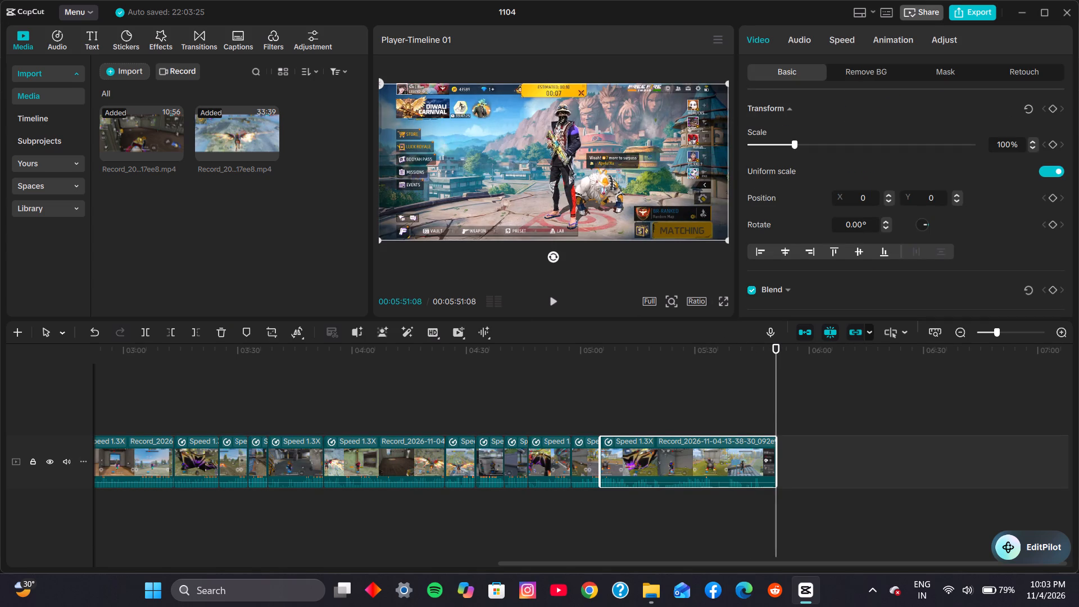
key(ctrl+x)
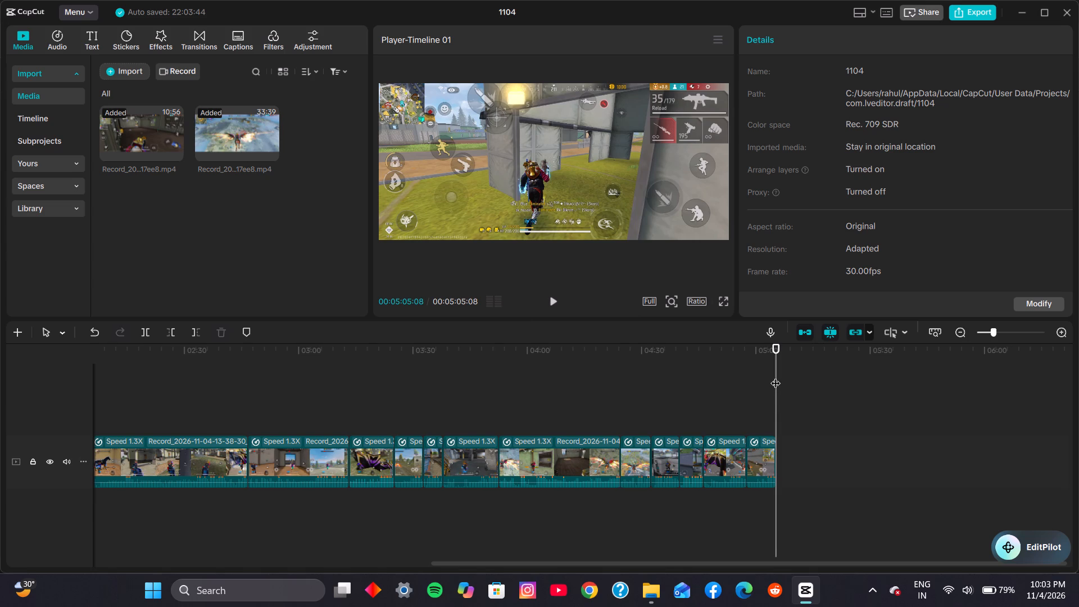
drag(779, 374, 0, 427)
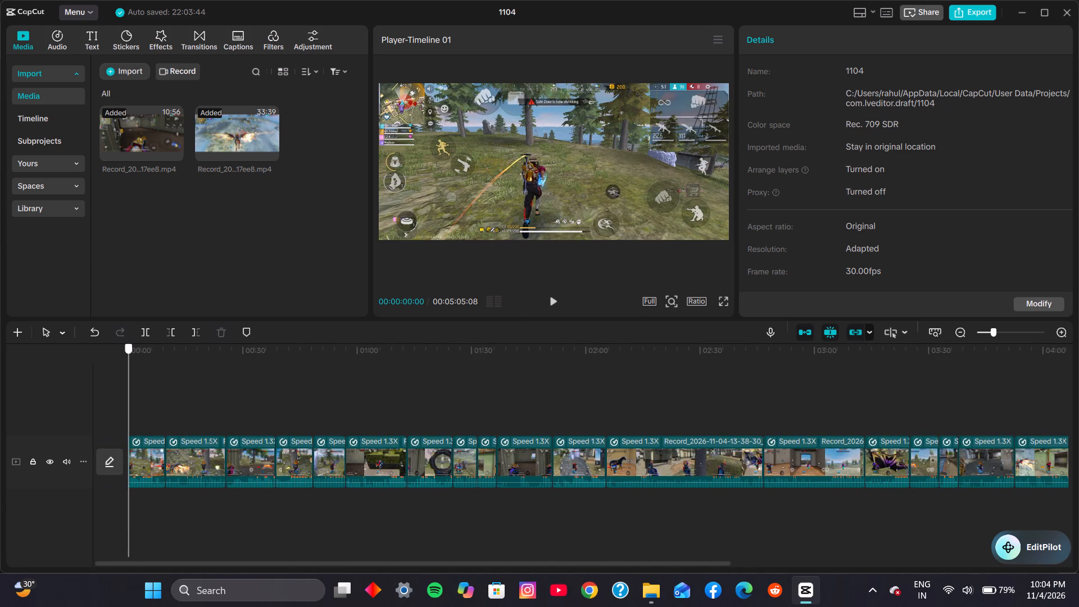
drag(0, 427, 0, 427)
Look through the clips in the Meme video folder for import, and leave without importing any.
click(140, 73)
click(129, 93)
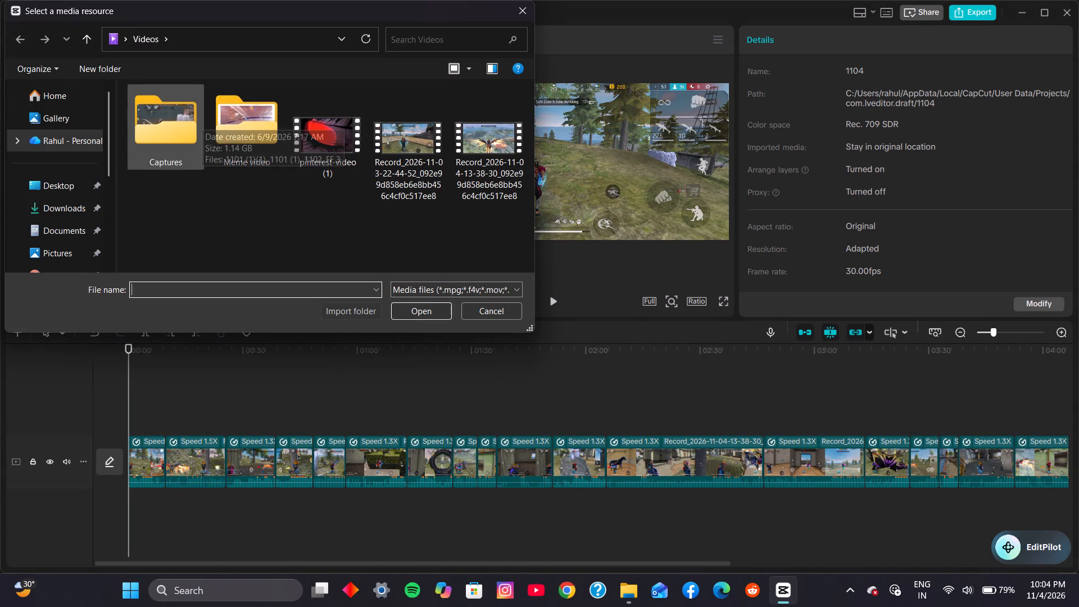
double_click(245, 118)
scroll(245, 119, down, 7)
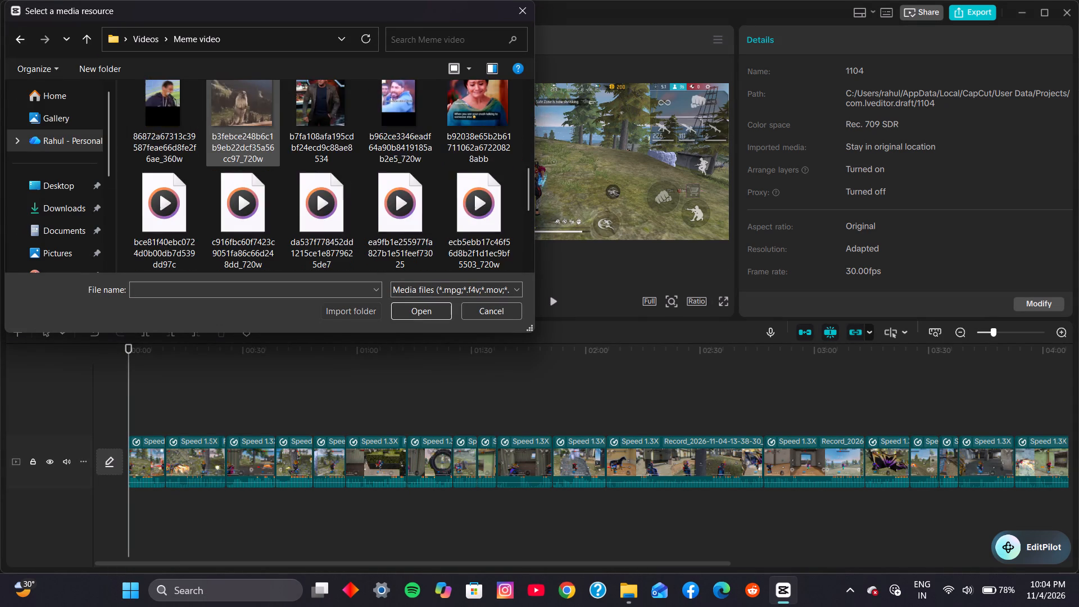
scroll(245, 120, down, 5)
scroll(245, 120, up, 11)
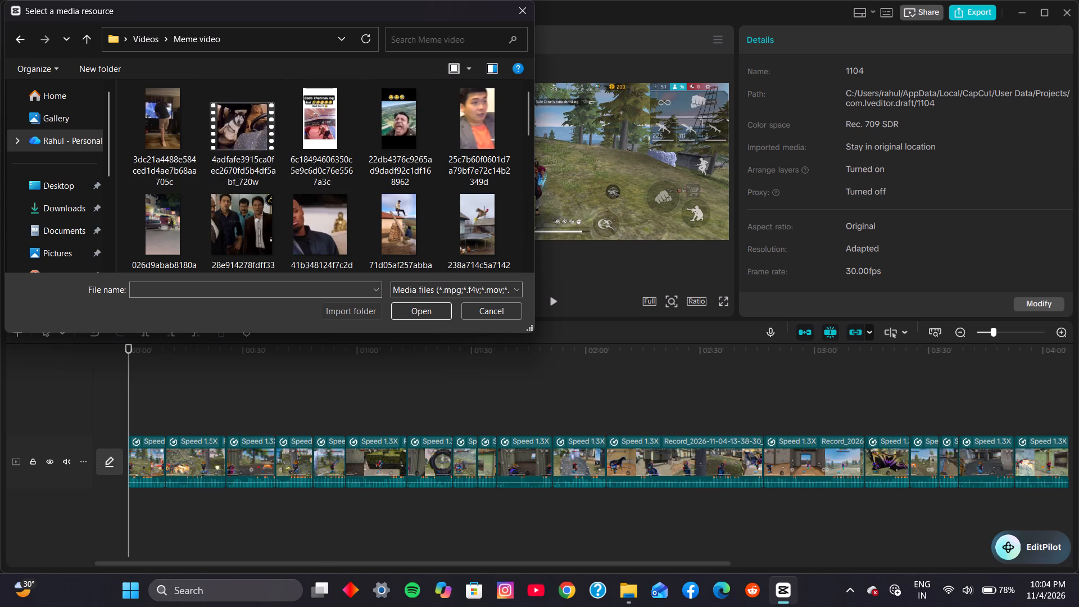
scroll(313, 206, down, 3)
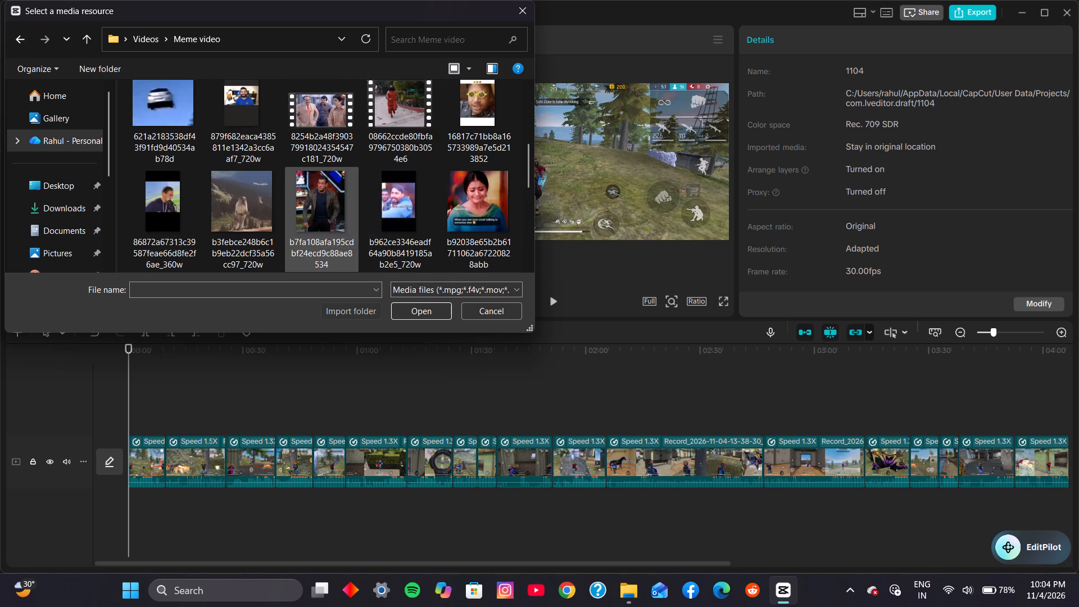
scroll(312, 198, down, 1)
scroll(312, 198, up, 2)
scroll(312, 198, down, 4)
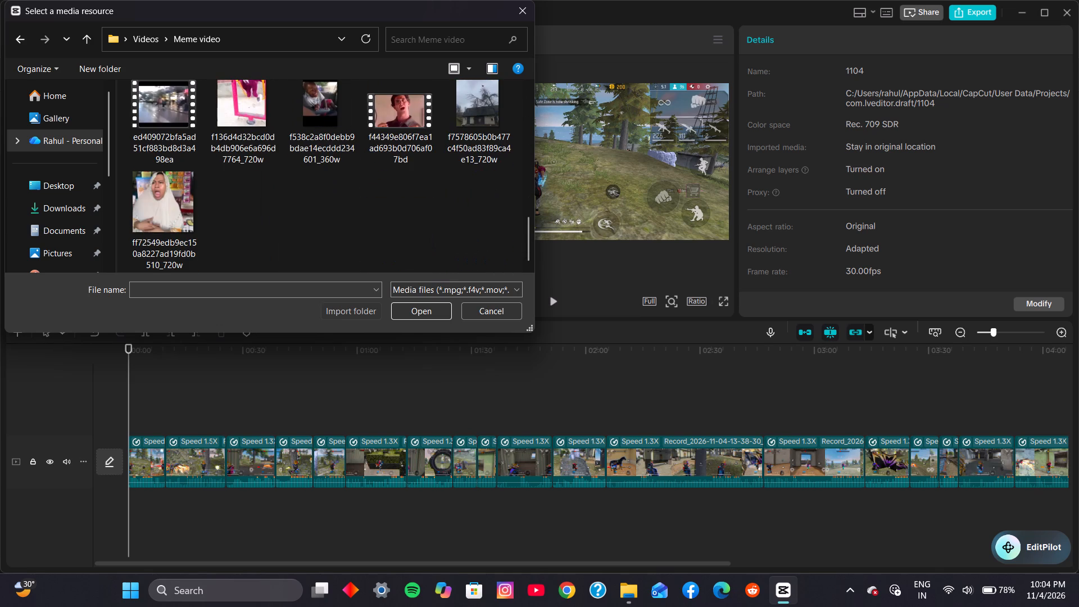
scroll(312, 197, down, 1)
click(515, 9)
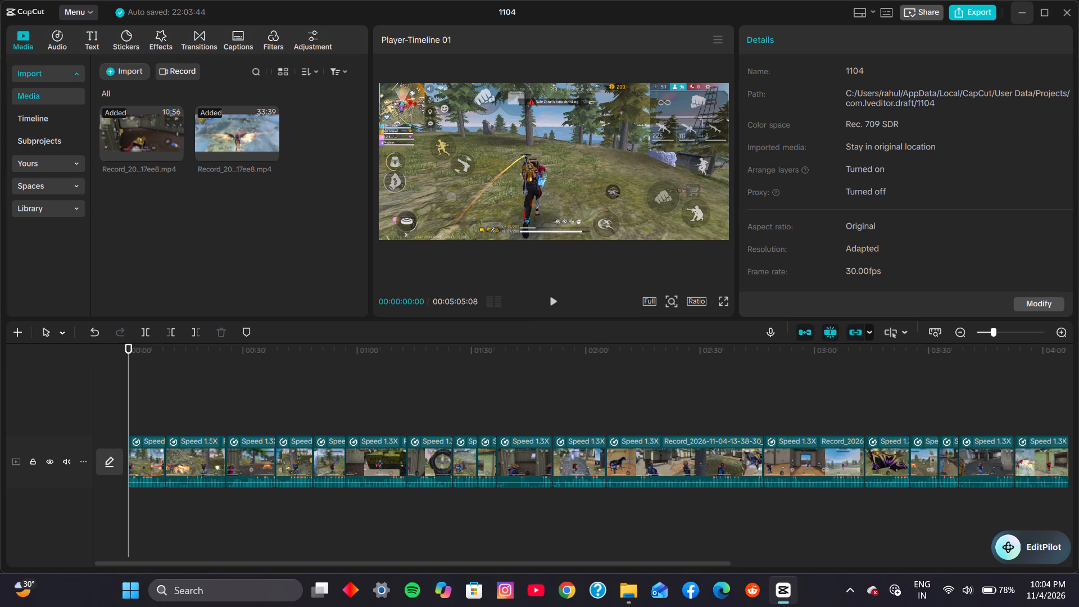
Close project 1104 and exit CapCut from its home window.
click(1030, 8)
click(1054, 10)
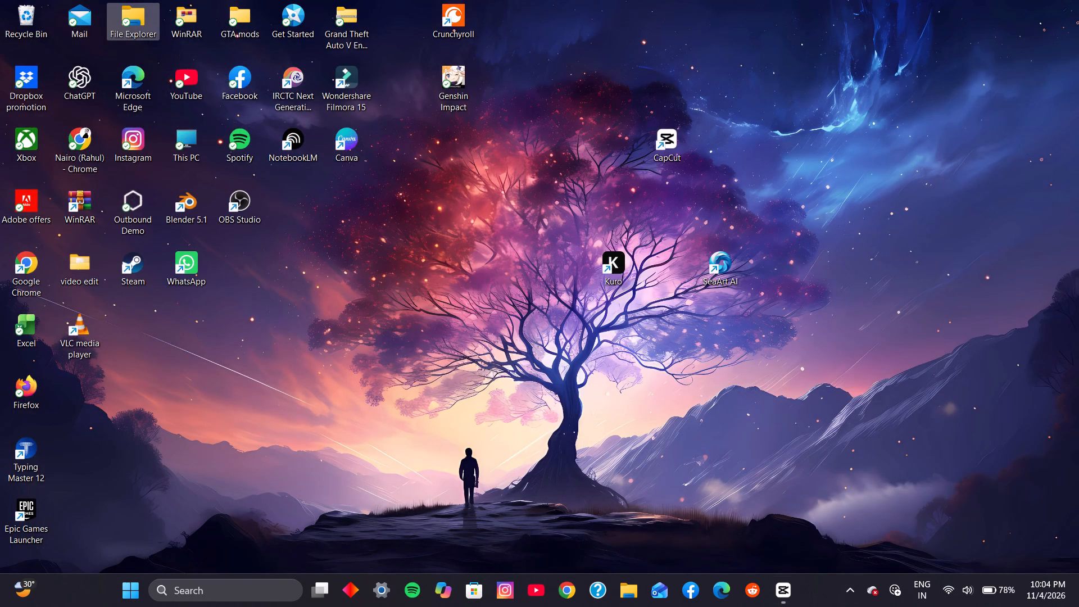
triple_click(849, 467)
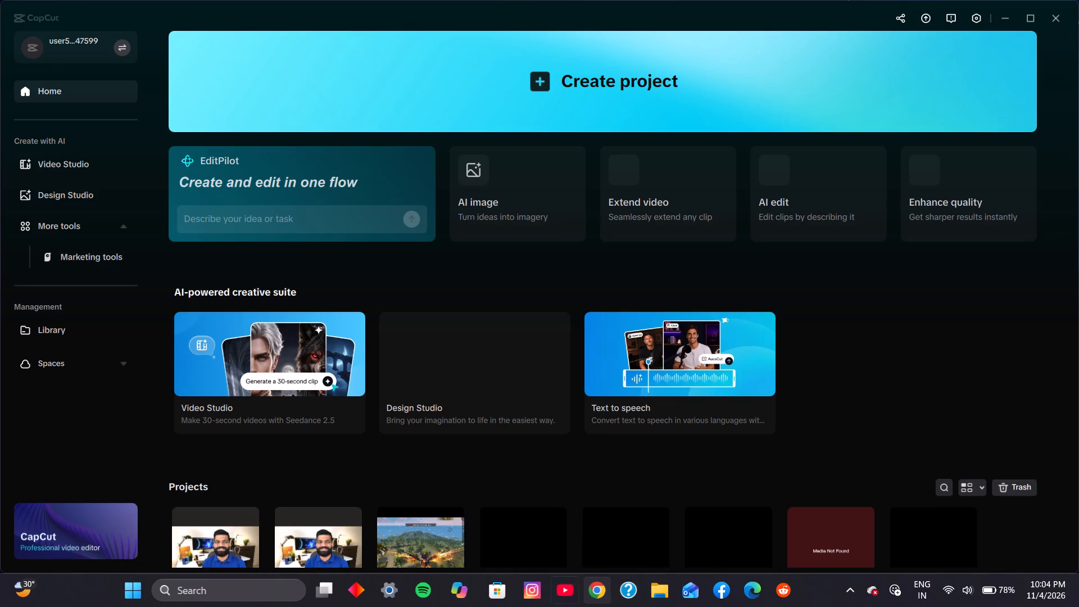
click(1058, 16)
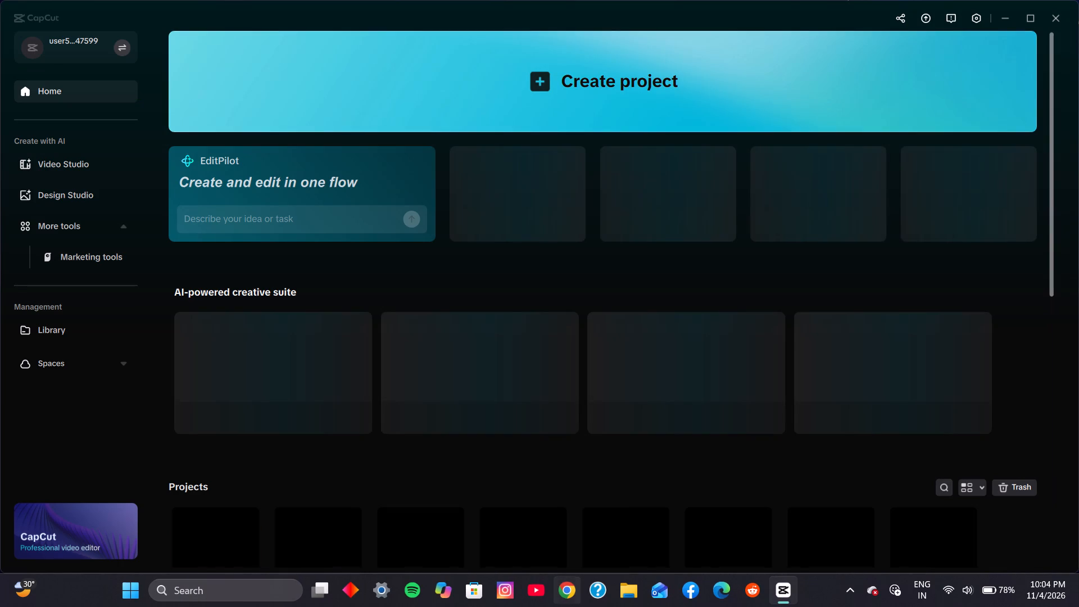
click(1054, 19)
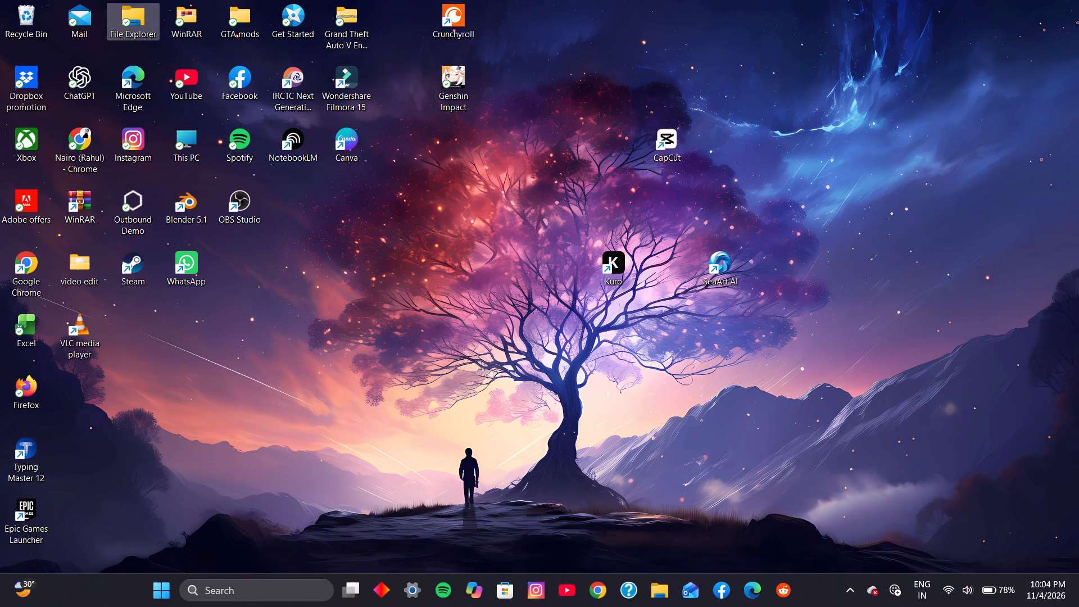